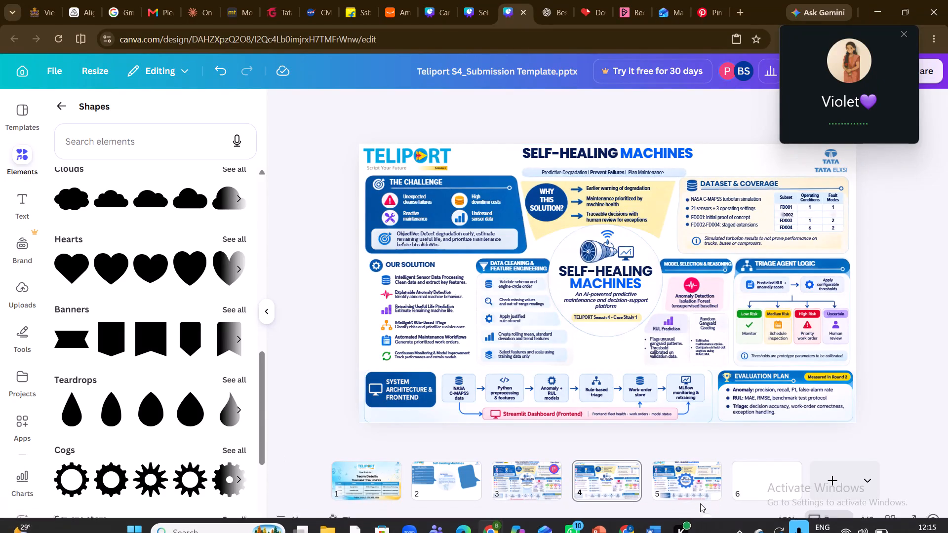
Compare the page 4 and page 5 versions of the Self-Healing Machines poster, examining the centre graphic and the System Architecture & Frontend strip.
click(680, 488)
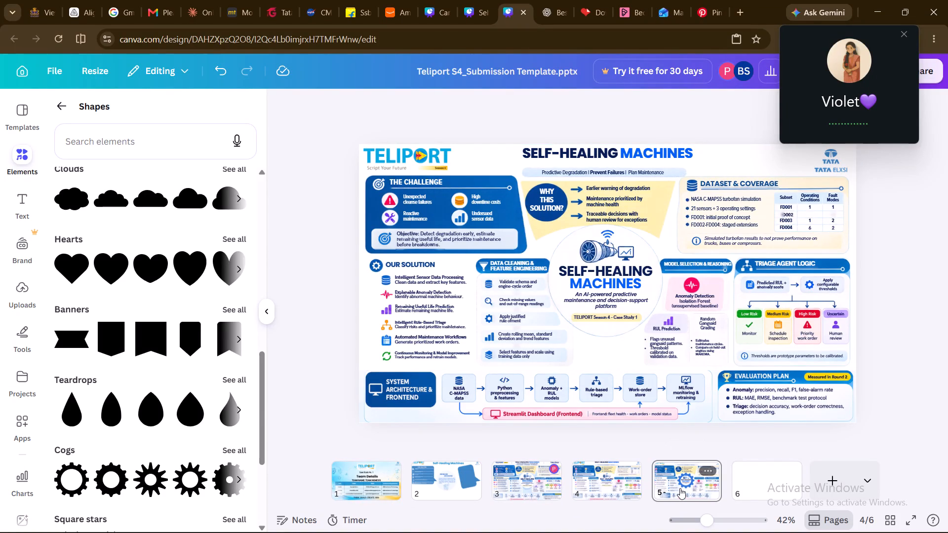
click(680, 488)
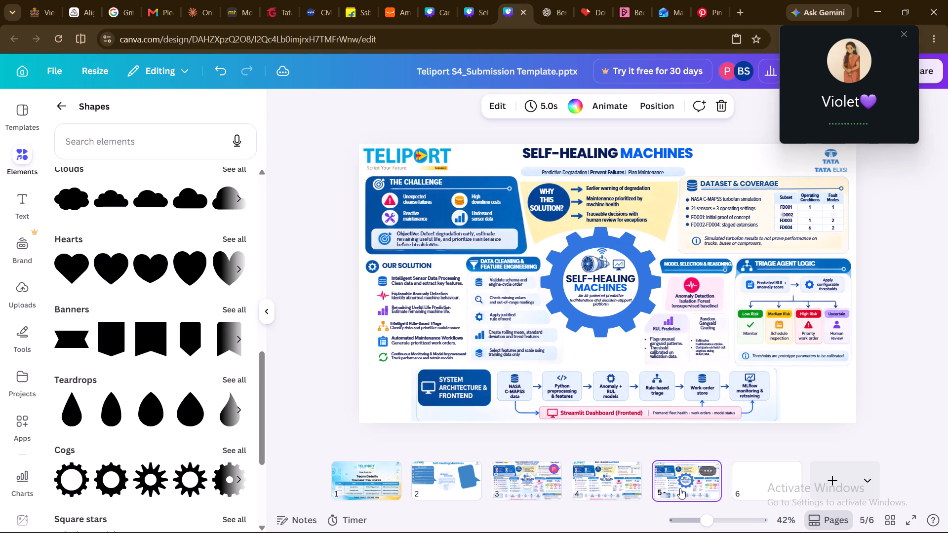
click(652, 394)
double_click(462, 385)
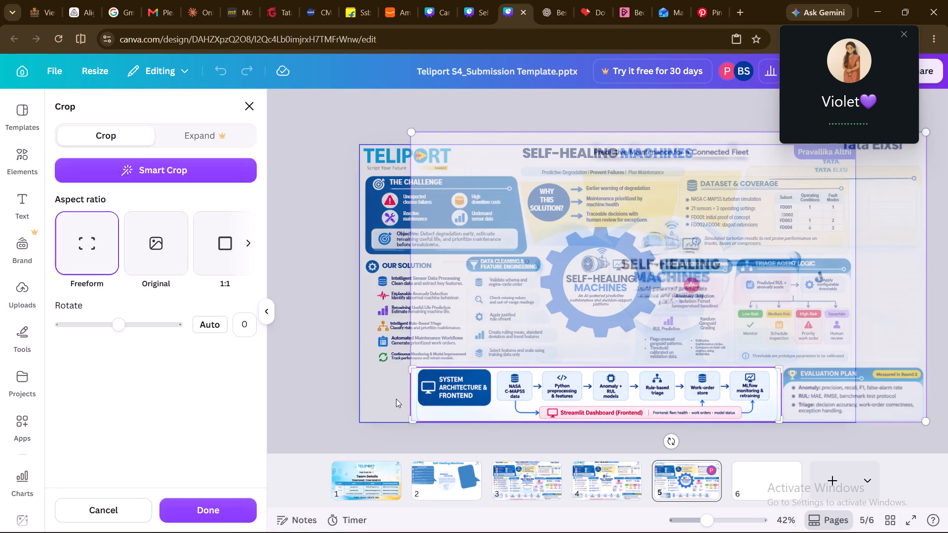
click(396, 399)
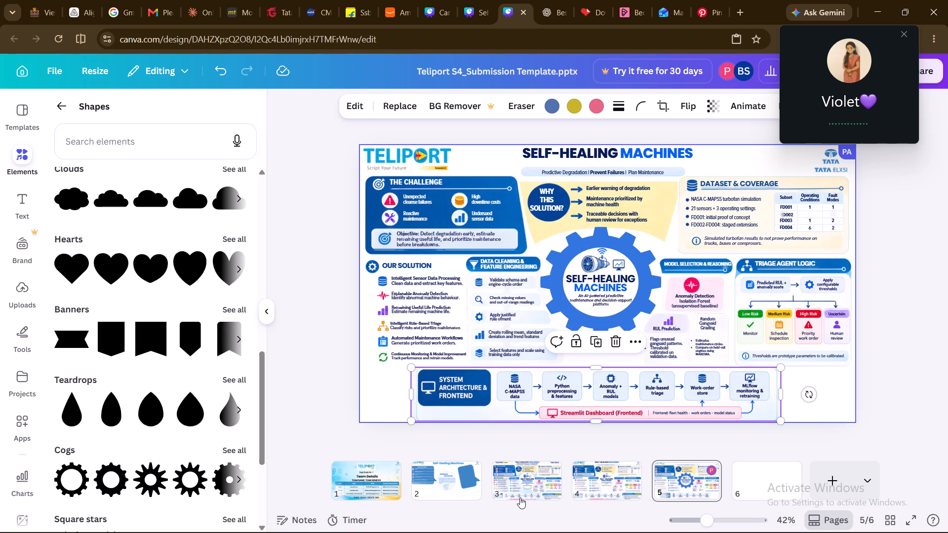
click(588, 480)
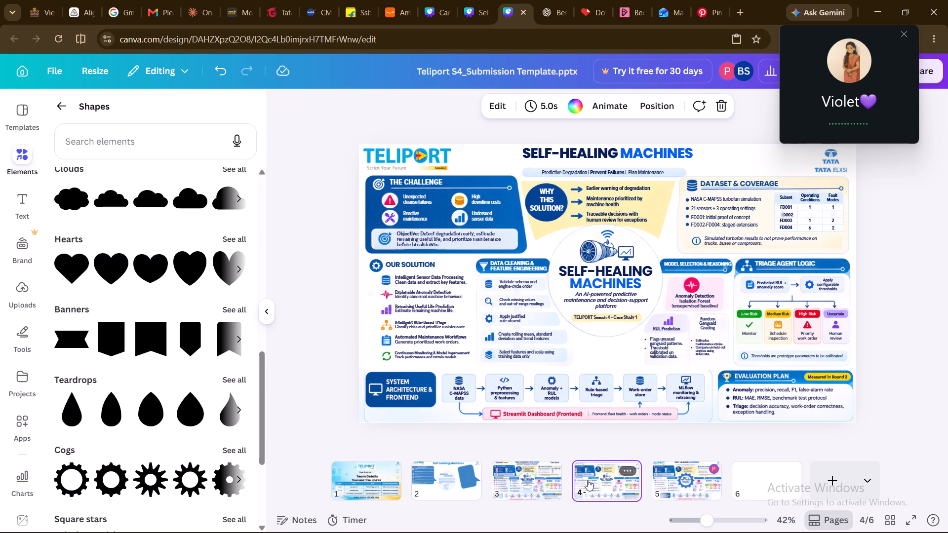
click(588, 480)
click(669, 464)
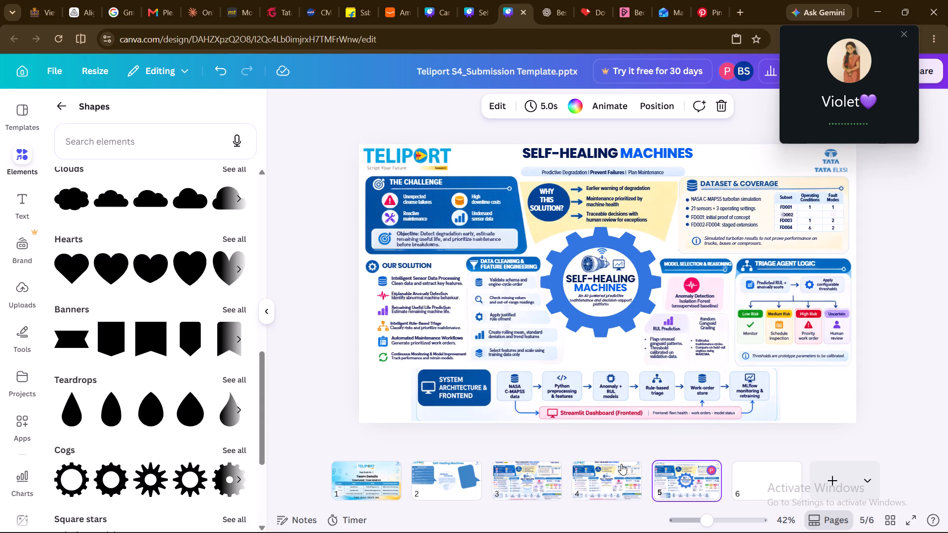
click(597, 471)
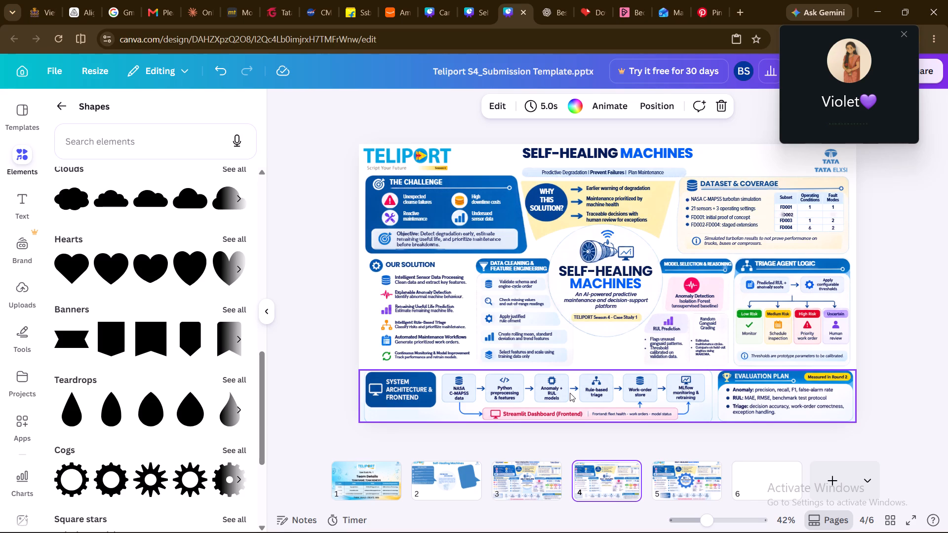
scroll(636, 490, down, 1)
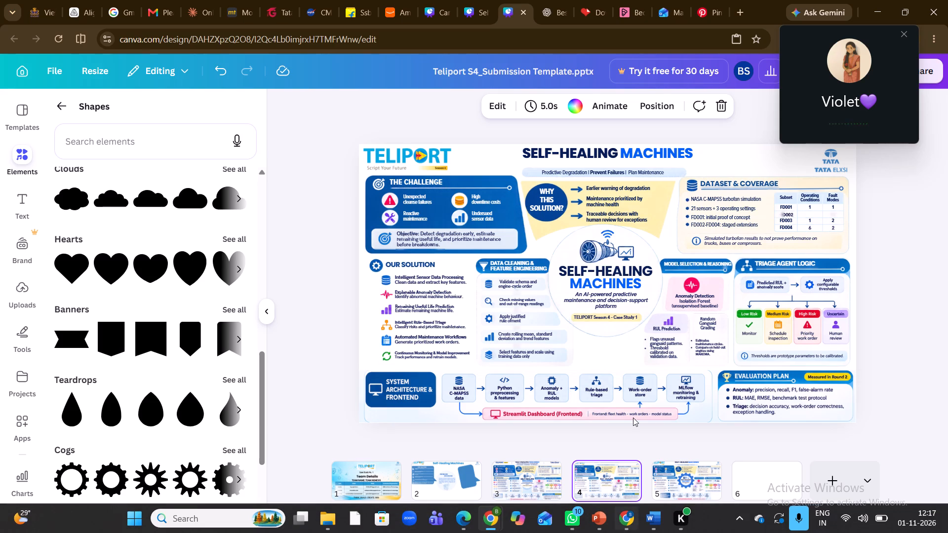
scroll(633, 418, down, 1)
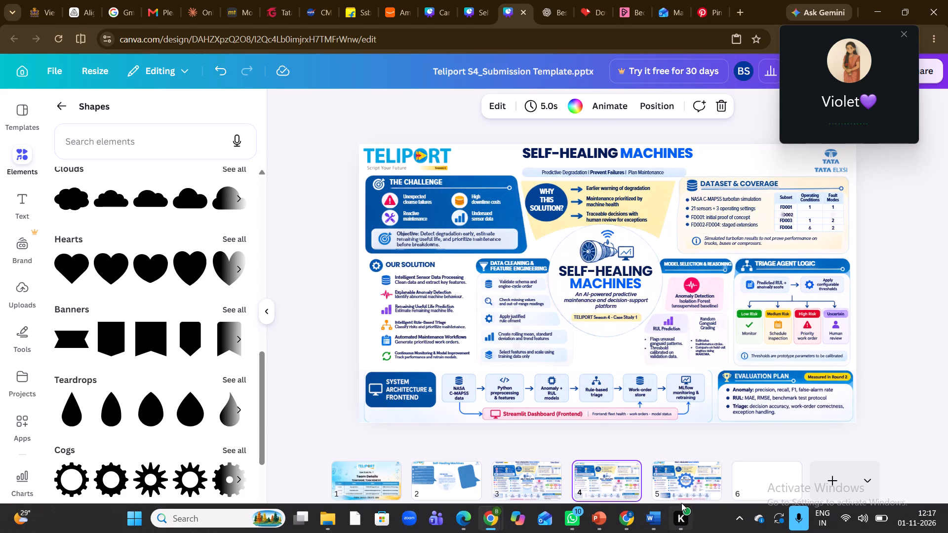
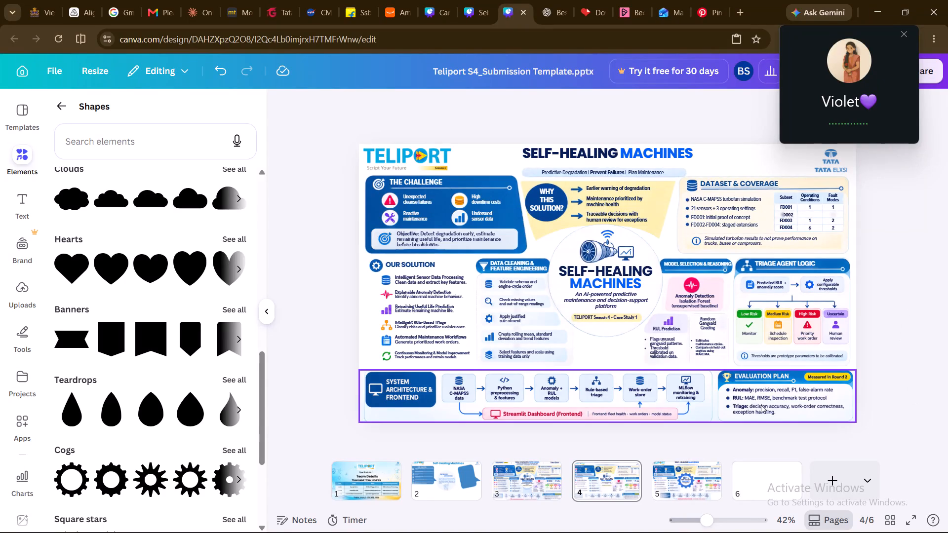
Move the System Architecture & Frontend and Evaluation Plan strip from page 4 to the blank page 6, along its bottom edge.
drag(678, 397, 690, 471)
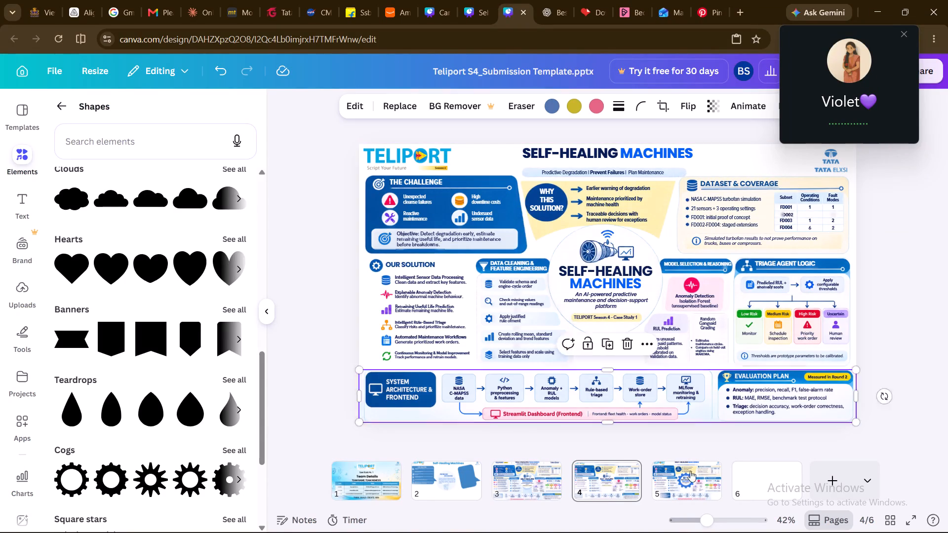
drag(690, 471, 767, 483)
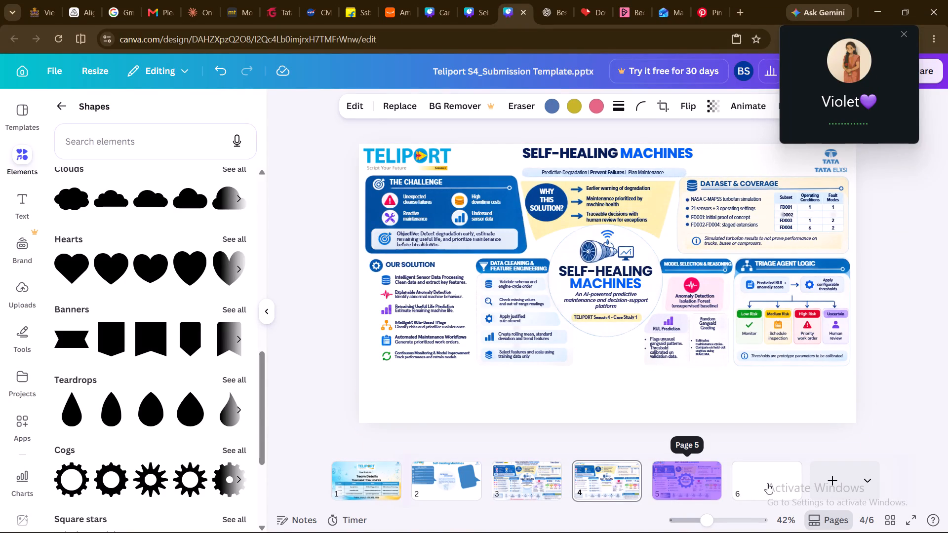
drag(767, 483, 767, 481)
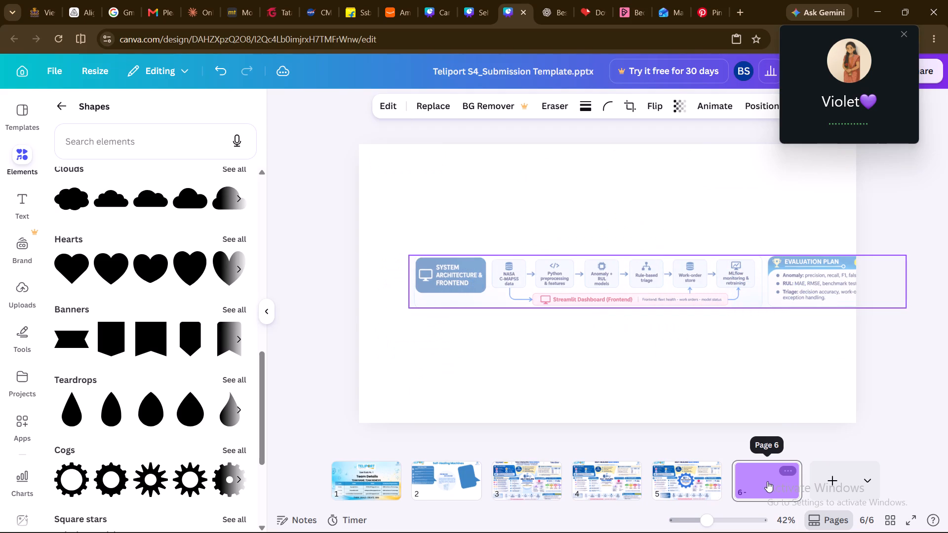
drag(767, 481, 767, 480)
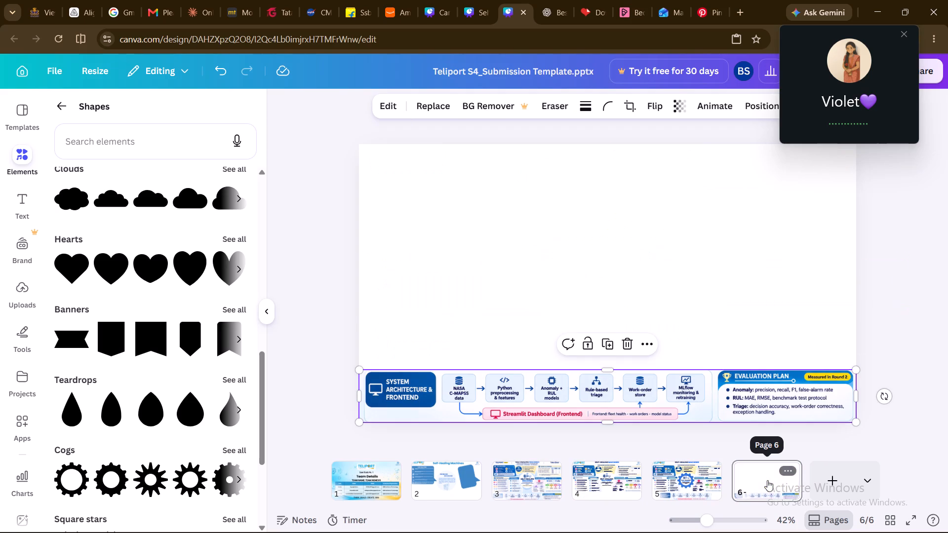
Return to the Self-Healing Machines poster on page 4.
click(609, 476)
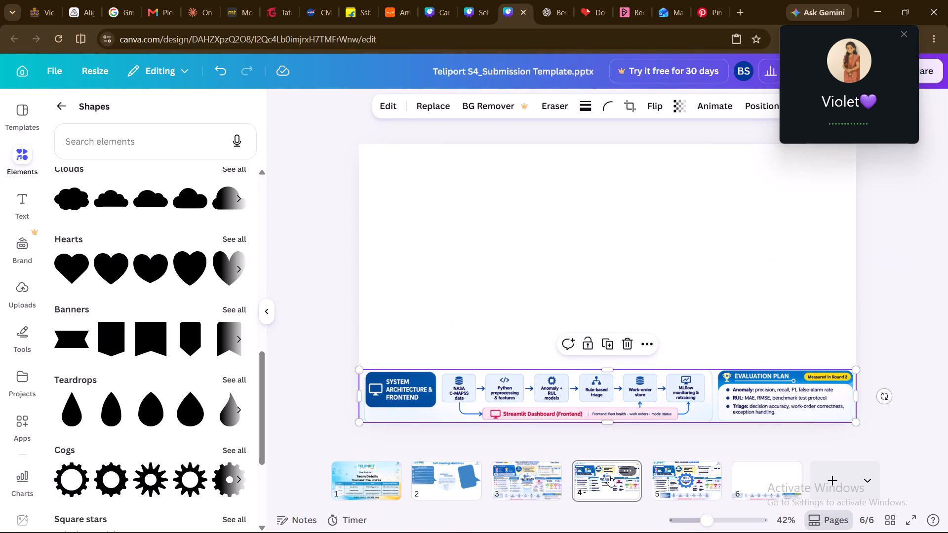
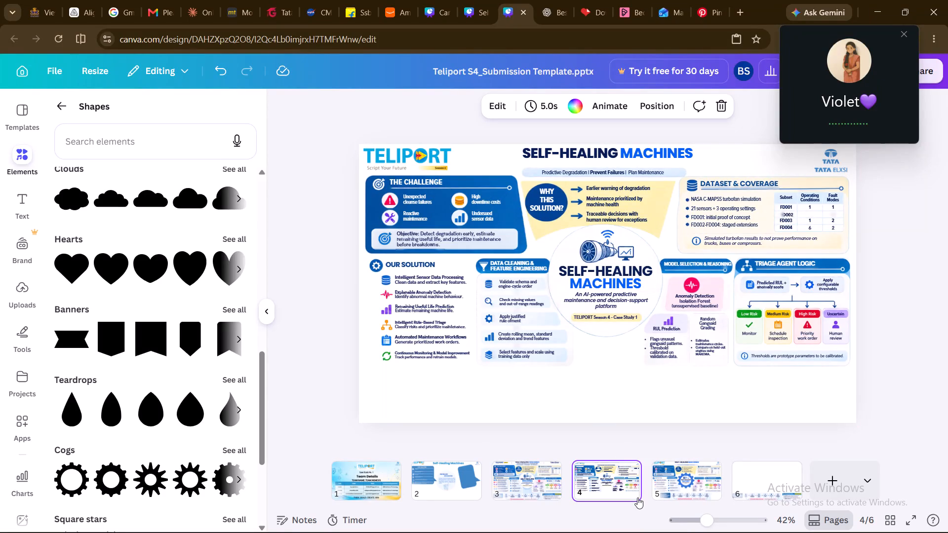
Clear the central circle on page 4 by deleting its icons, SELF-HEALING MACHINES title, tagline, TELIPORT Season 4 label and beige bar.
click(672, 490)
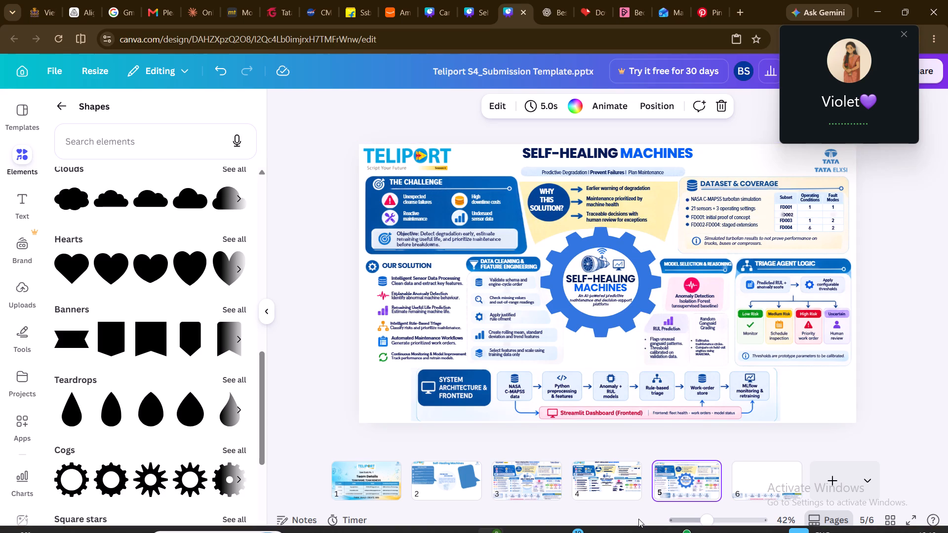
click(588, 477)
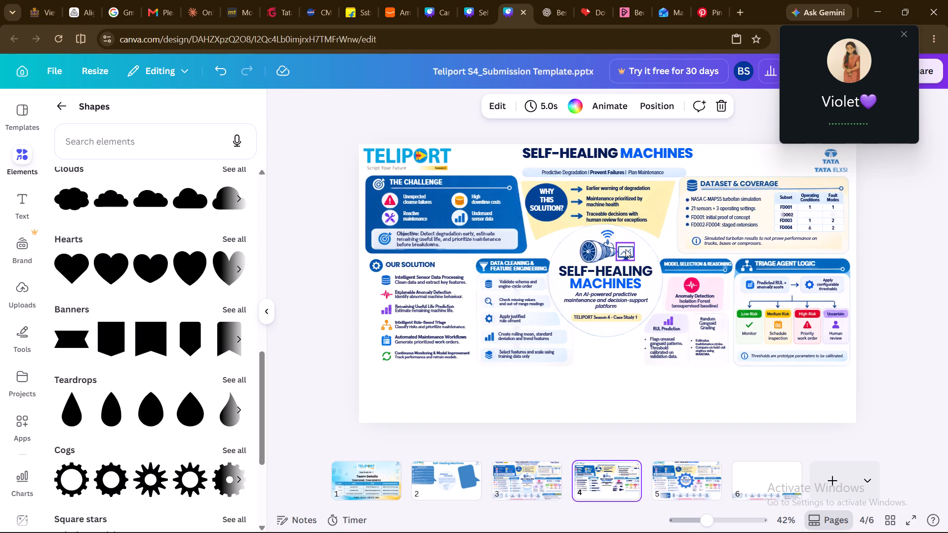
click(626, 249)
key(Delete)
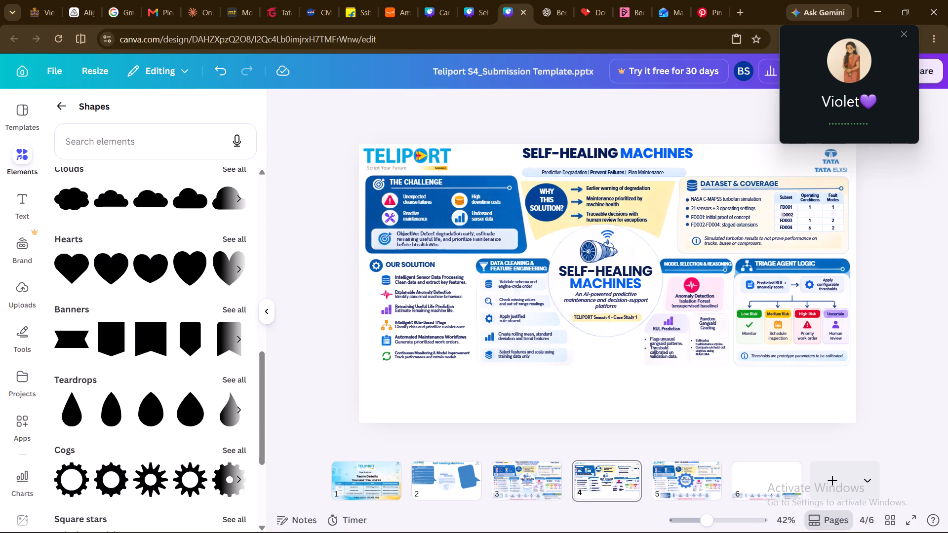
click(601, 242)
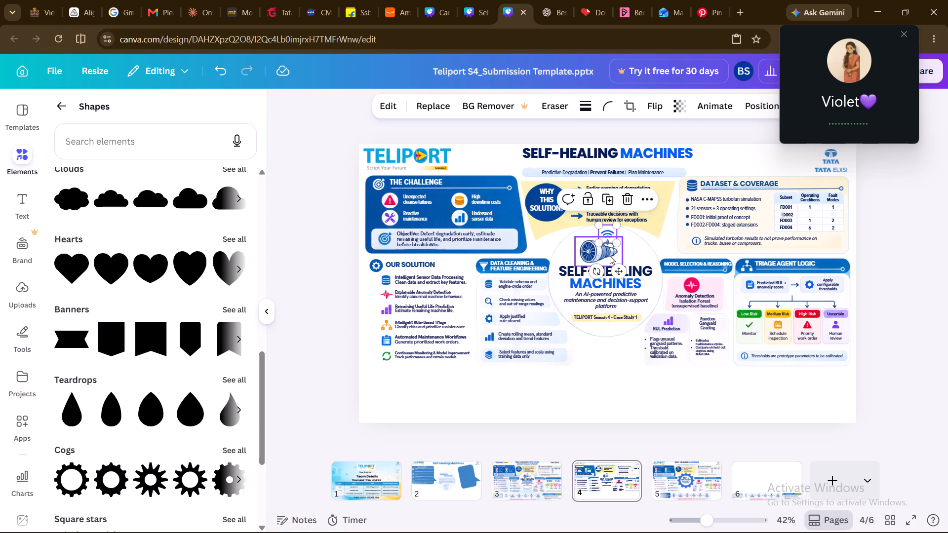
shift+click(610, 253)
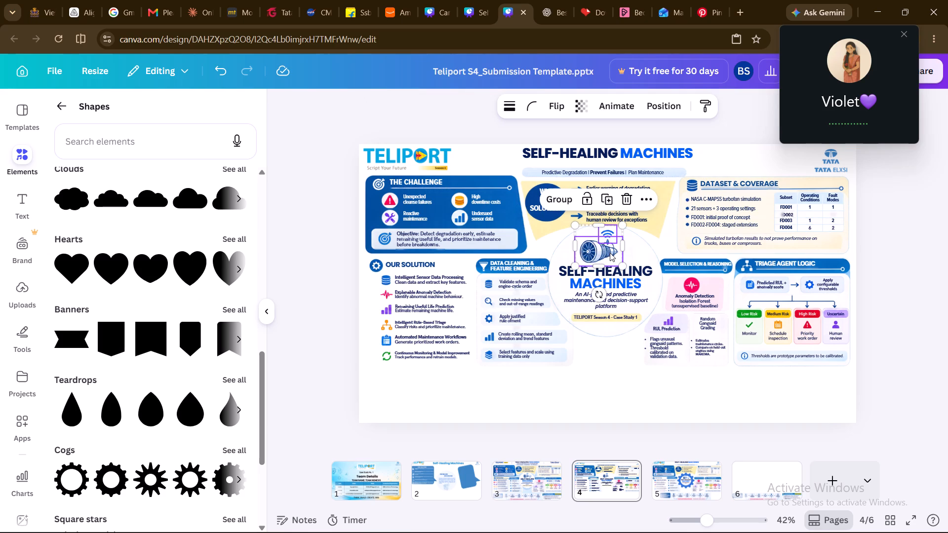
shift+click(617, 276)
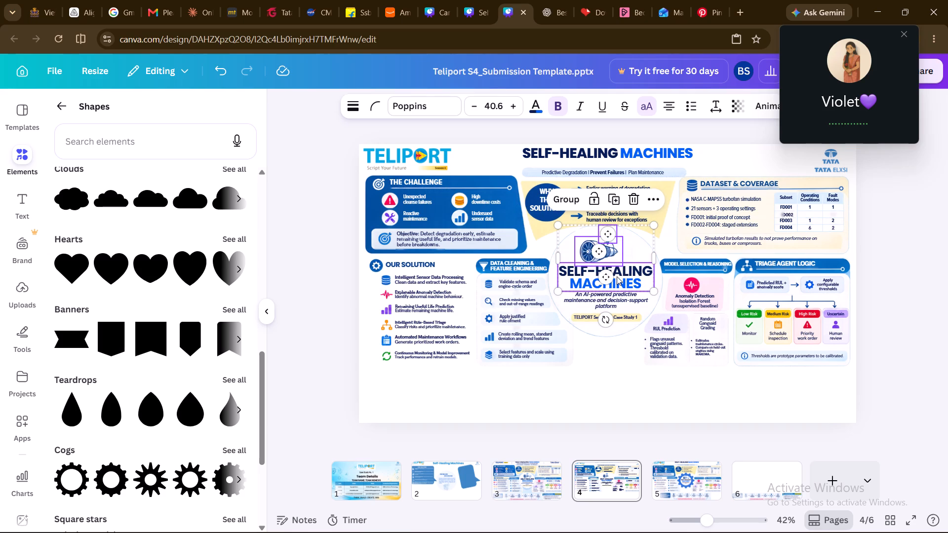
shift+click(621, 301)
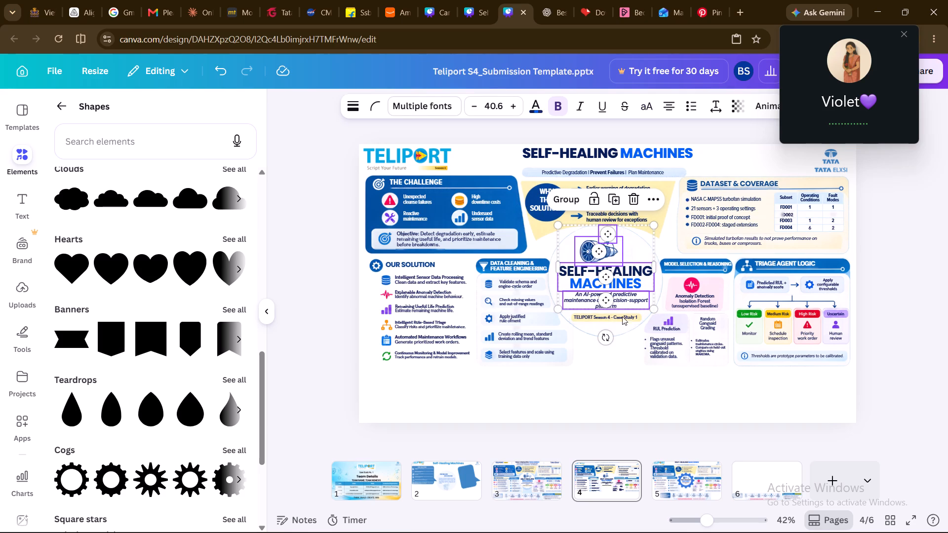
shift+click(622, 317)
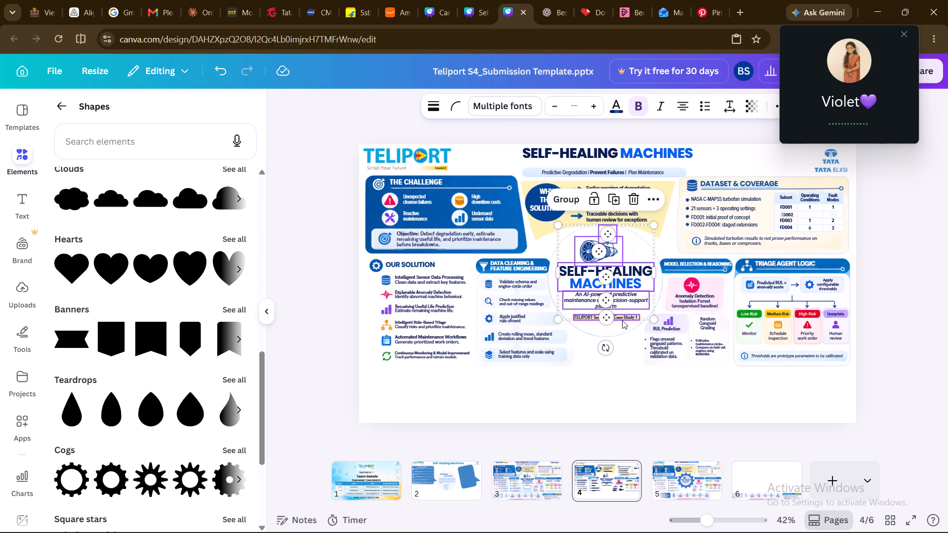
key(shift+Delete)
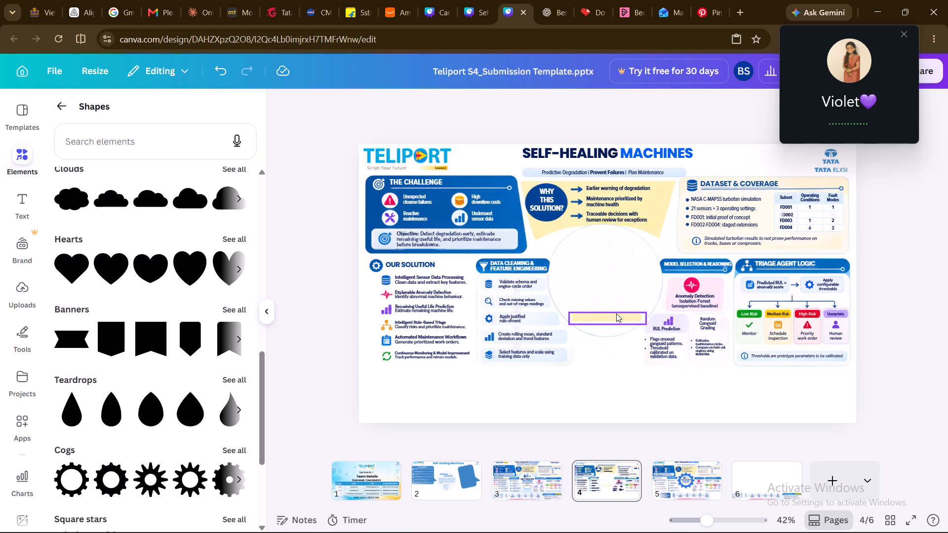
shift+click(616, 313)
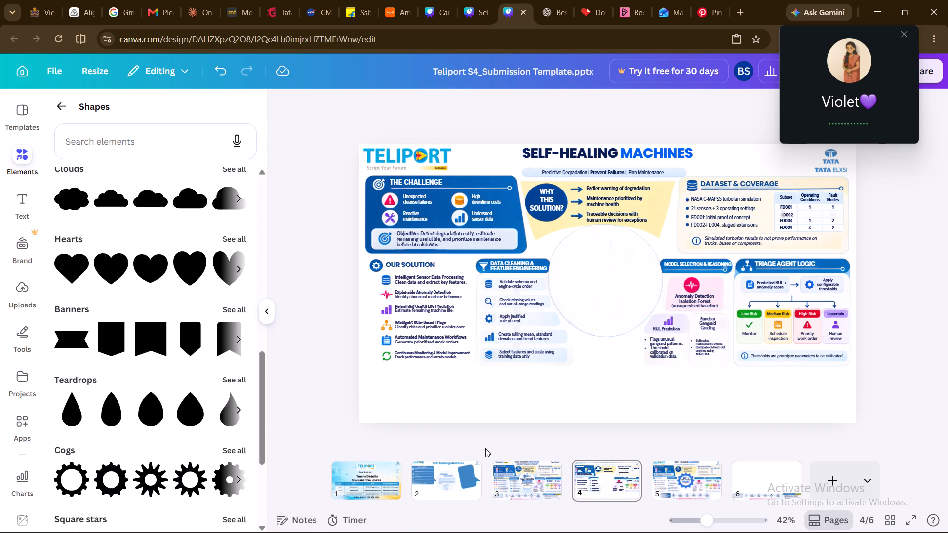
Group the PROBLEM and OVERVIEW heading texts on page 2.
click(457, 468)
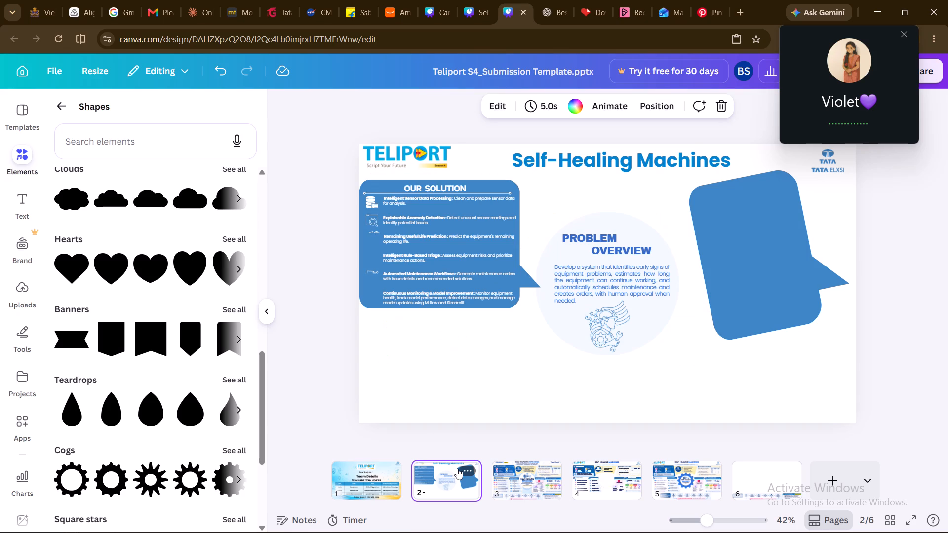
click(597, 245)
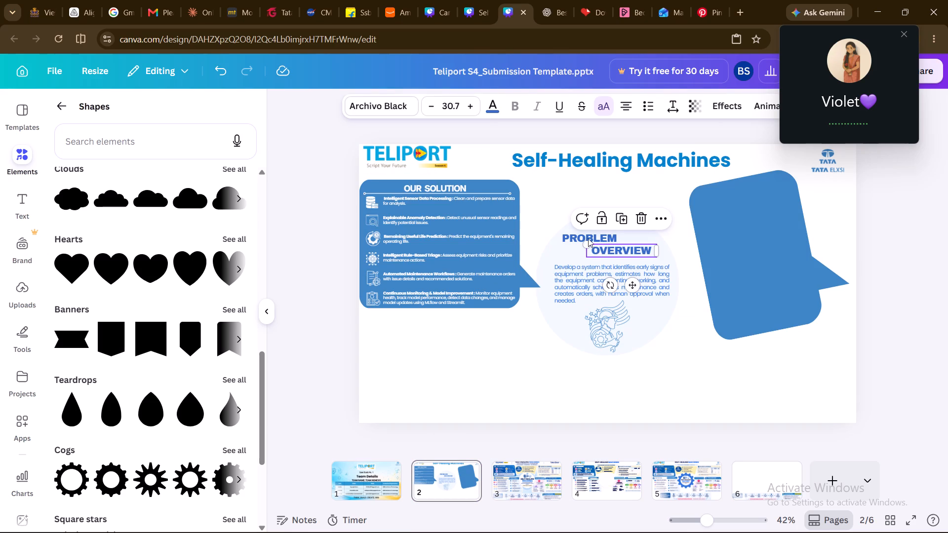
click(579, 234)
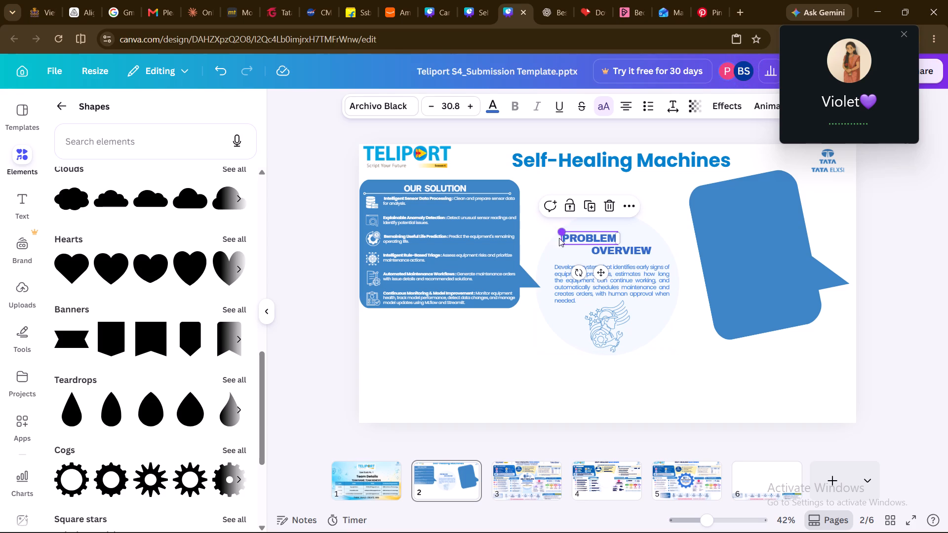
shift+click(616, 248)
shift+click(616, 253)
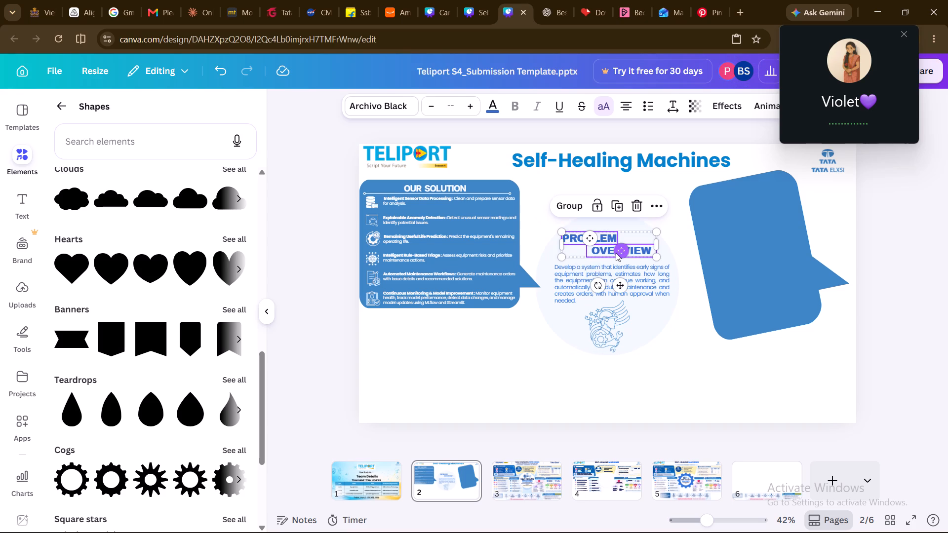
click(565, 204)
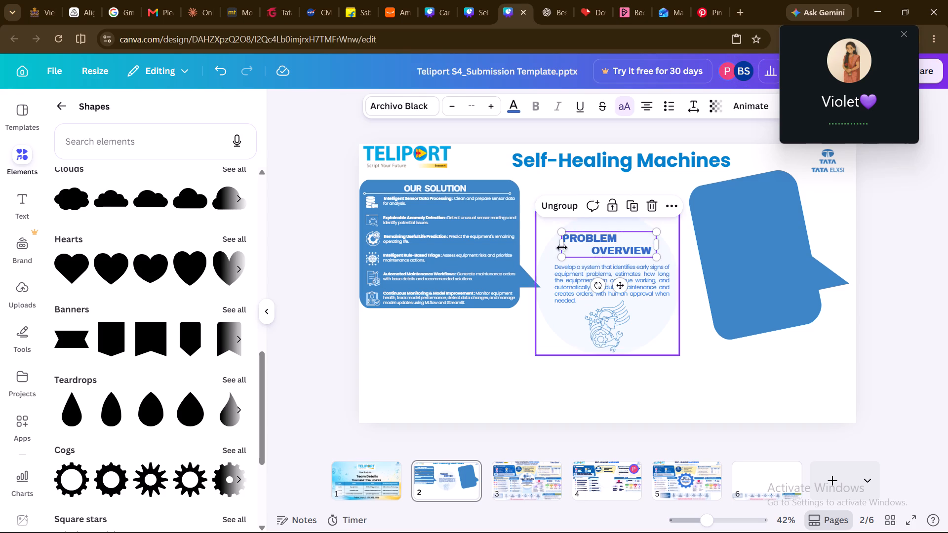
Move the PROBLEM OVERVIEW heading group from page 2 to the emptied central circle on page 4.
drag(607, 243, 606, 476)
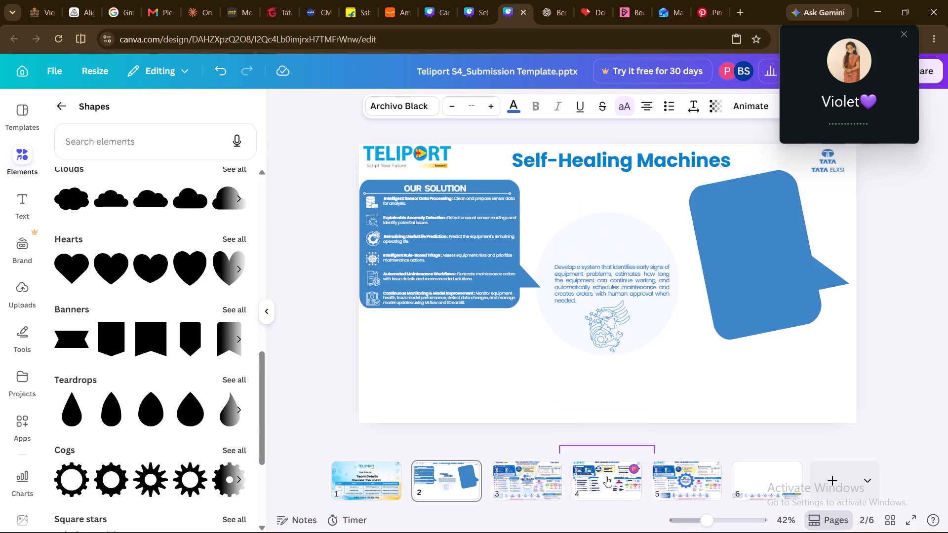
drag(606, 476, 605, 486)
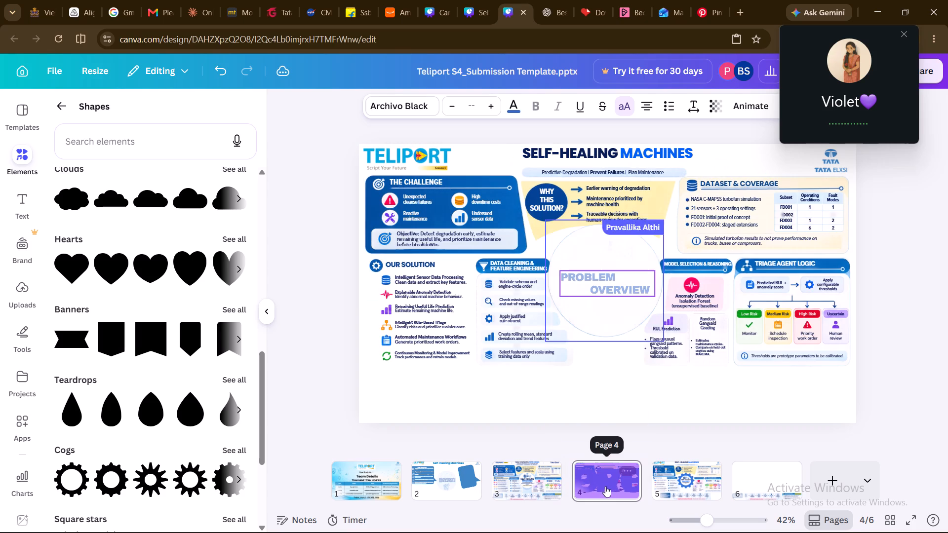
drag(605, 486, 606, 460)
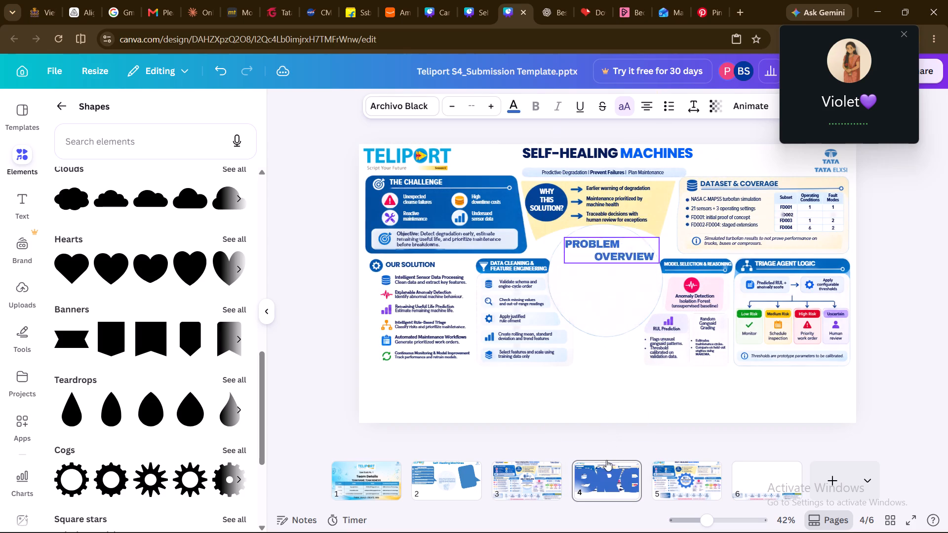
drag(606, 460, 604, 460)
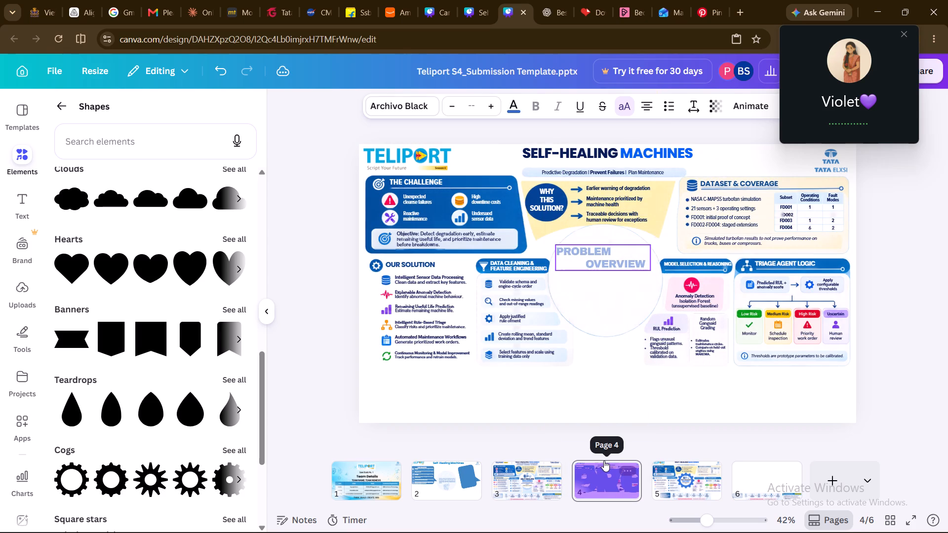
drag(604, 460, 600, 459)
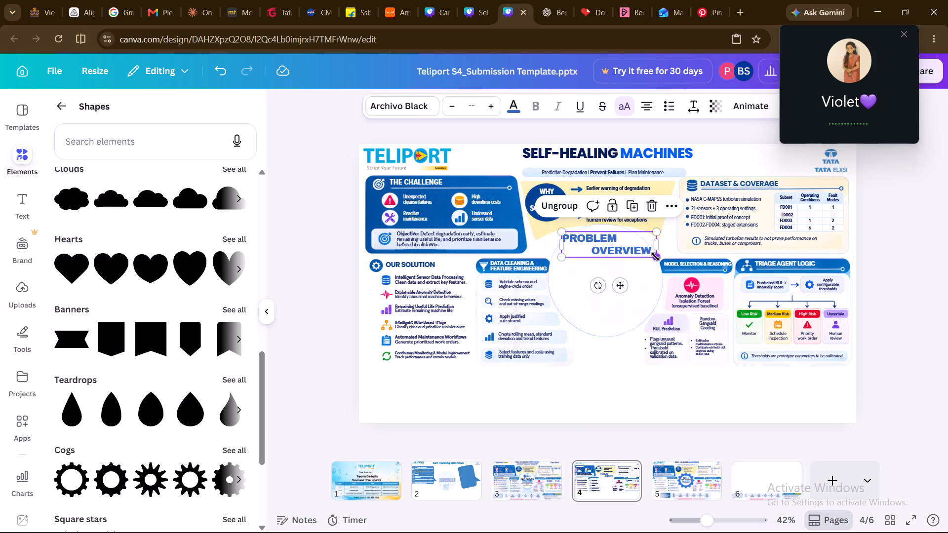
Shrink the PROBLEM OVERVIEW heading slightly and centre it in the upper part of page 4's central circle.
drag(655, 257, 638, 251)
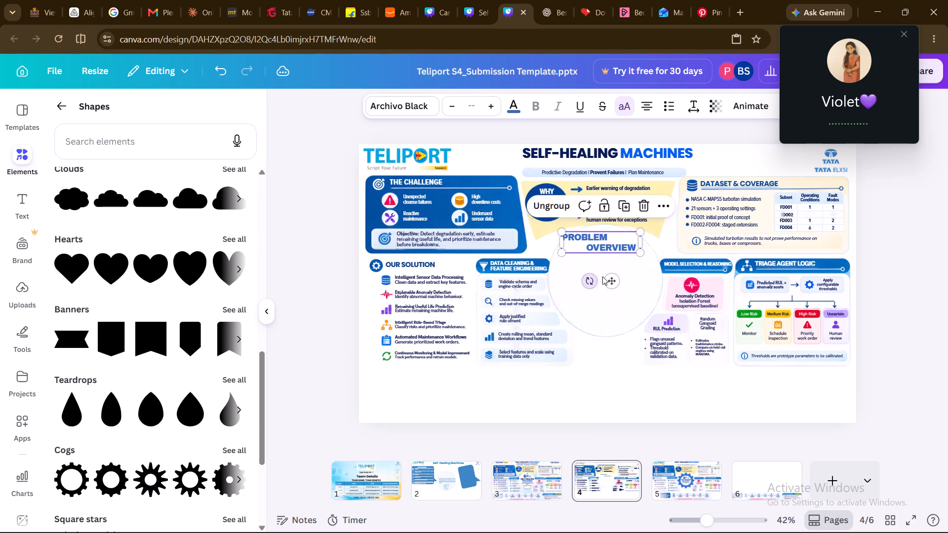
drag(617, 284, 616, 284)
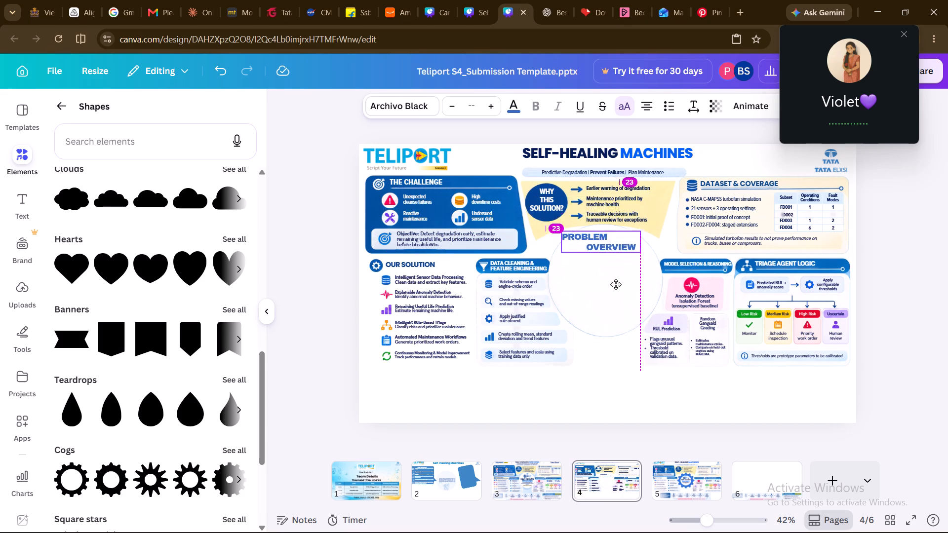
drag(616, 284, 619, 294)
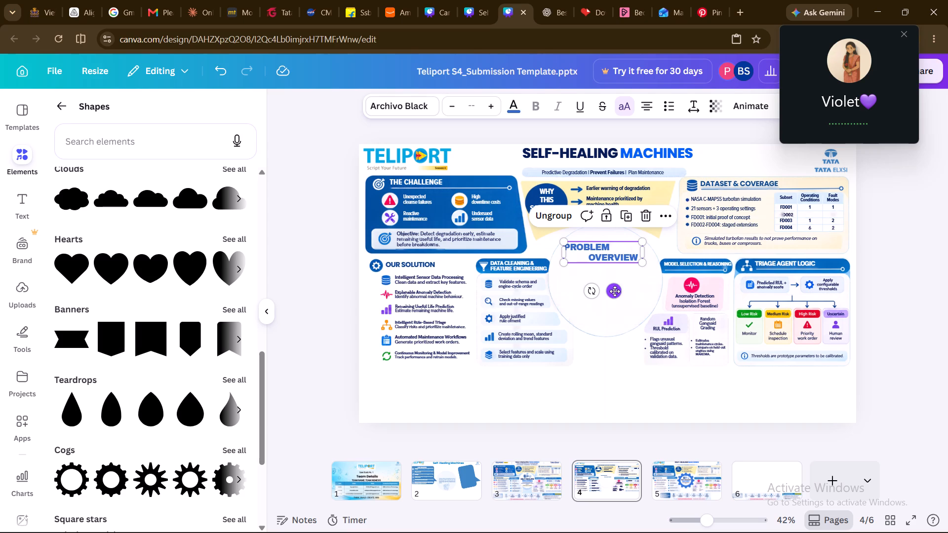
click(615, 291)
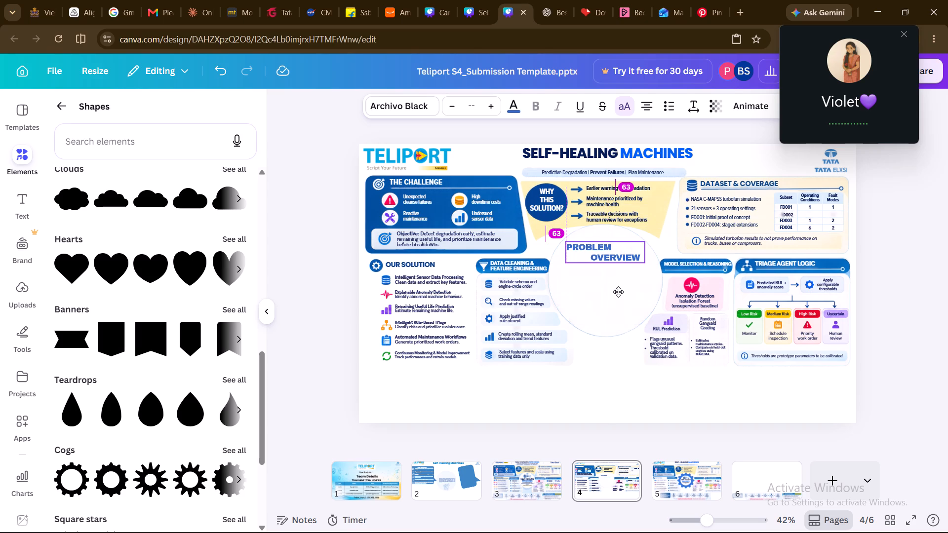
Ungroup the Self-Healing Machines gear emblem in the centre of page 5.
click(679, 476)
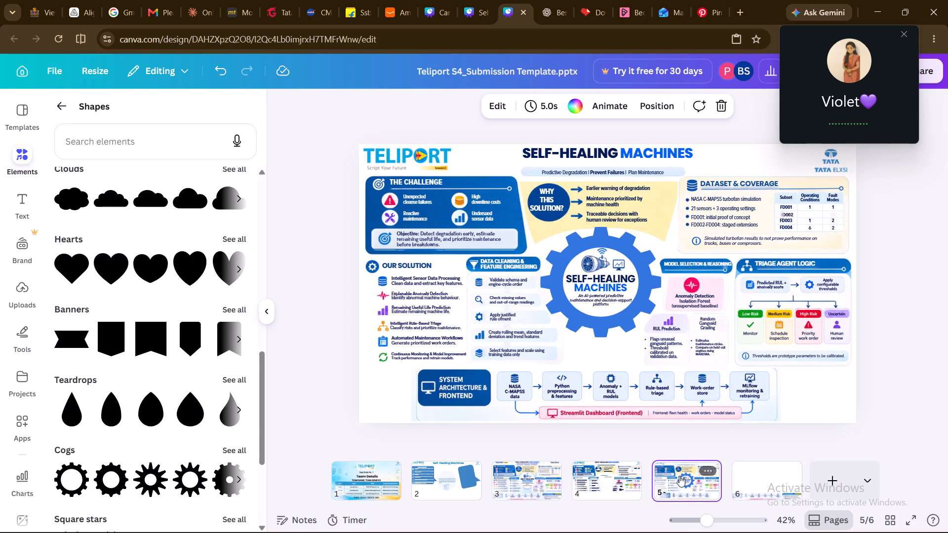
click(614, 476)
click(707, 477)
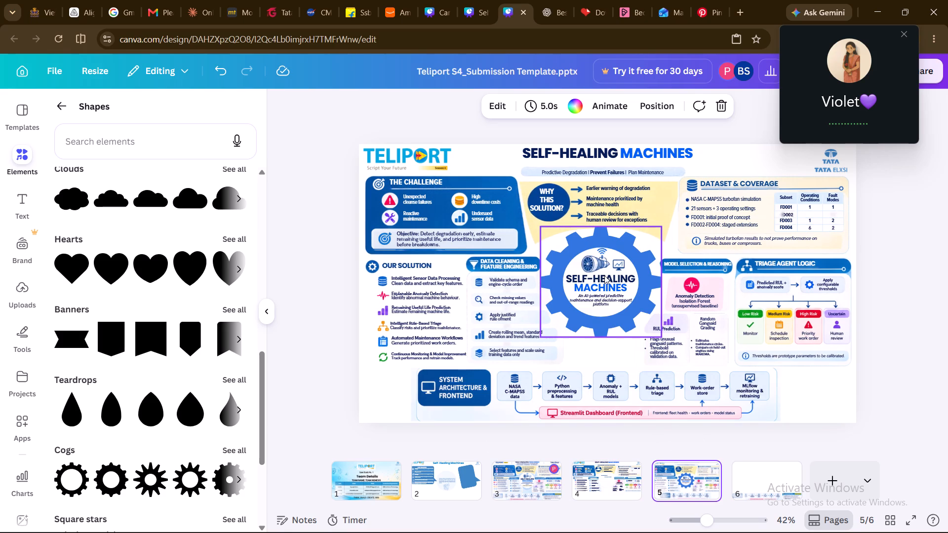
click(593, 261)
click(588, 272)
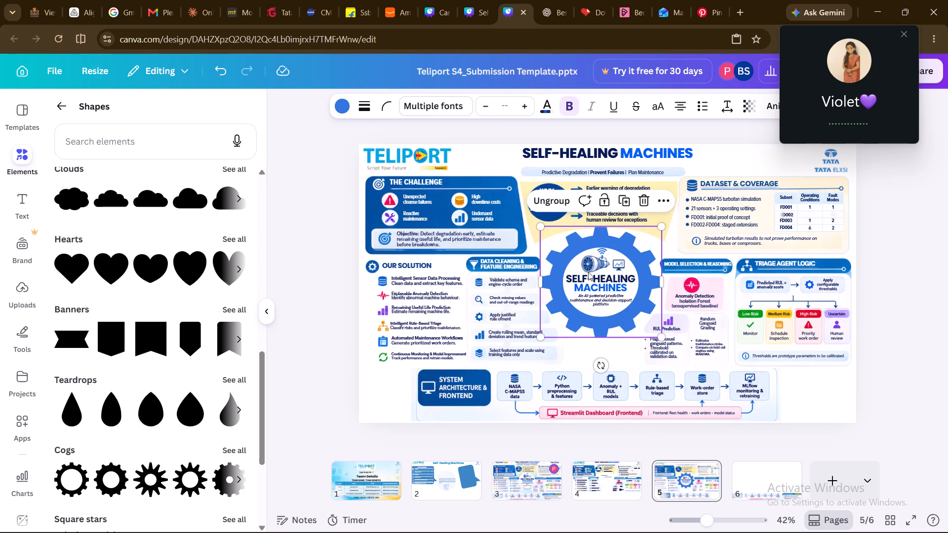
click(567, 206)
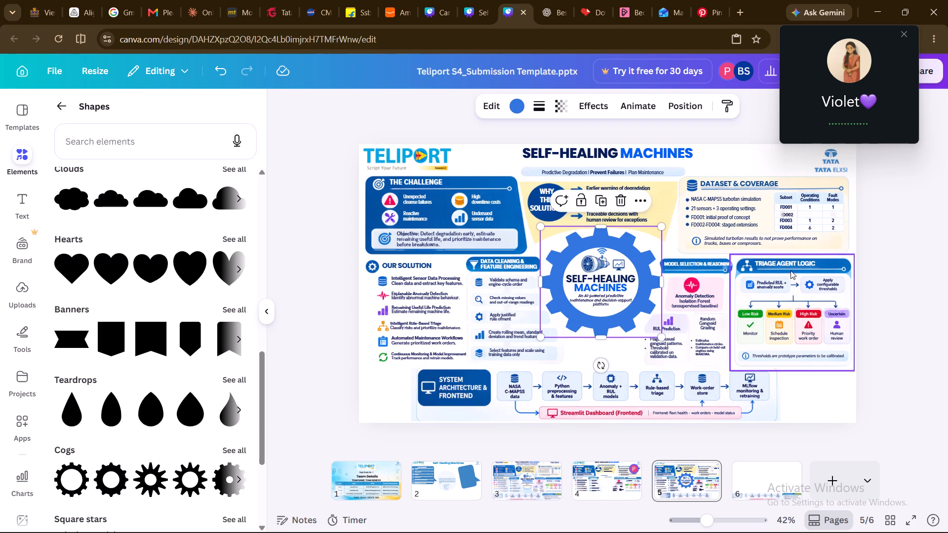
click(819, 407)
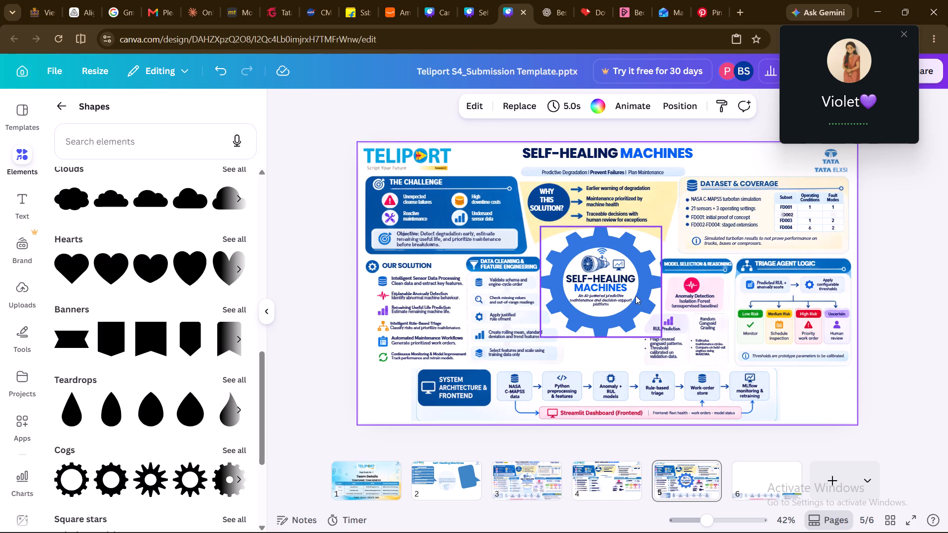
Move the problem description paragraph from page 2 to page 4's central circle, directly beneath the PROBLEM OVERVIEW heading.
click(602, 482)
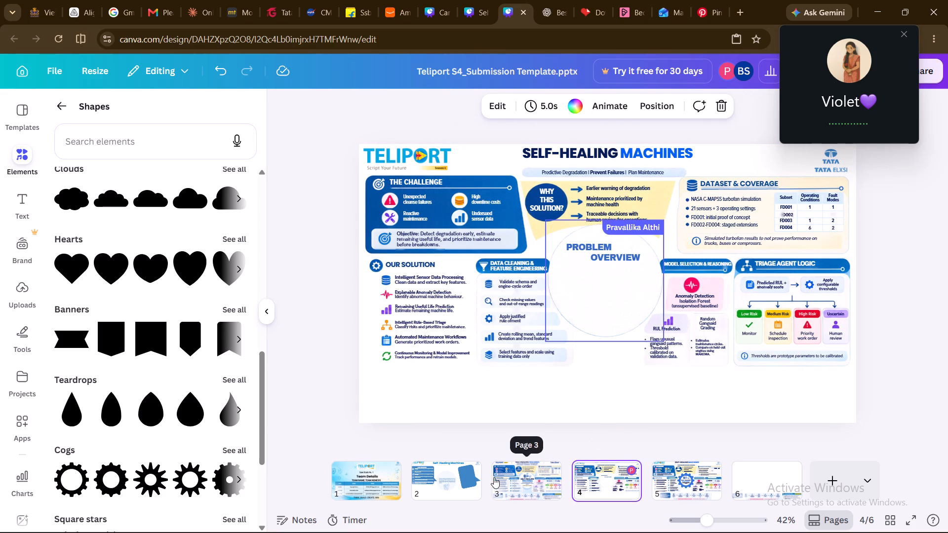
click(424, 477)
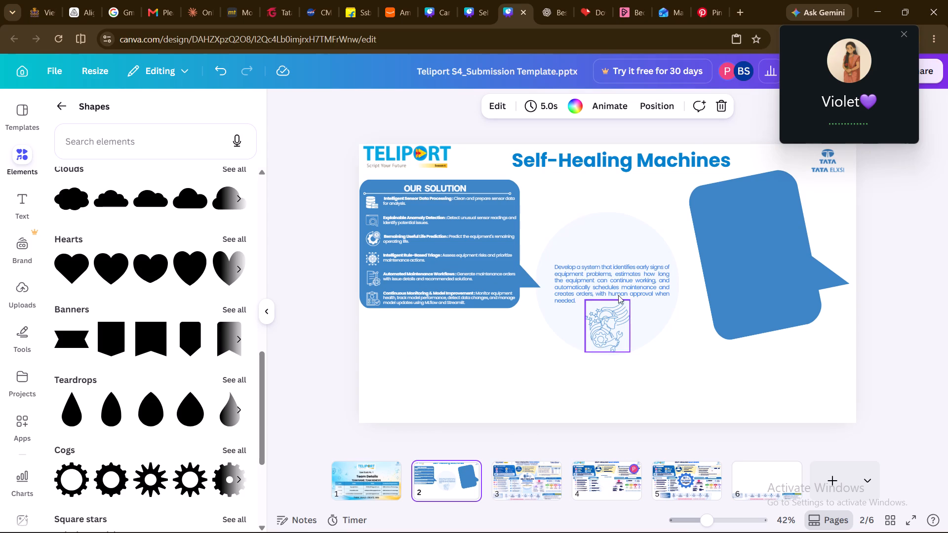
drag(604, 280, 609, 495)
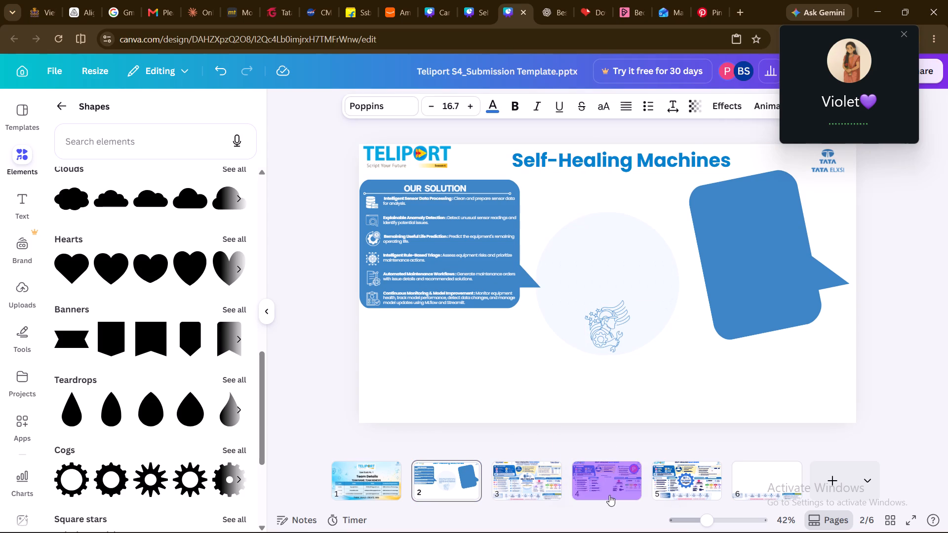
drag(609, 495, 604, 313)
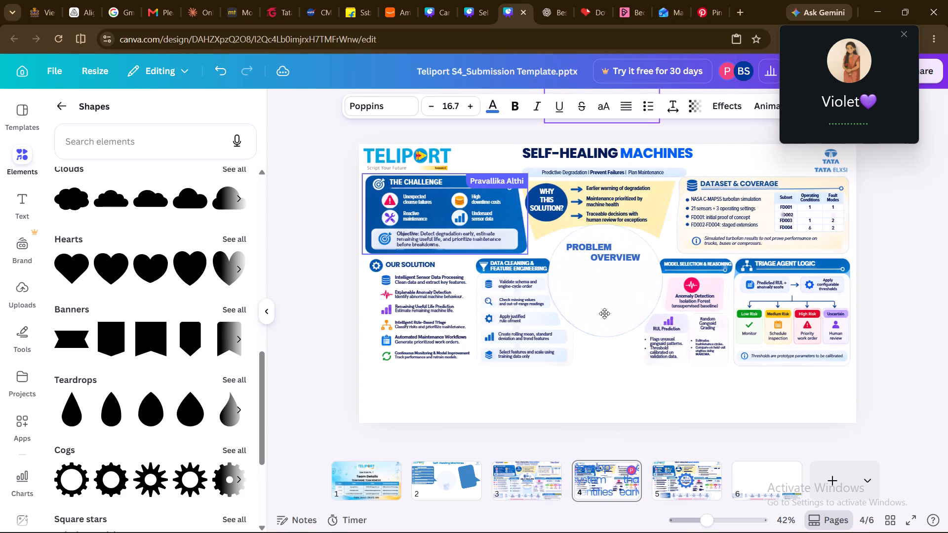
drag(604, 313, 605, 493)
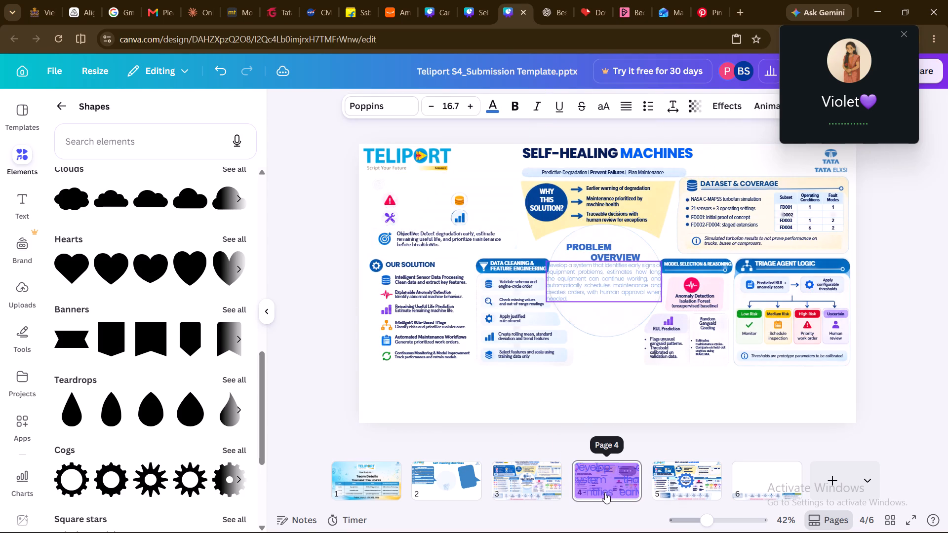
drag(605, 493, 609, 496)
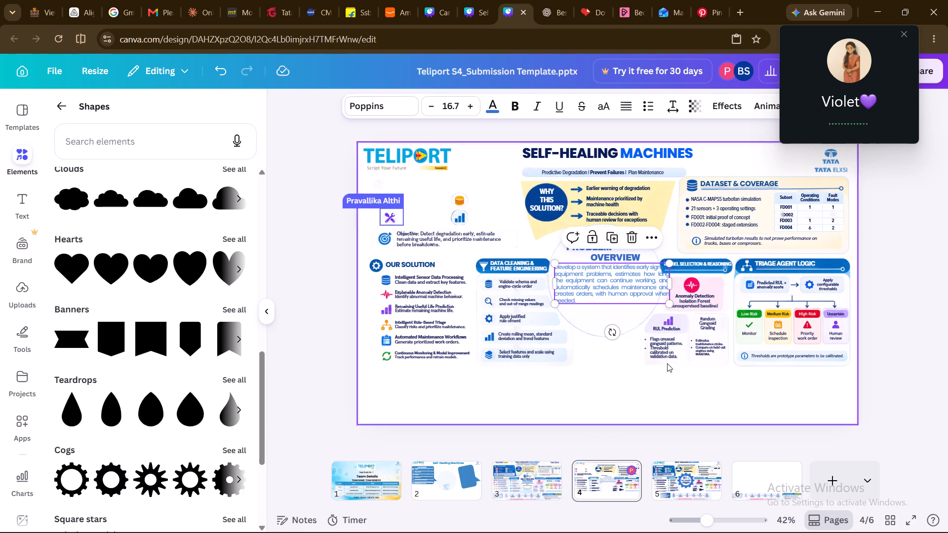
Narrow the problem description paragraph, reduce its text to size 15.8, and place it beneath the PROBLEM OVERVIEW heading inside page 4's circle.
click(670, 306)
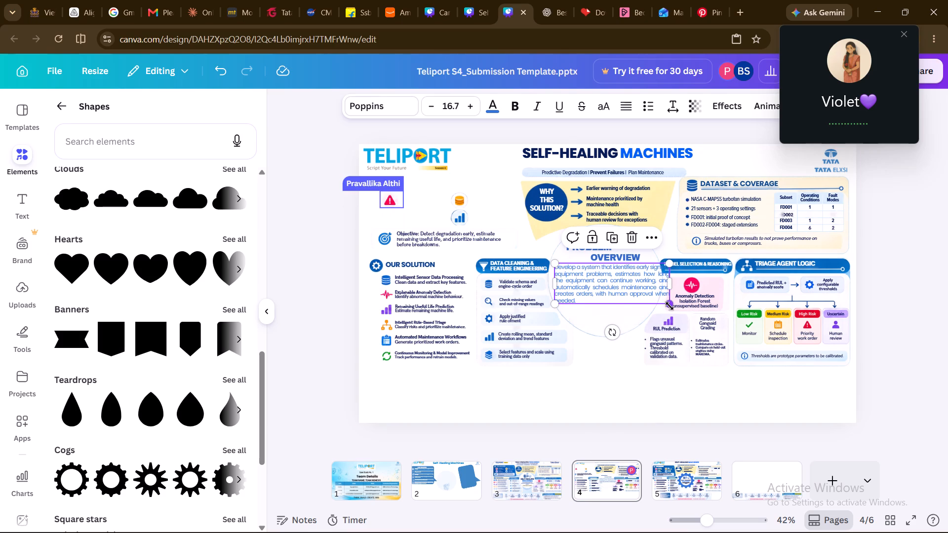
drag(672, 283, 656, 285)
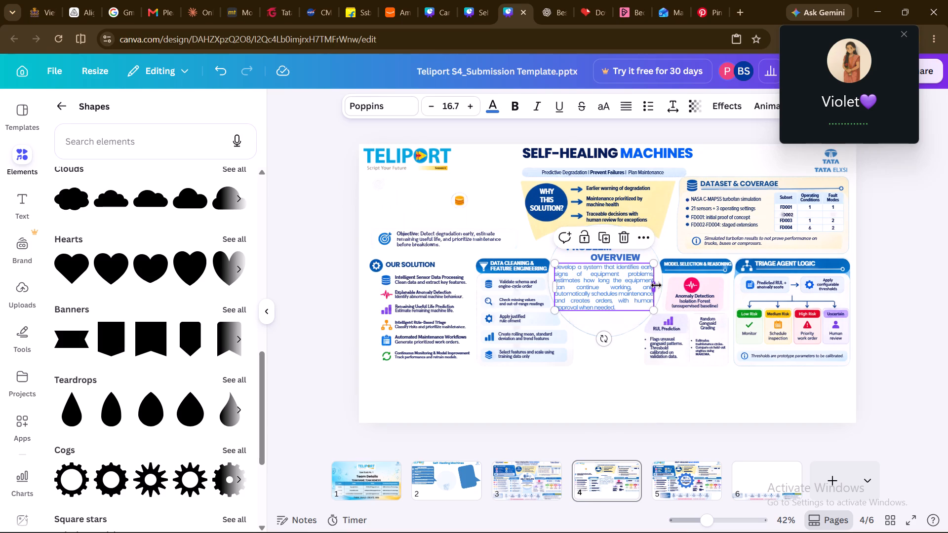
drag(611, 292, 616, 311)
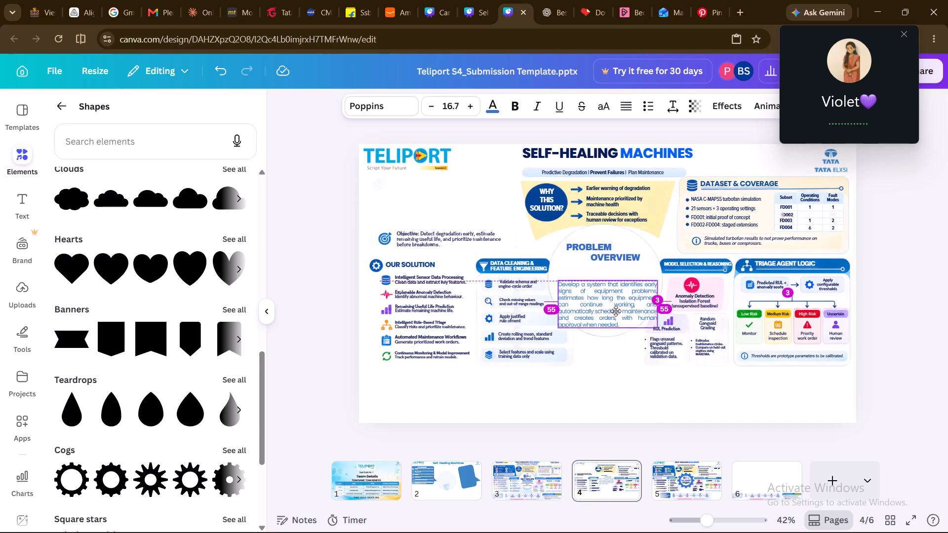
drag(616, 311, 617, 301)
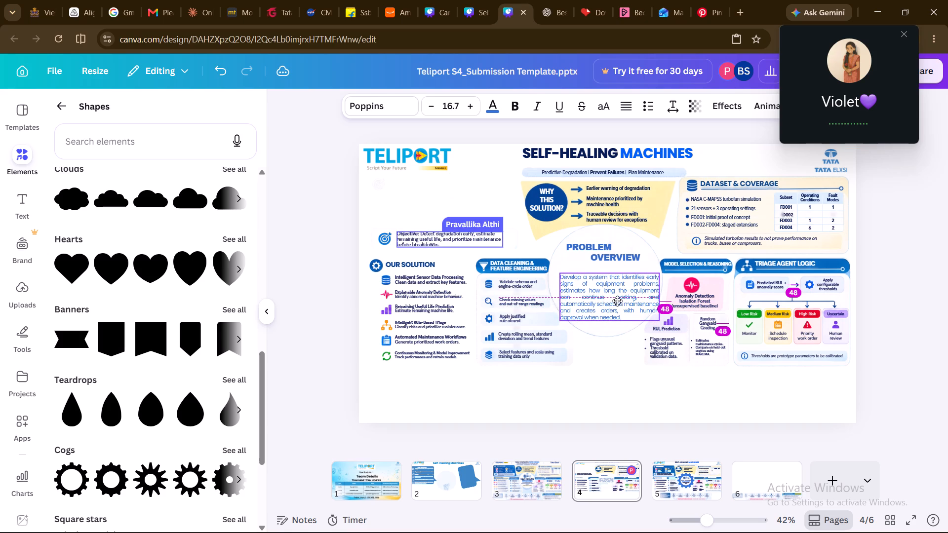
drag(617, 301, 616, 297)
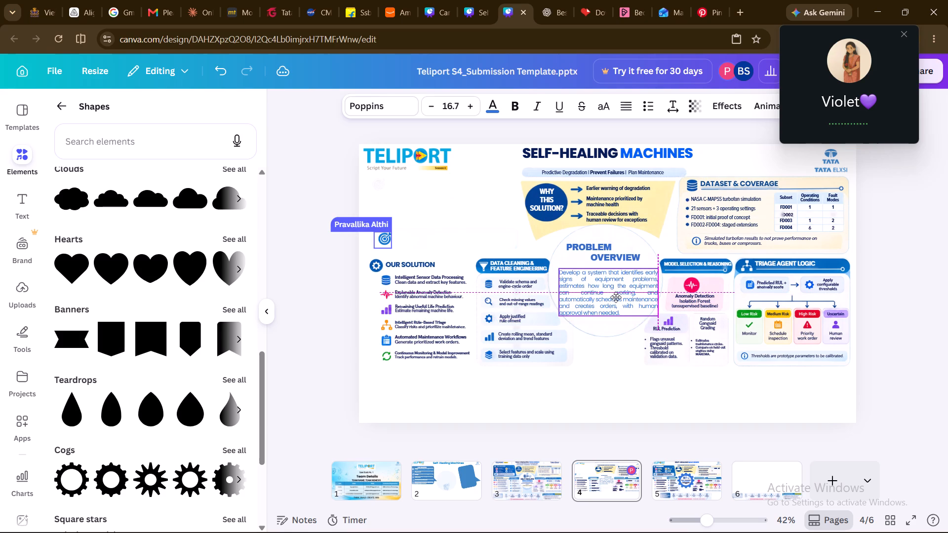
drag(616, 297, 615, 297)
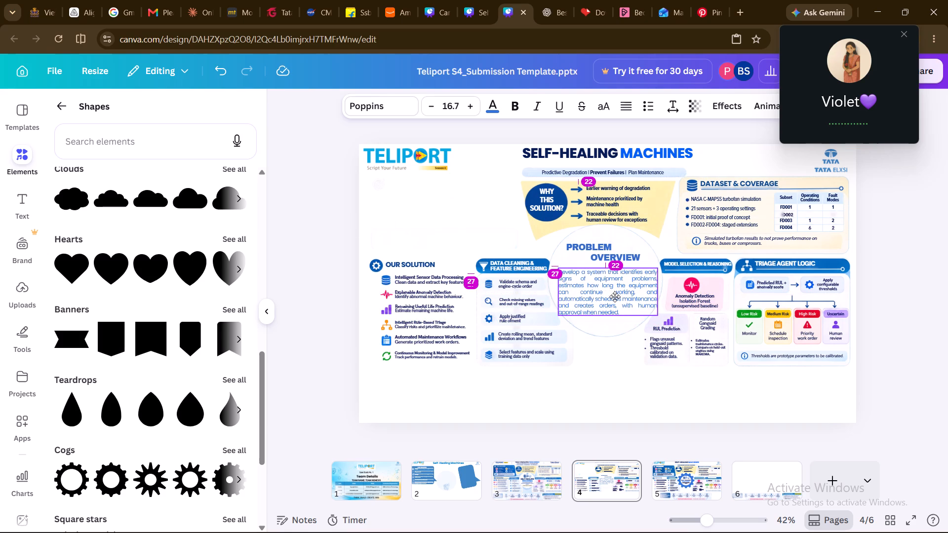
drag(615, 297, 615, 299)
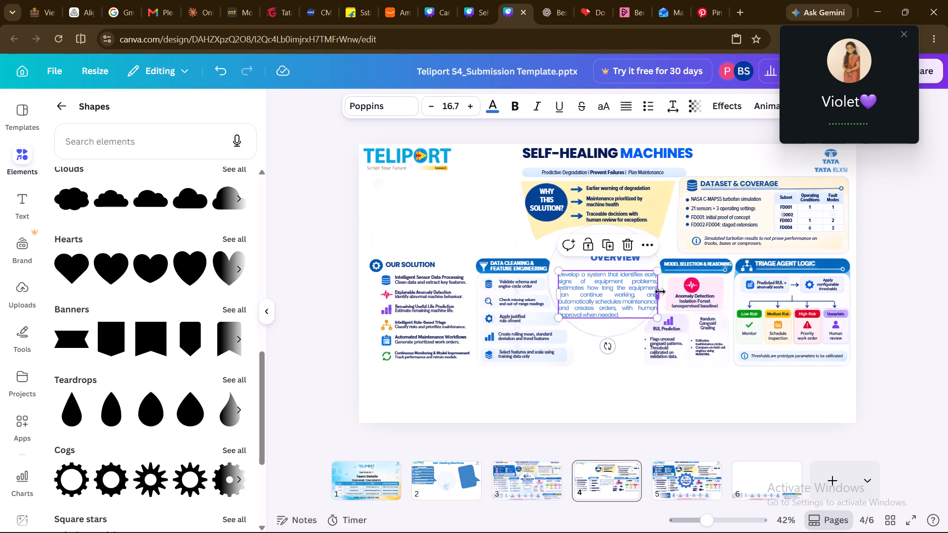
drag(660, 292, 650, 289)
drag(614, 289, 616, 289)
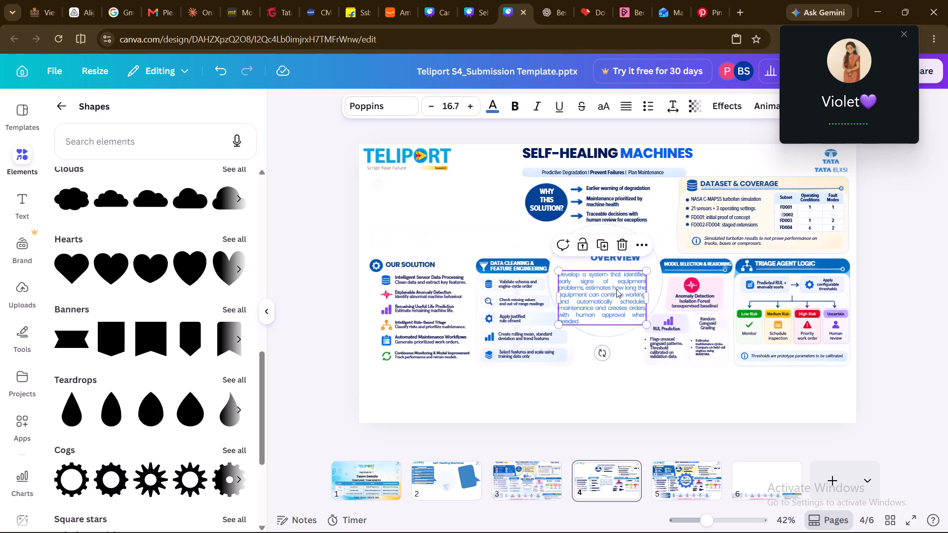
drag(616, 289, 623, 289)
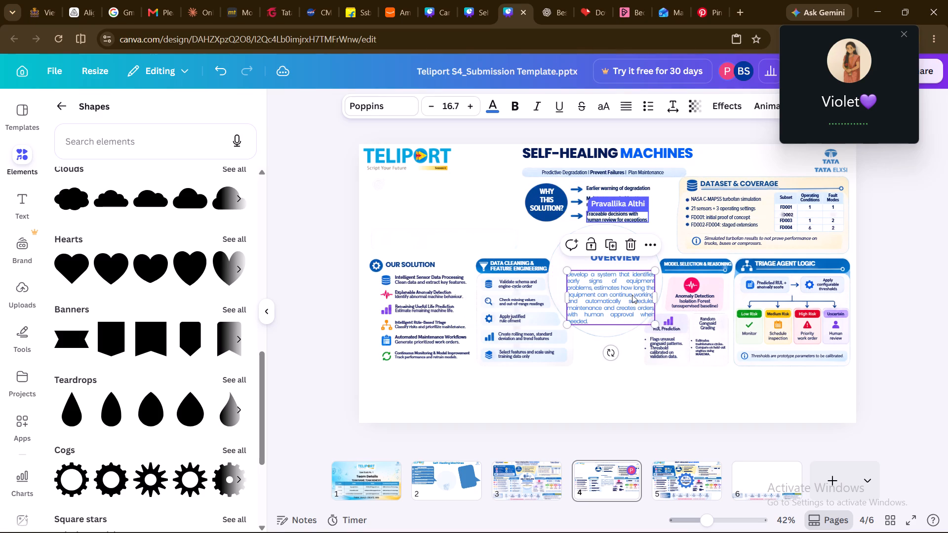
click(657, 327)
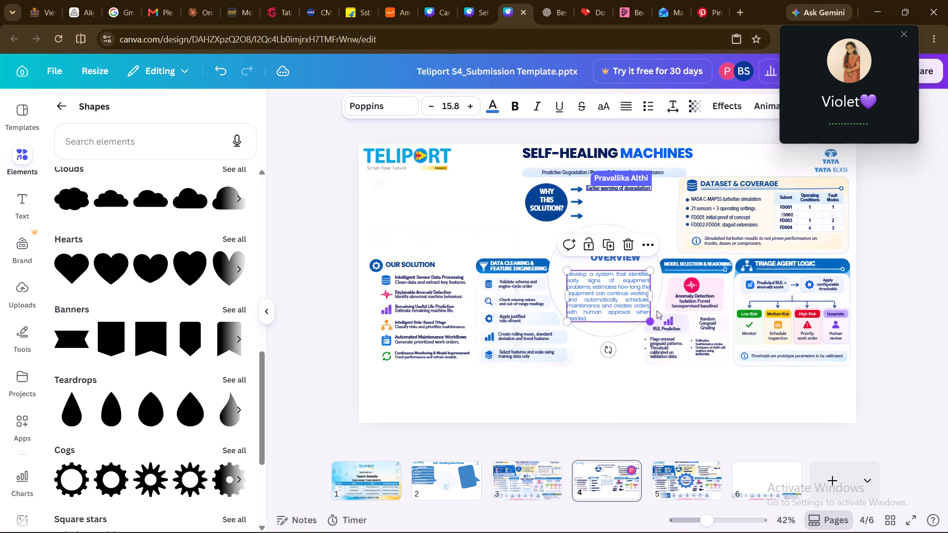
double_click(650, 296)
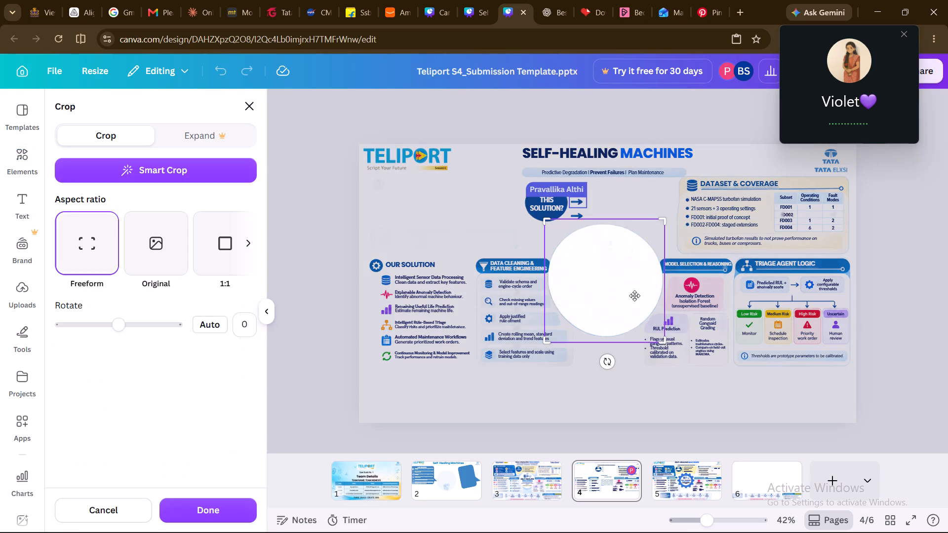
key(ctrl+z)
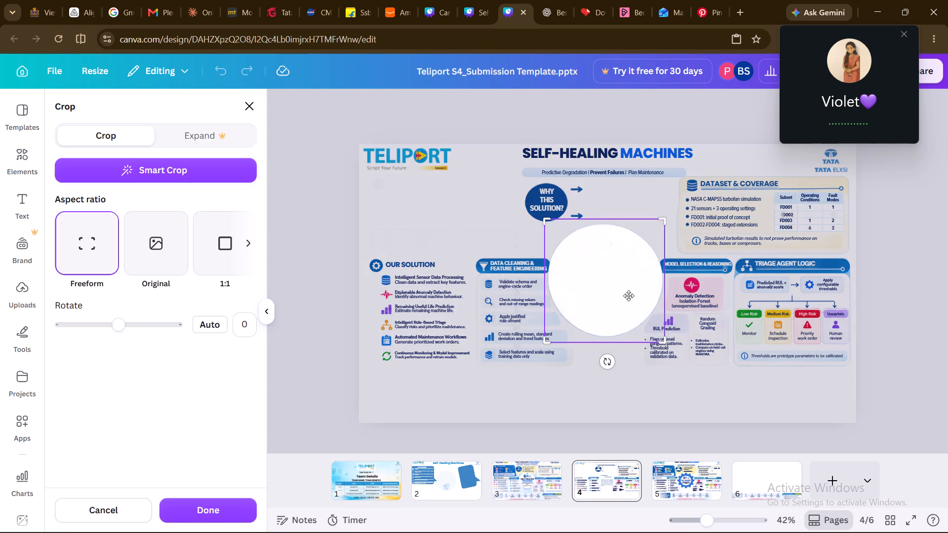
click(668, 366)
Widen the paragraph's text box, reduce its text to size 15, and centre it in the lower half of page 4's circle.
click(619, 291)
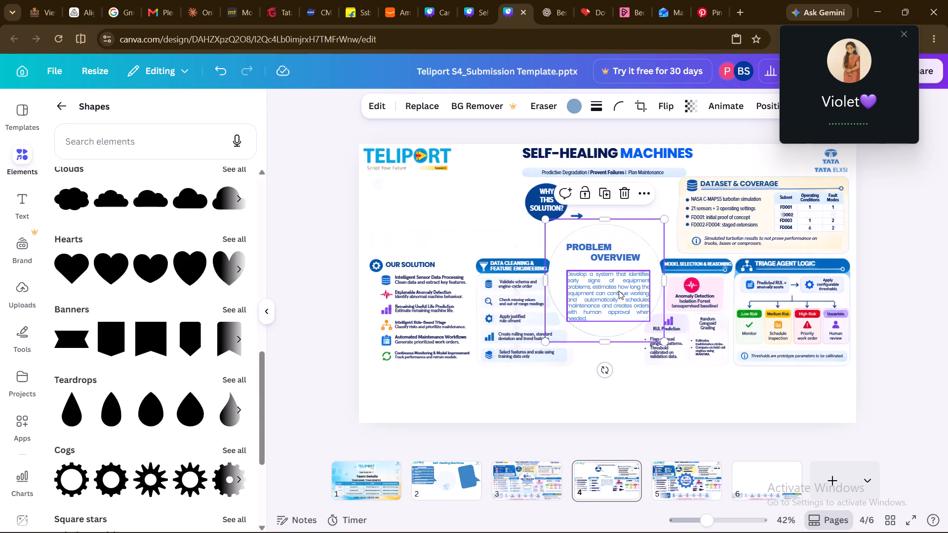
drag(651, 296, 651, 296)
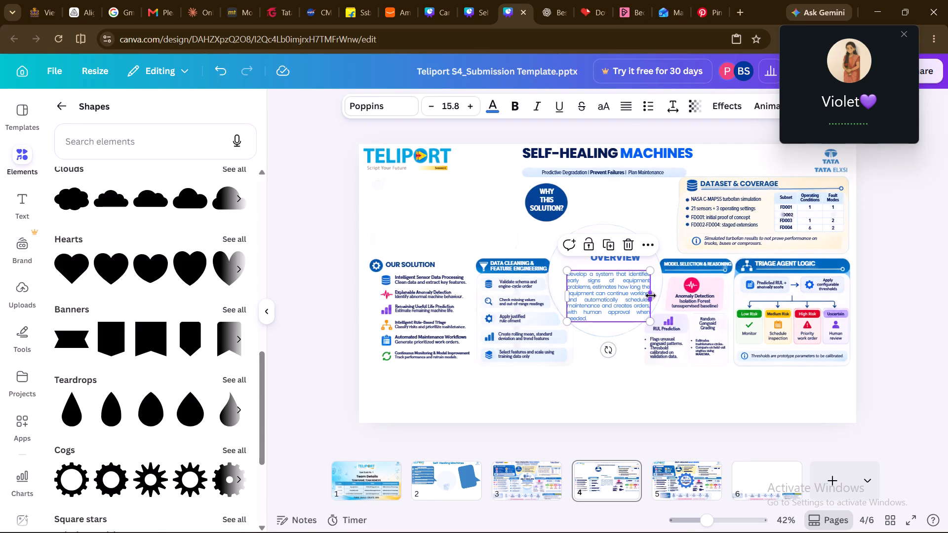
drag(651, 296, 668, 294)
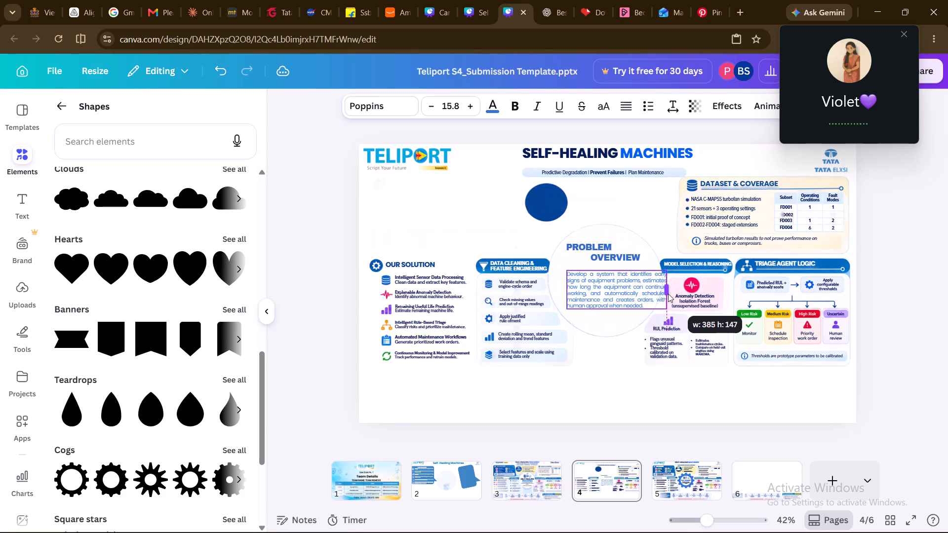
drag(668, 294, 665, 294)
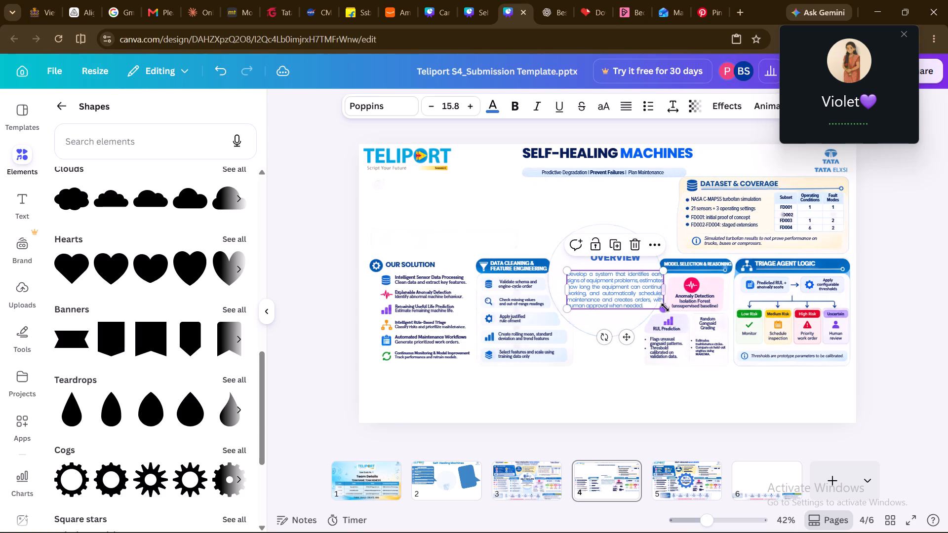
drag(665, 307, 659, 309)
drag(608, 285, 604, 293)
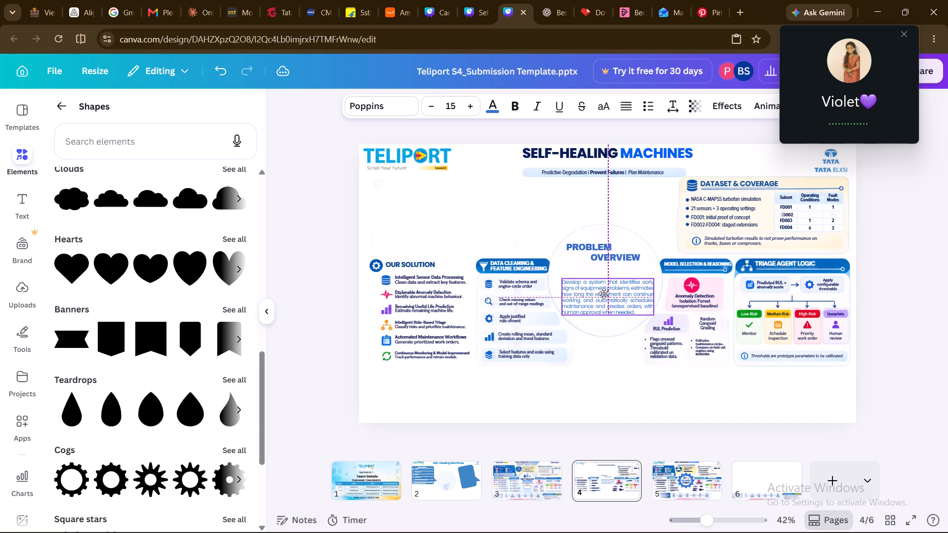
drag(604, 293, 603, 294)
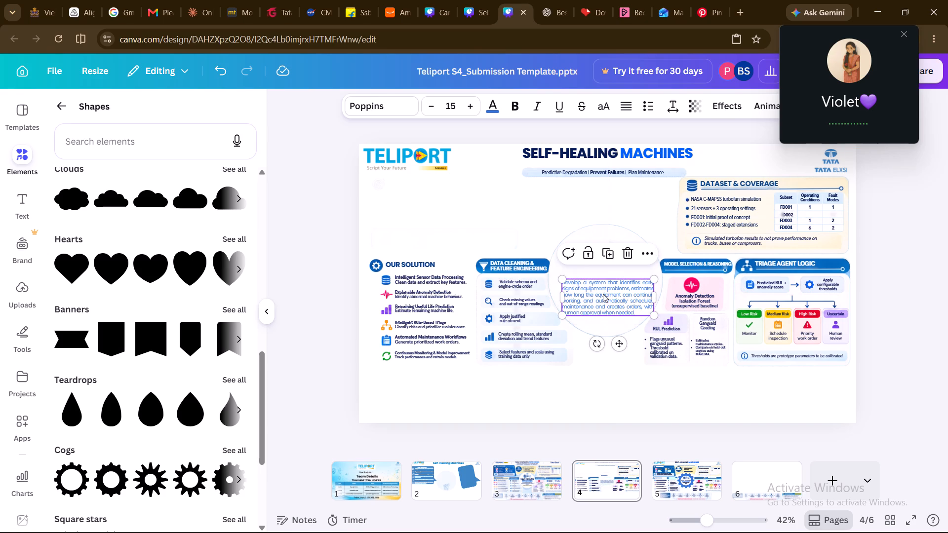
click(583, 371)
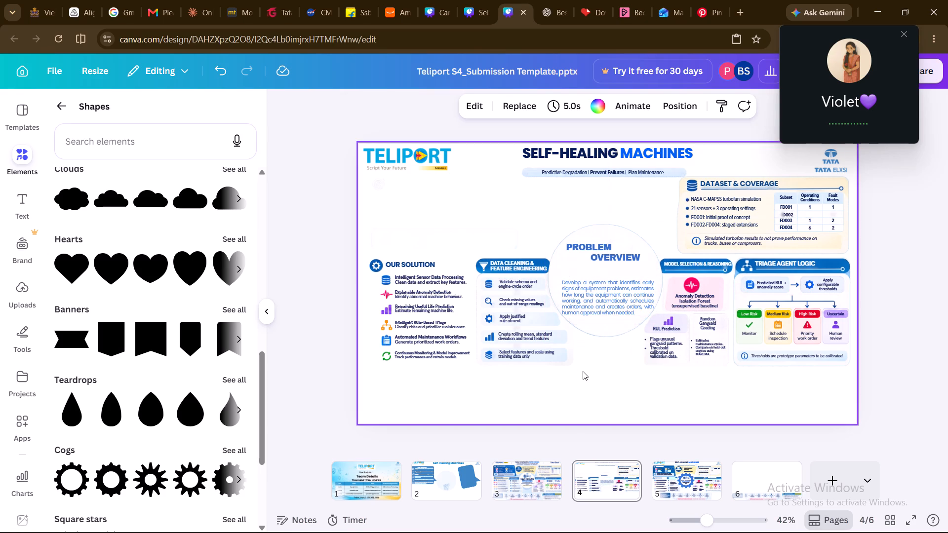
Move the PROBLEM OVERVIEW heading down so it sits just above the description paragraph.
drag(611, 258, 611, 266)
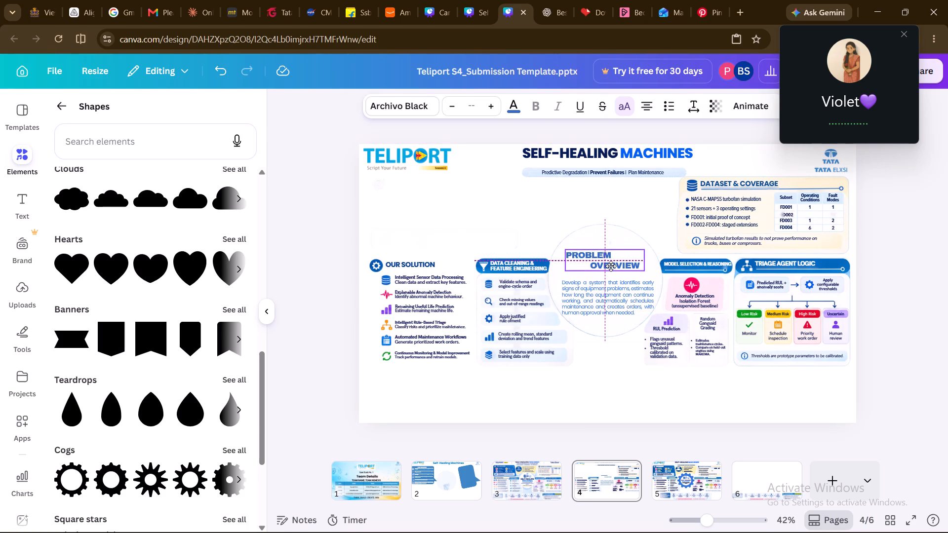
drag(611, 266, 610, 270)
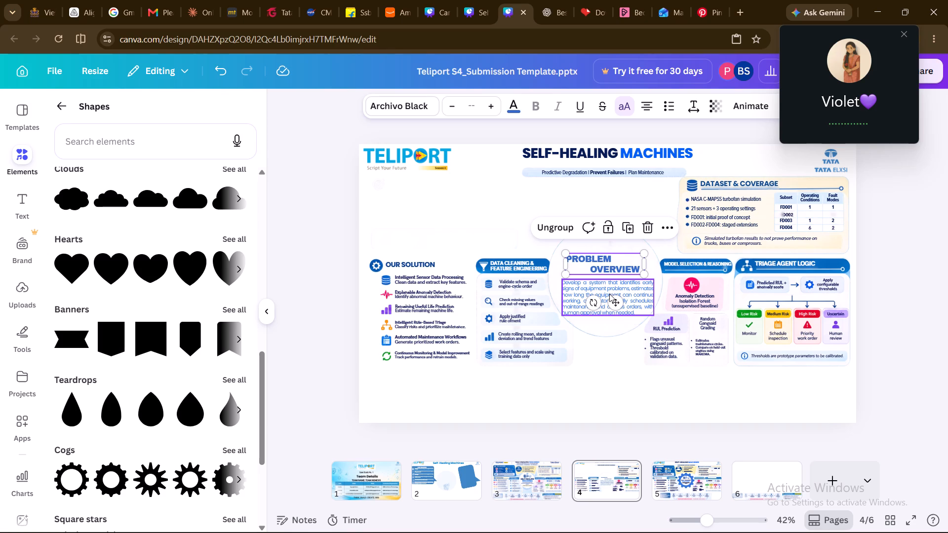
Reduce the description paragraph's text to size 13.8 and recentre it beneath the heading within page 4's circle.
click(609, 294)
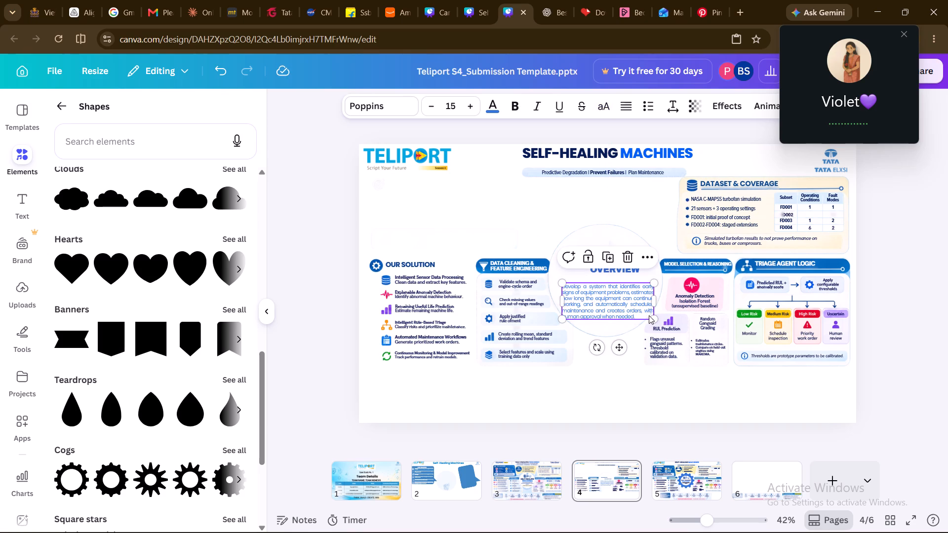
drag(655, 318, 648, 314)
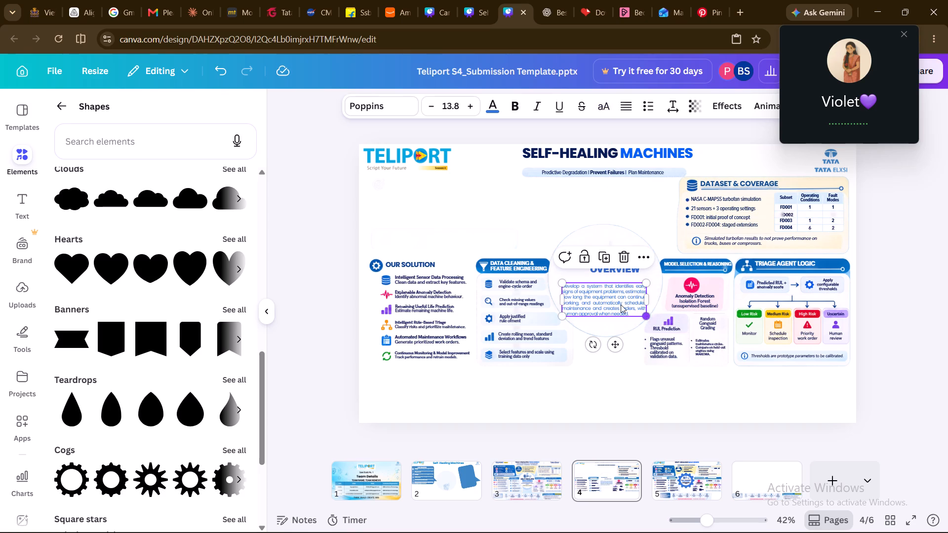
click(604, 295)
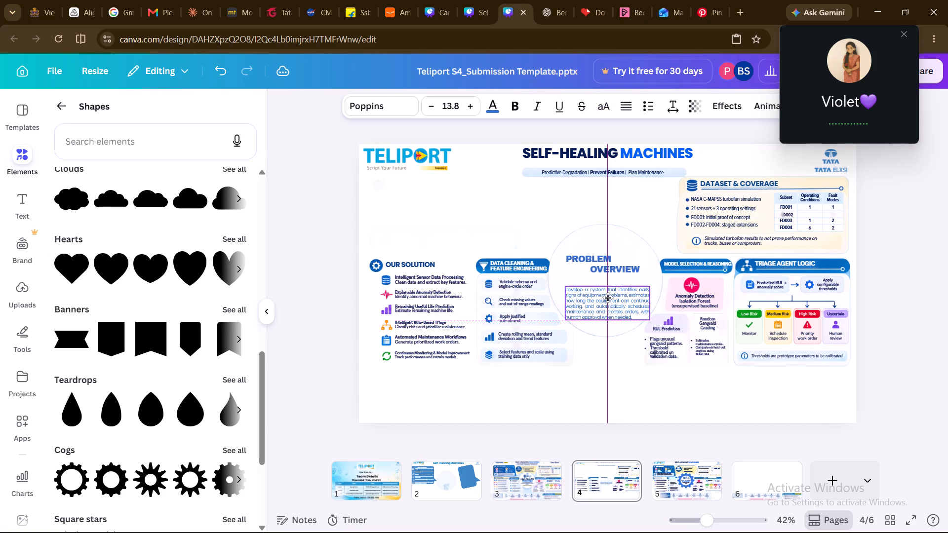
Lower the PROBLEM OVERVIEW heading closer to the paragraph, leaving space above it in page 4's circle.
click(608, 224)
drag(593, 265, 593, 268)
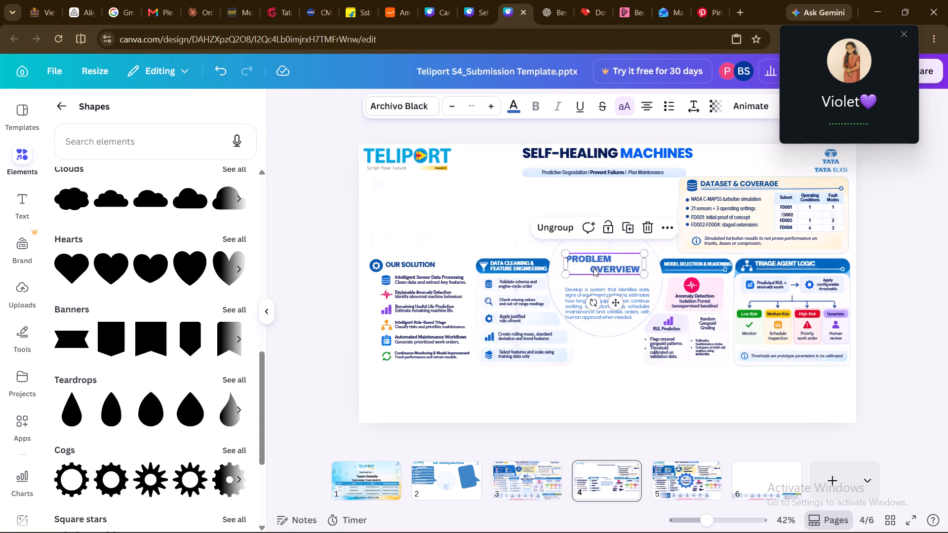
drag(593, 268, 594, 269)
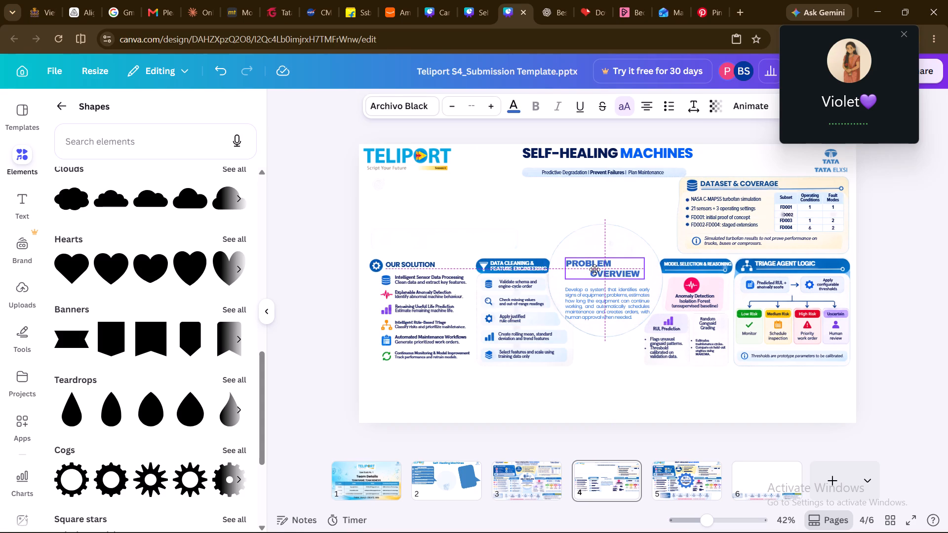
drag(594, 269, 594, 271)
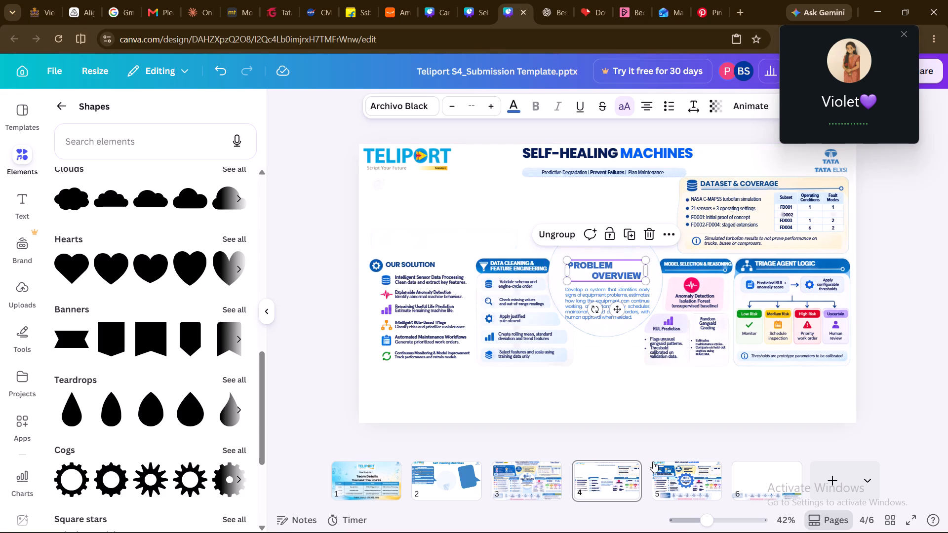
On page 5, move the blue gear shape off the central Self-Healing Machines emblem and over the TRIAGE AGENT LOGIC section.
click(657, 466)
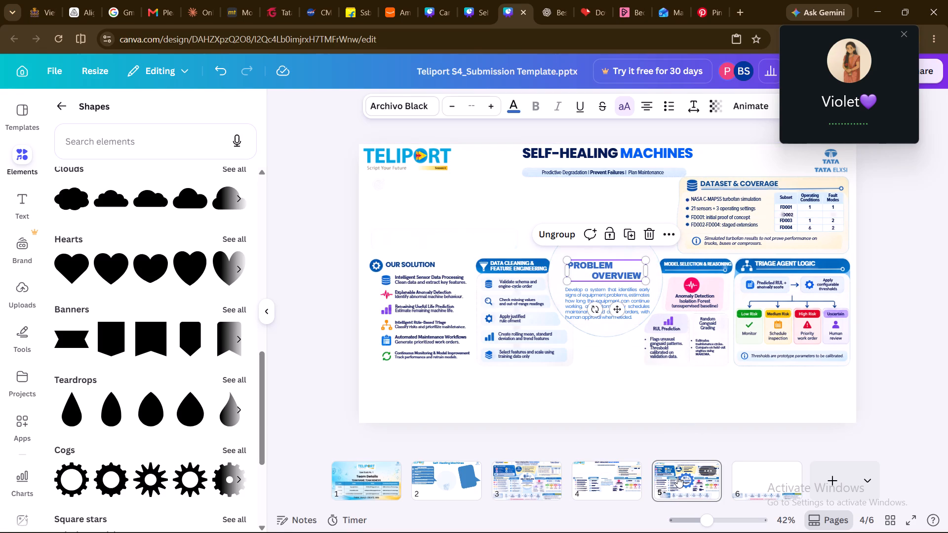
click(677, 477)
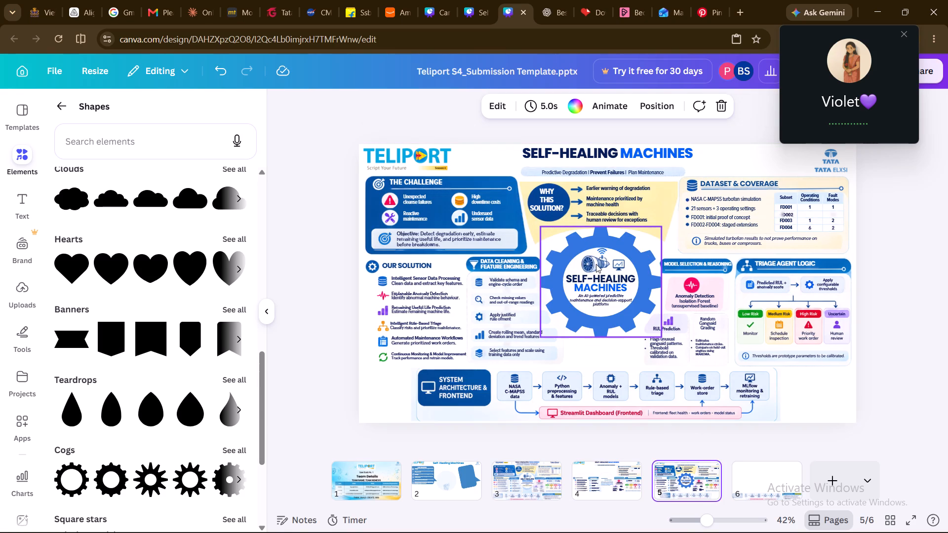
click(596, 264)
double_click(589, 257)
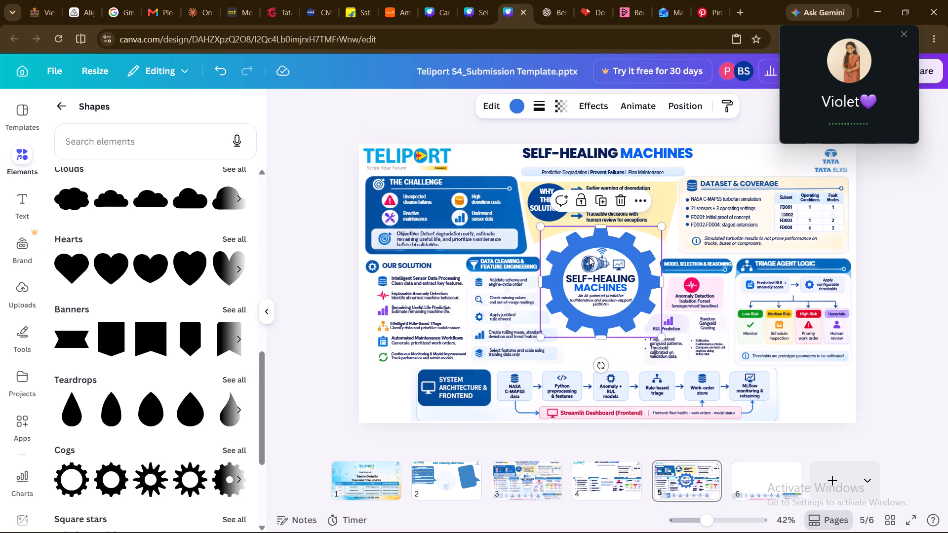
double_click(593, 264)
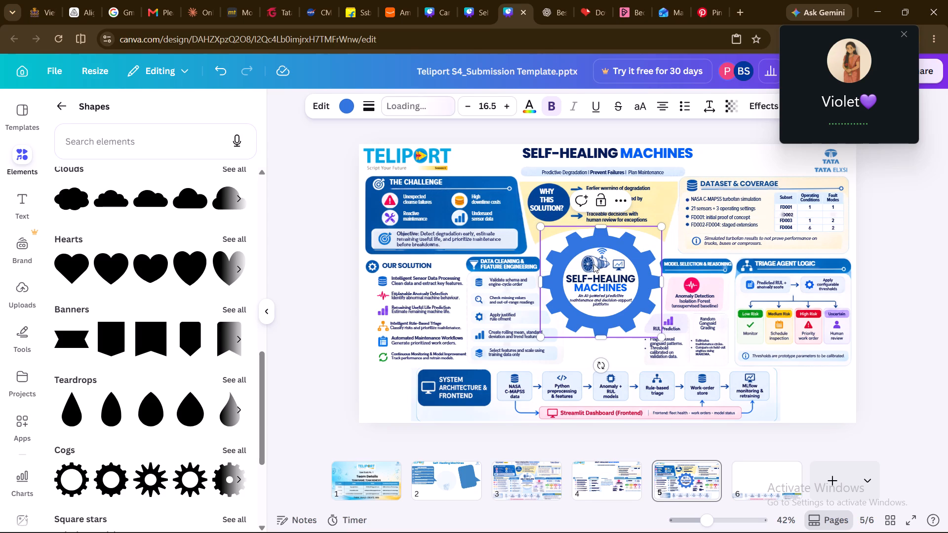
click(593, 296)
click(579, 364)
click(596, 273)
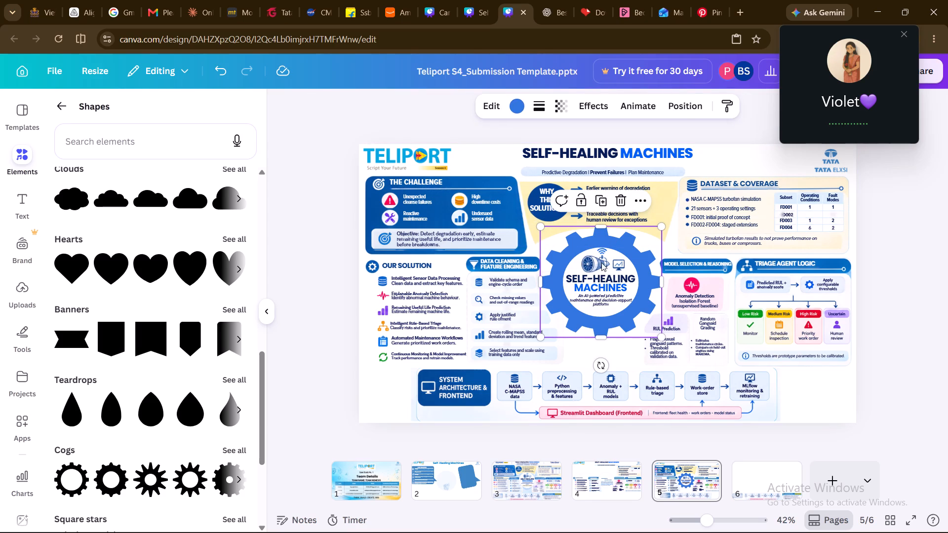
drag(599, 261, 618, 274)
drag(618, 274, 618, 274)
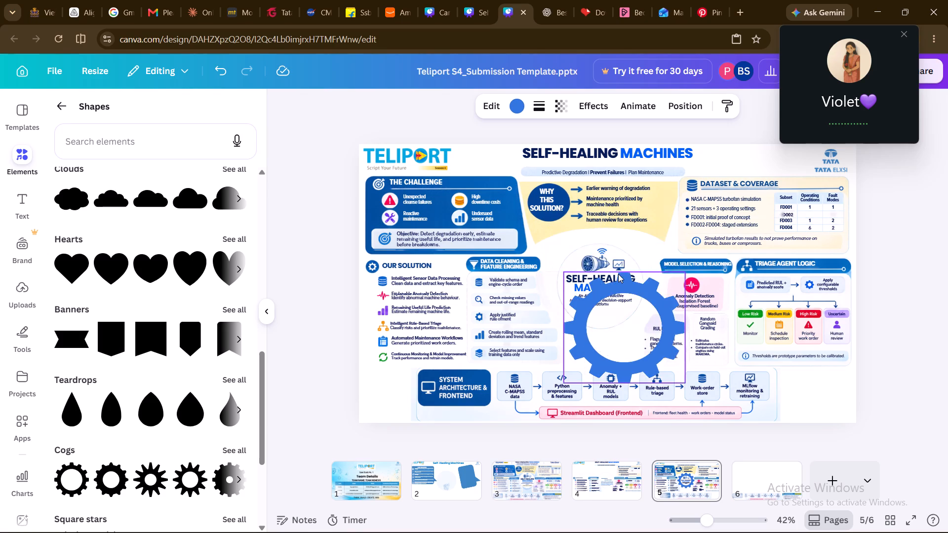
drag(618, 274, 752, 274)
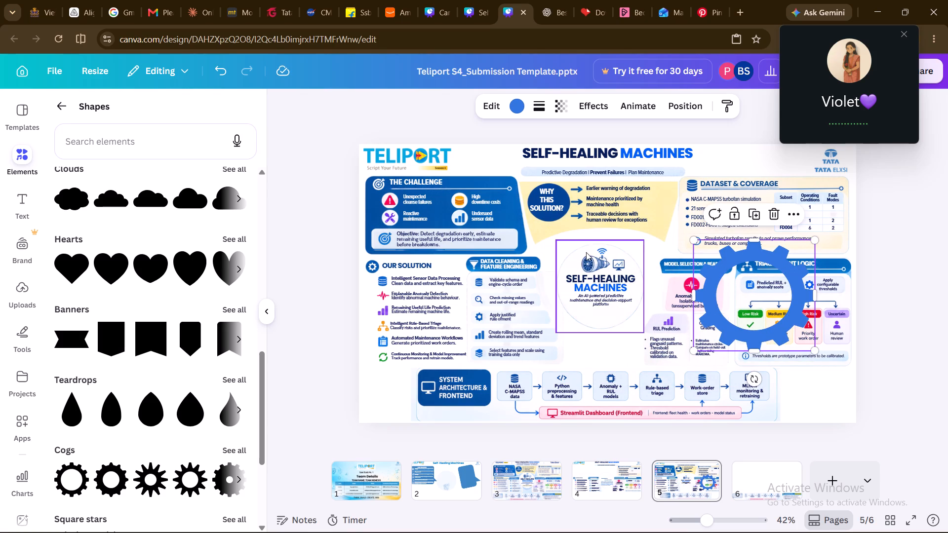
Ungroup the central Self-Healing Machines emblem on page 5 so its icons and texts are separate elements.
click(598, 263)
double_click(598, 263)
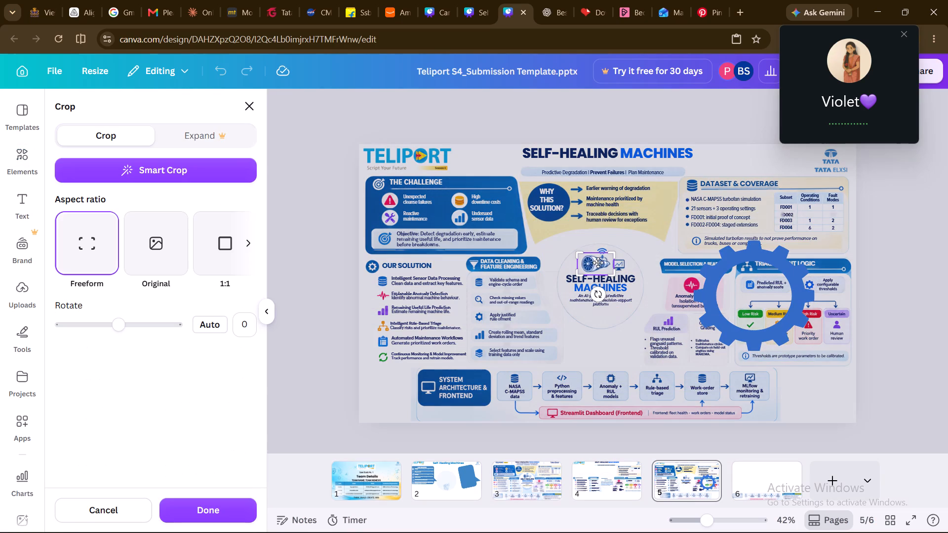
click(543, 275)
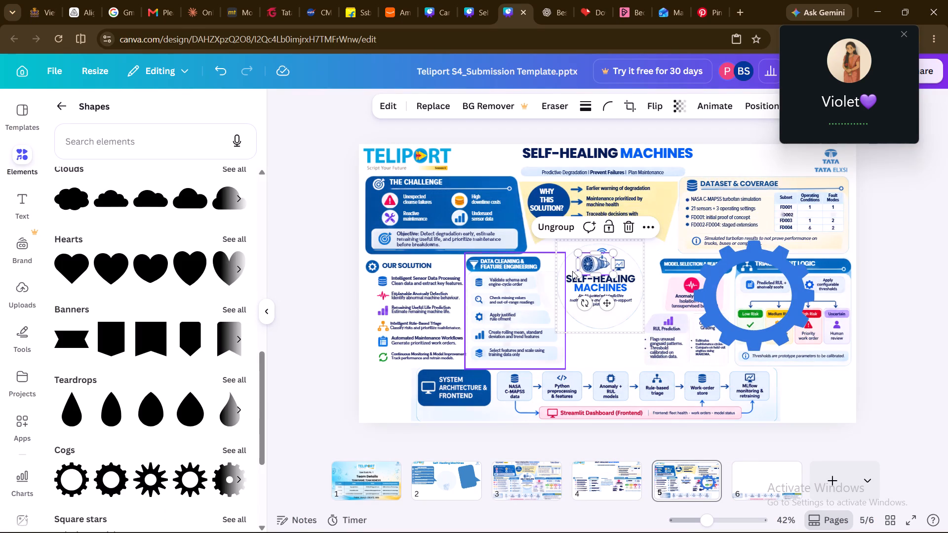
click(555, 223)
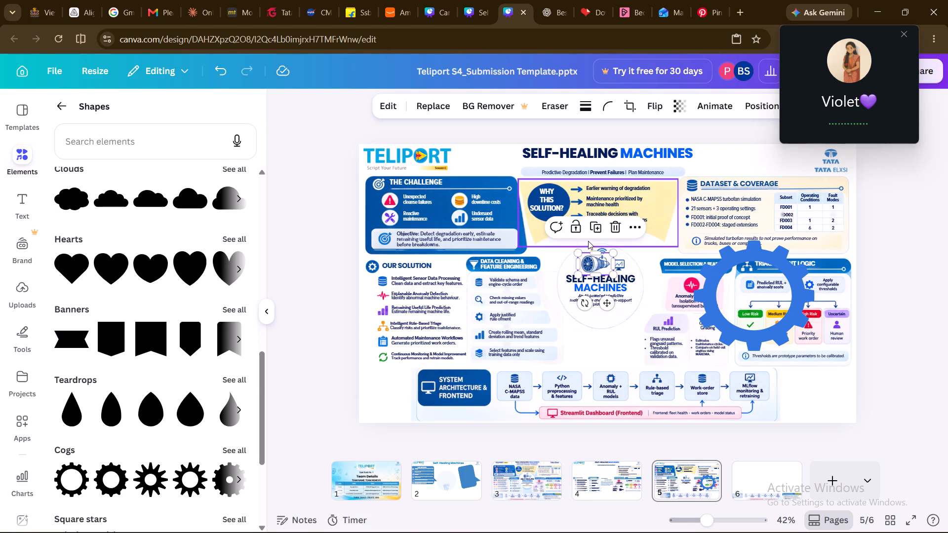
click(653, 268)
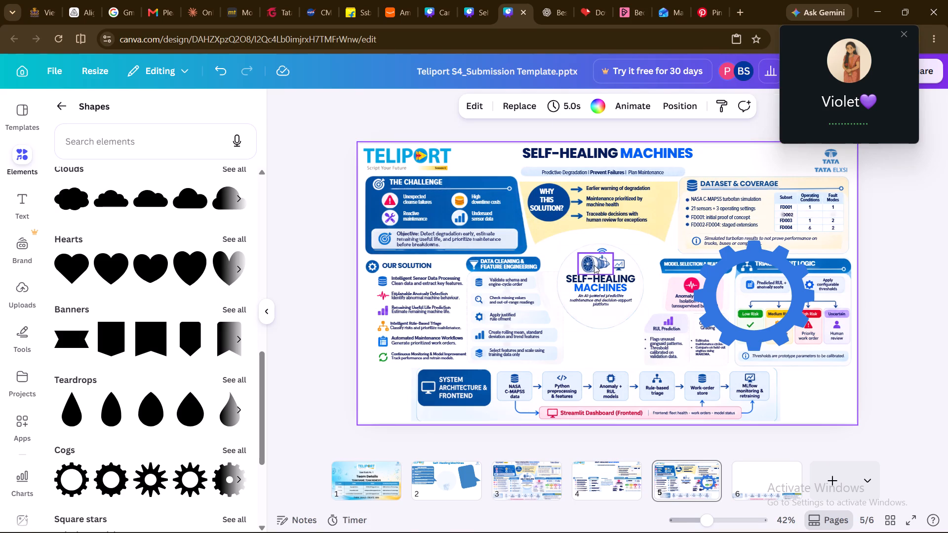
click(608, 298)
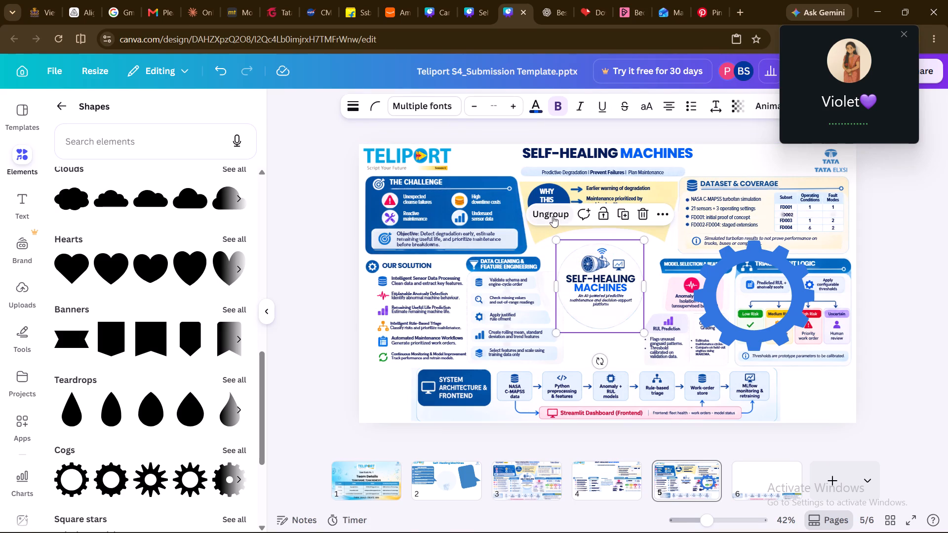
click(553, 216)
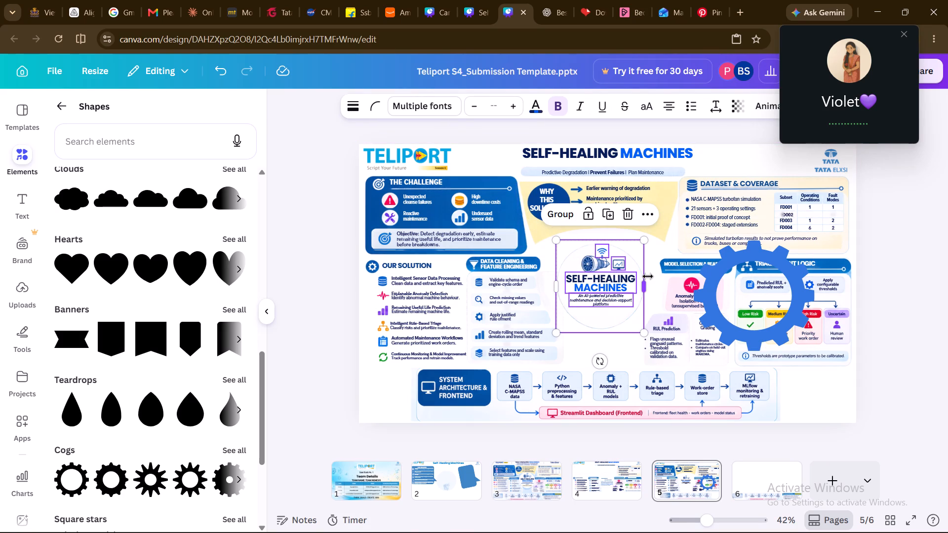
click(648, 276)
click(657, 280)
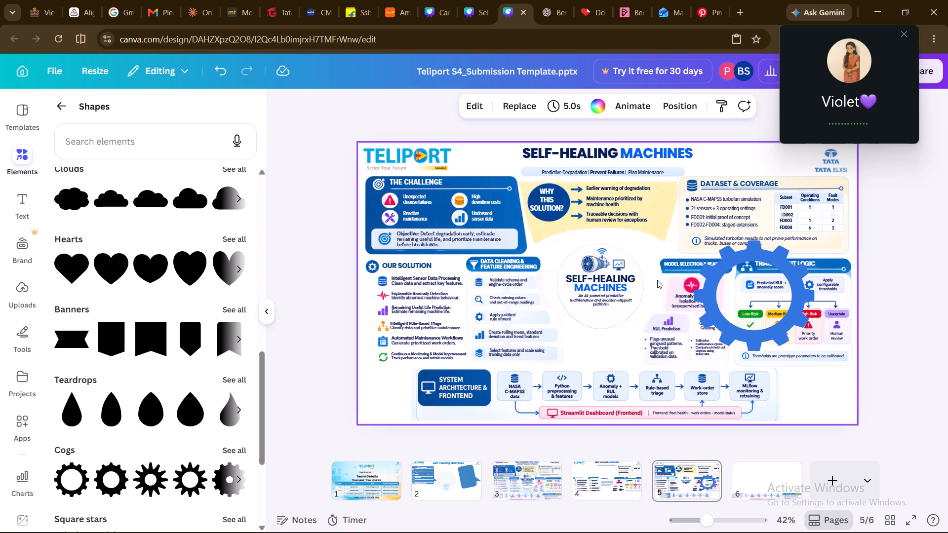
Move the engine image from page 5's emblem to page 4, placing it above the PROBLEM OVERVIEW heading in the circle.
drag(590, 261, 600, 409)
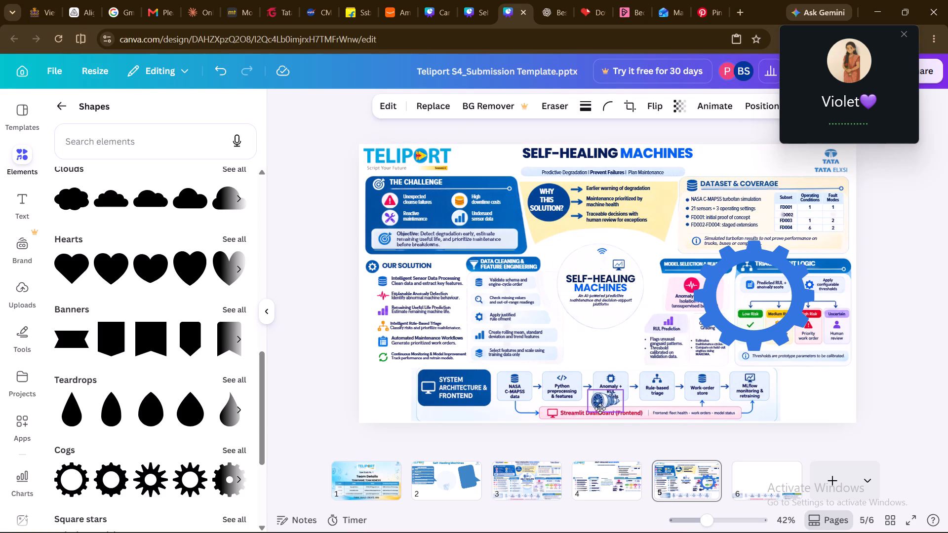
drag(600, 409, 604, 490)
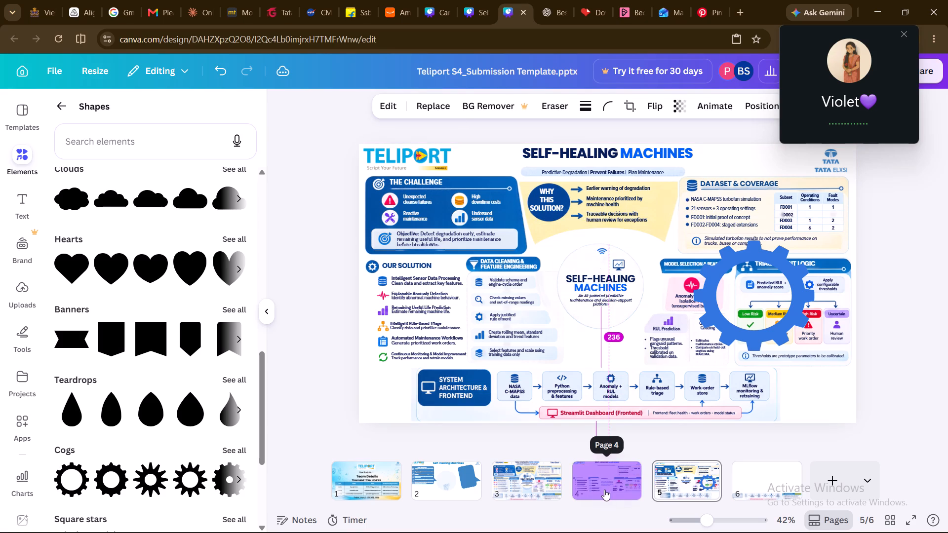
drag(604, 490, 598, 366)
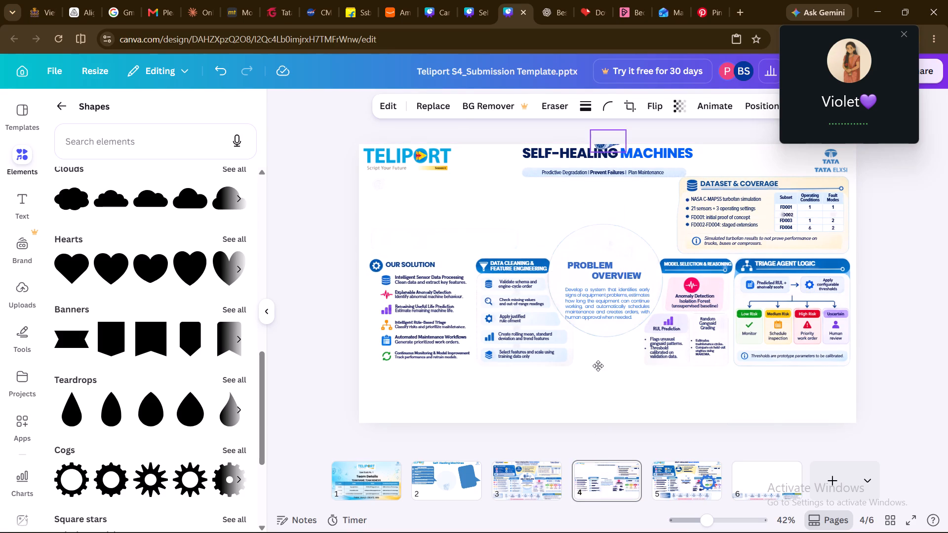
drag(598, 366, 586, 455)
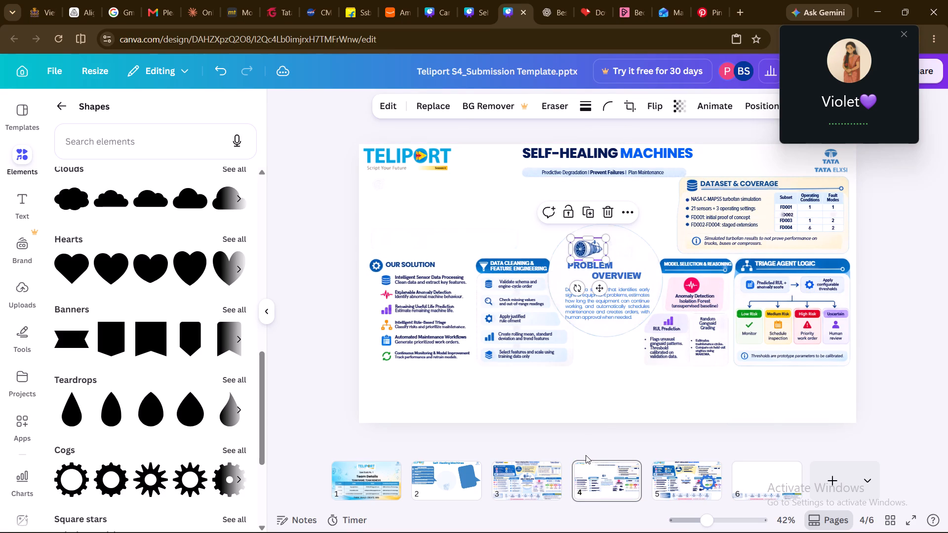
Move the monitor chart icon from page 5's emblem to page 4, placing it beside the engine image above the heading.
click(660, 484)
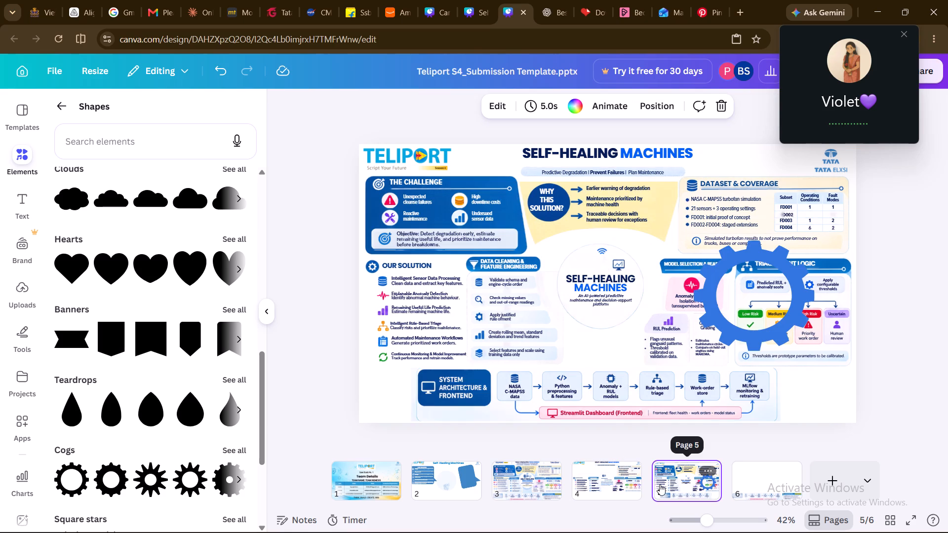
drag(621, 267, 600, 430)
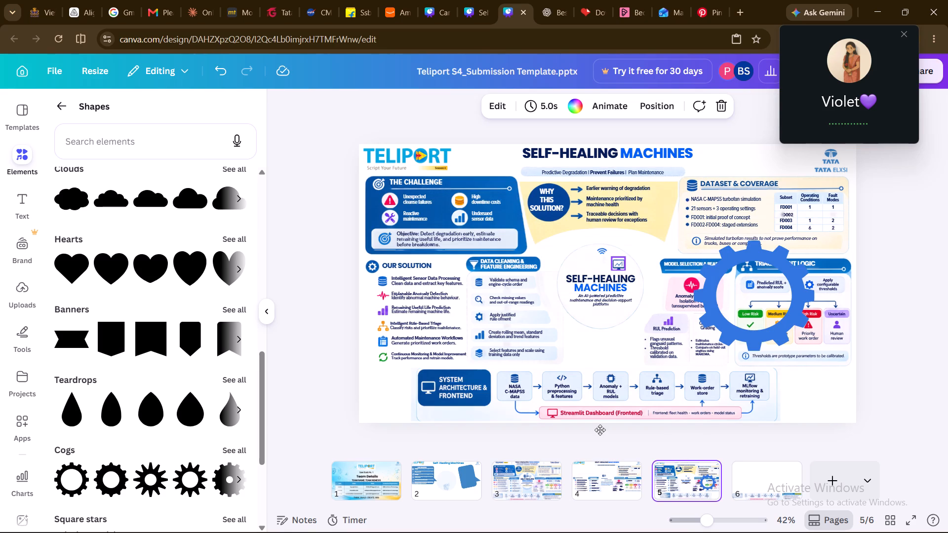
drag(600, 430, 605, 468)
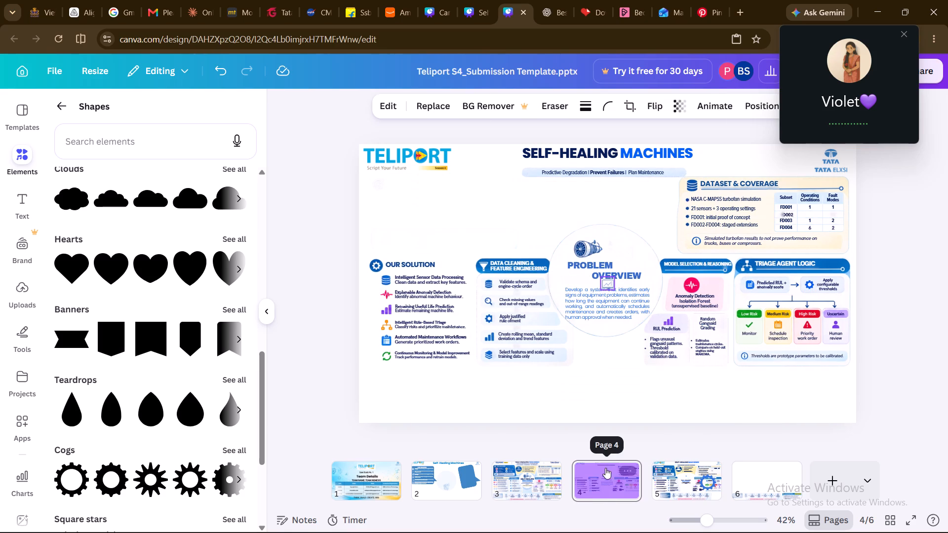
drag(605, 468, 612, 462)
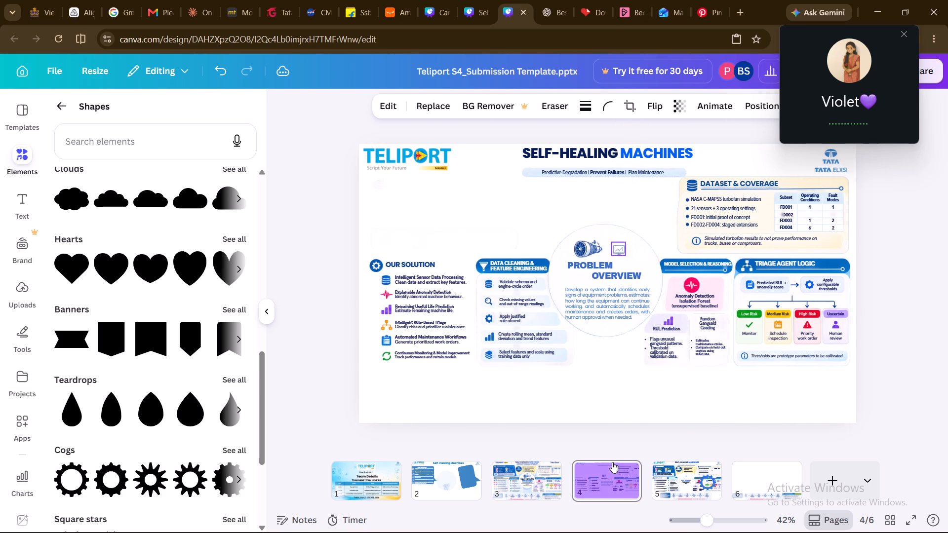
drag(612, 462, 618, 459)
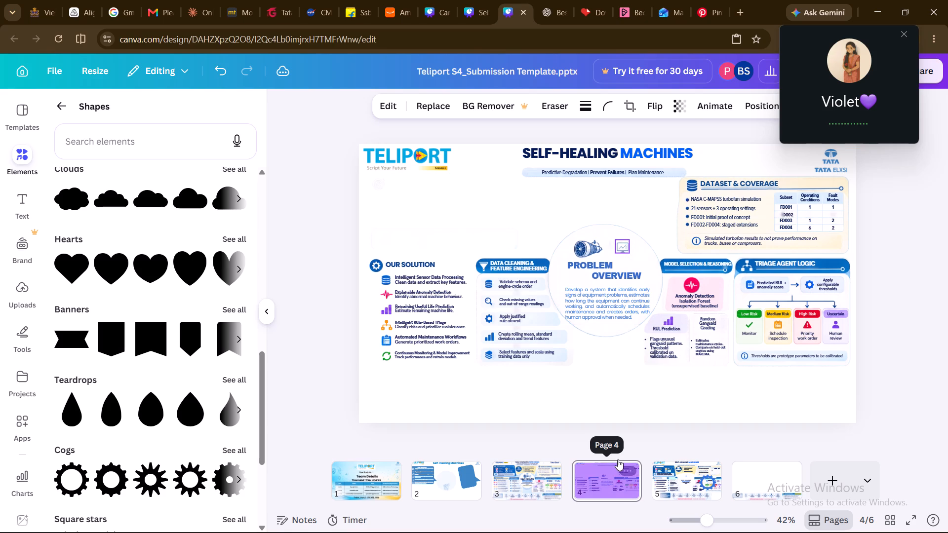
drag(618, 459, 617, 458)
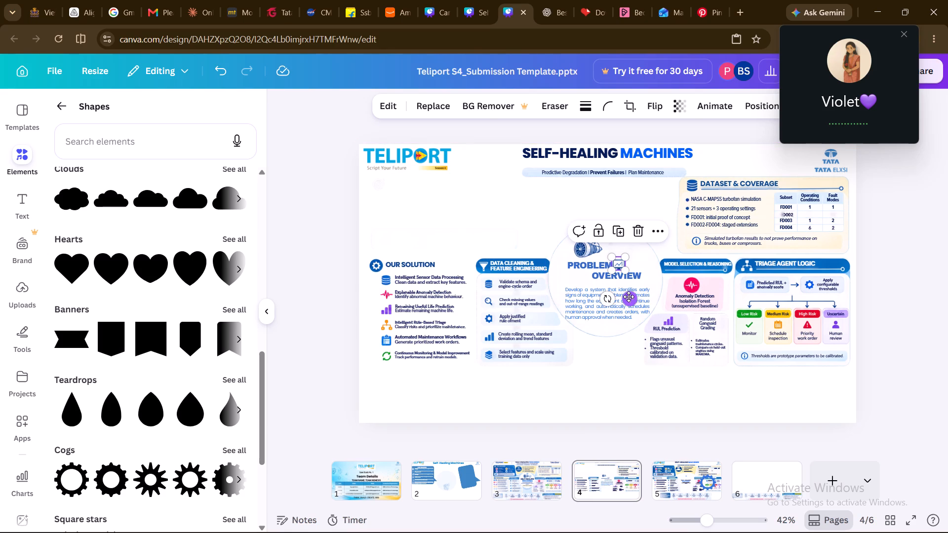
drag(629, 297, 632, 280)
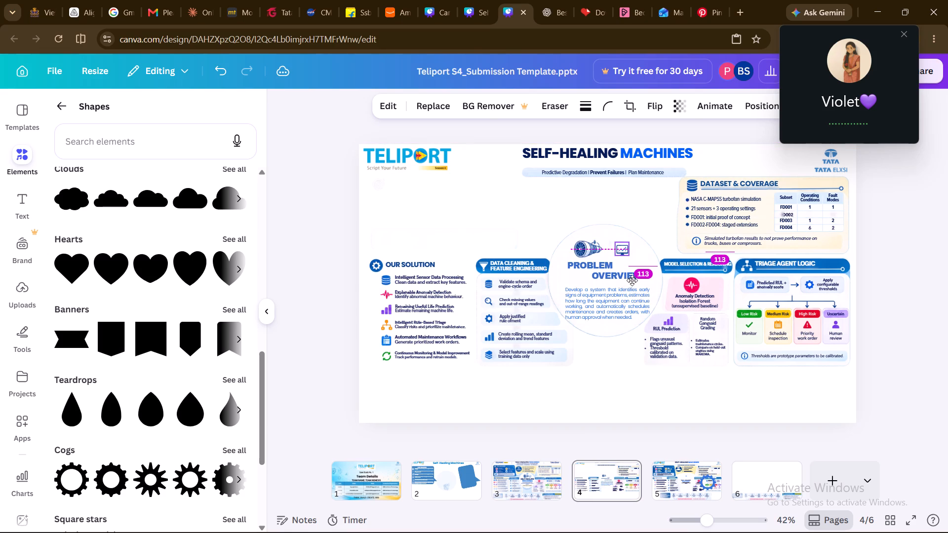
drag(632, 280, 632, 283)
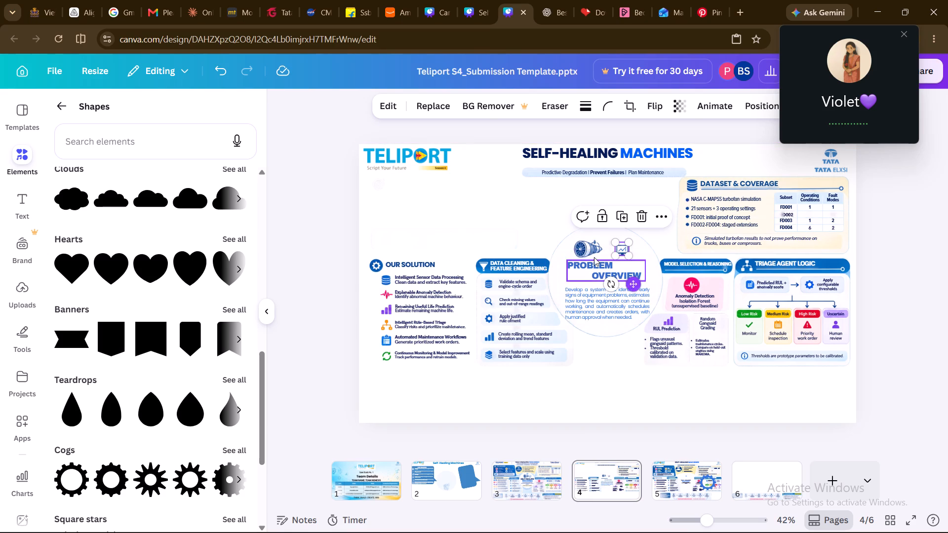
Move the Wi-Fi signal icon from page 5's emblem to page 4, placing it just above the engine image in the circle.
click(586, 248)
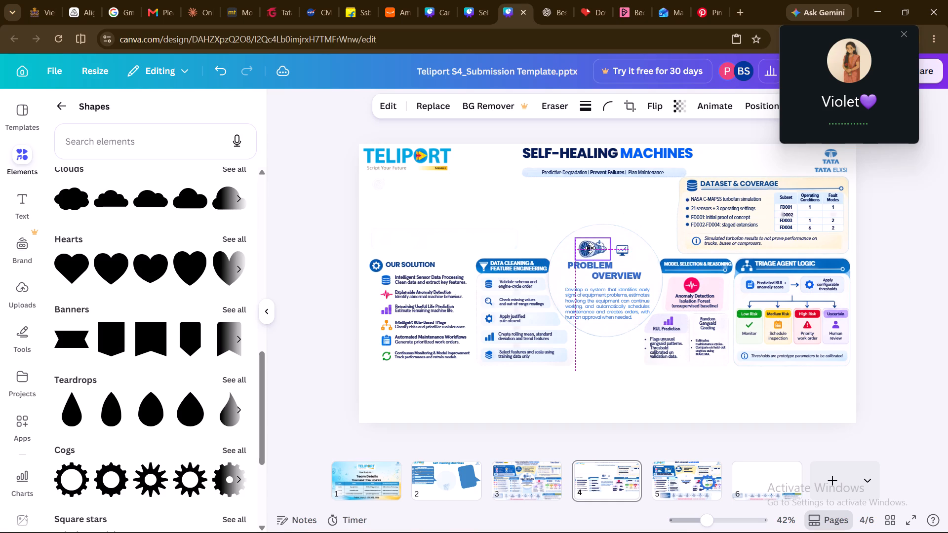
click(672, 495)
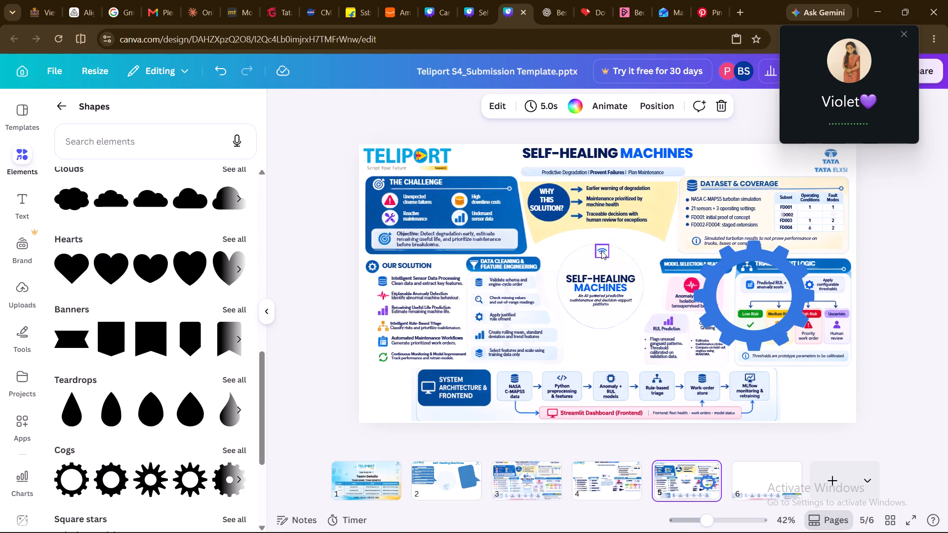
drag(601, 251, 611, 479)
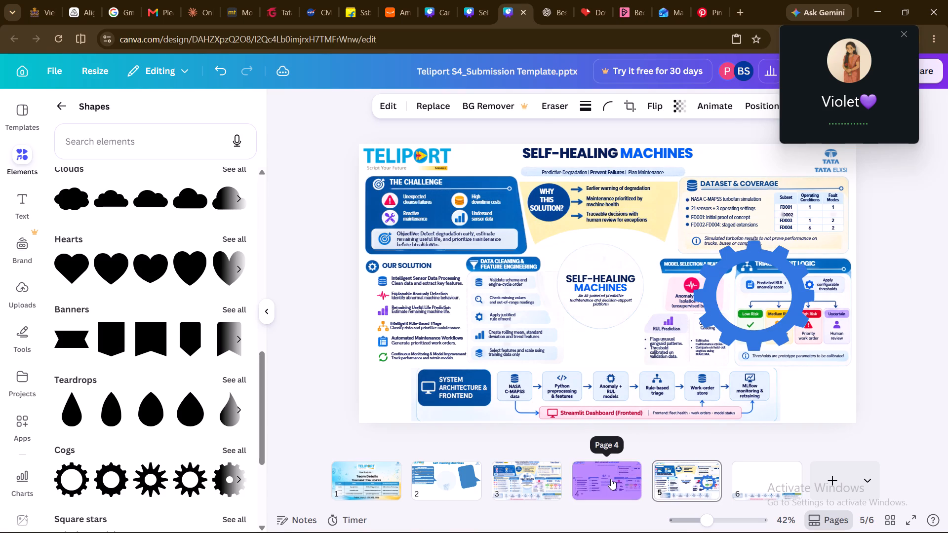
drag(611, 479, 599, 427)
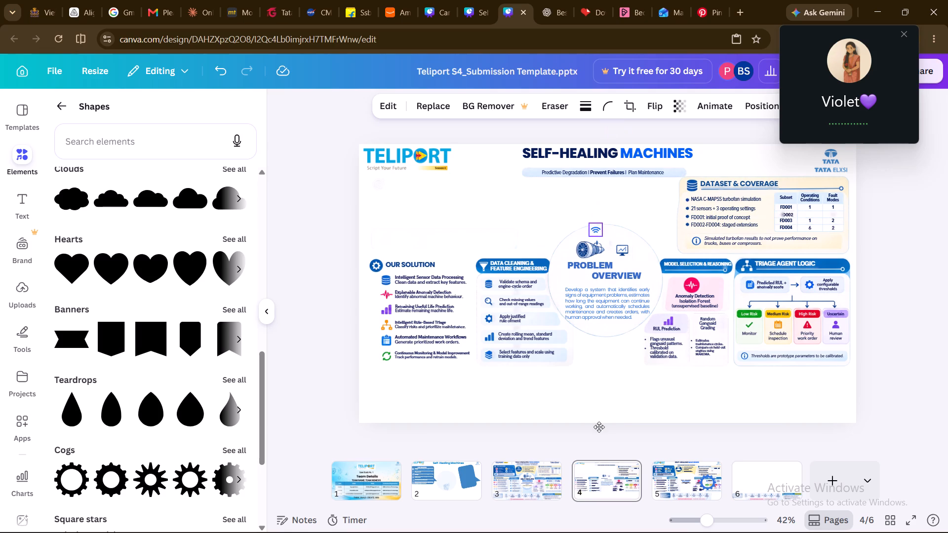
drag(599, 427, 598, 429)
drag(598, 429, 600, 434)
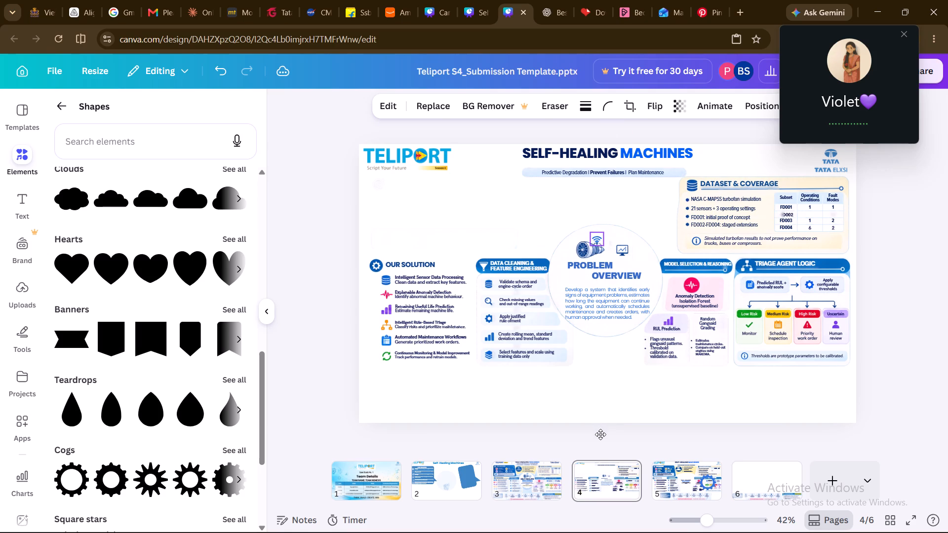
drag(600, 434, 599, 434)
drag(599, 434, 599, 434)
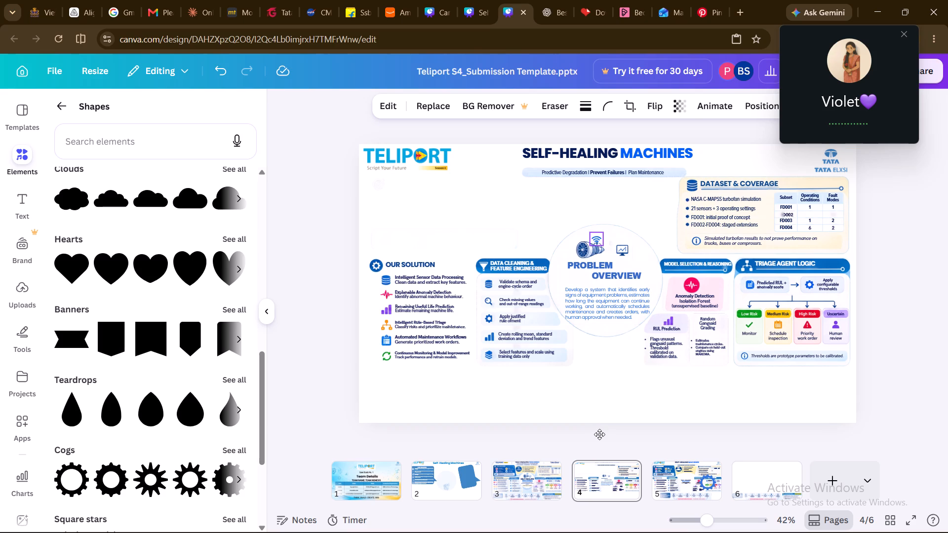
drag(599, 434, 599, 433)
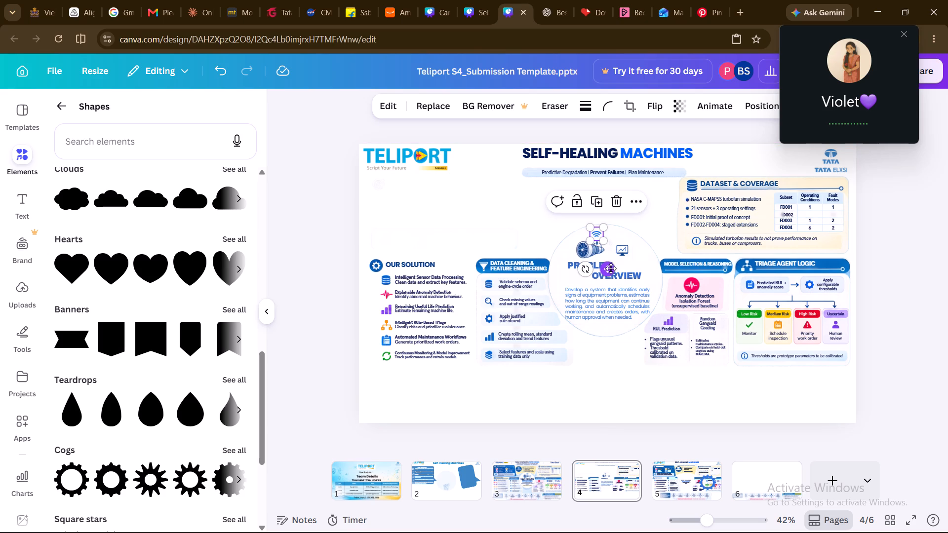
drag(611, 268, 611, 272)
click(537, 253)
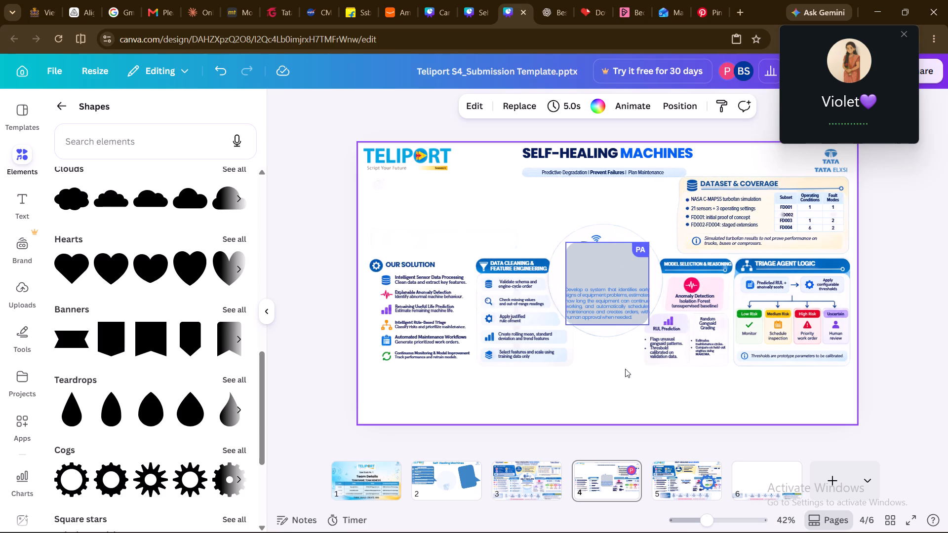
Move the grey rounded square off page 4's central circle to the area around the OUR SOLUTION heading.
click(595, 256)
drag(595, 256, 525, 224)
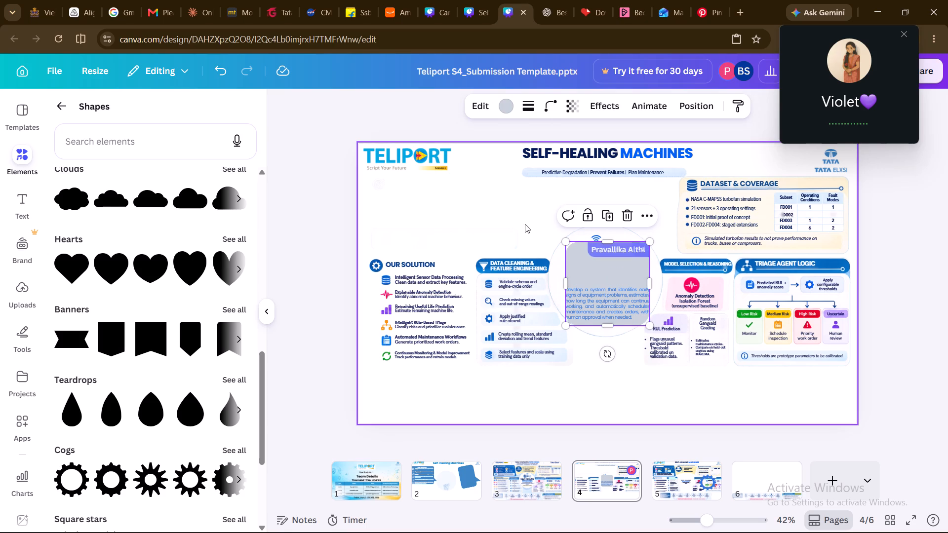
drag(525, 224, 510, 223)
drag(602, 284, 485, 265)
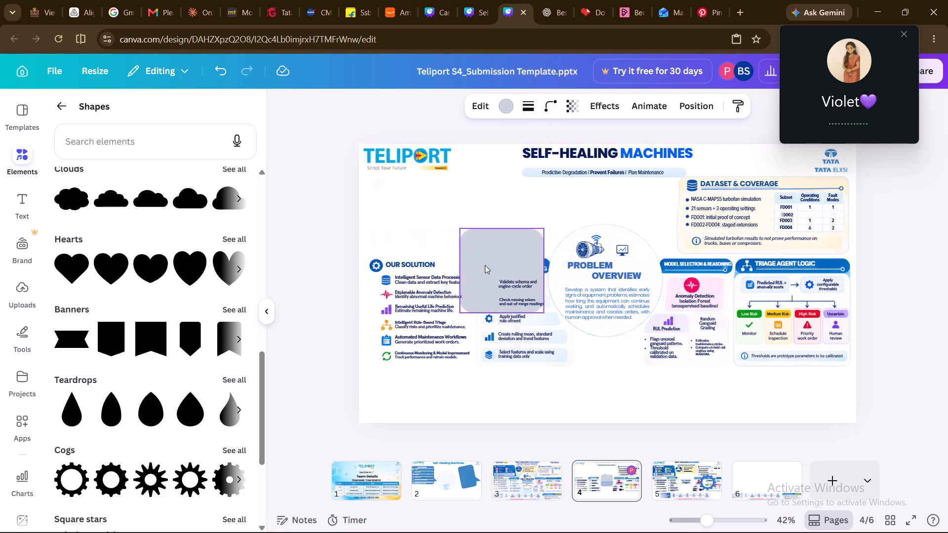
drag(485, 265, 420, 242)
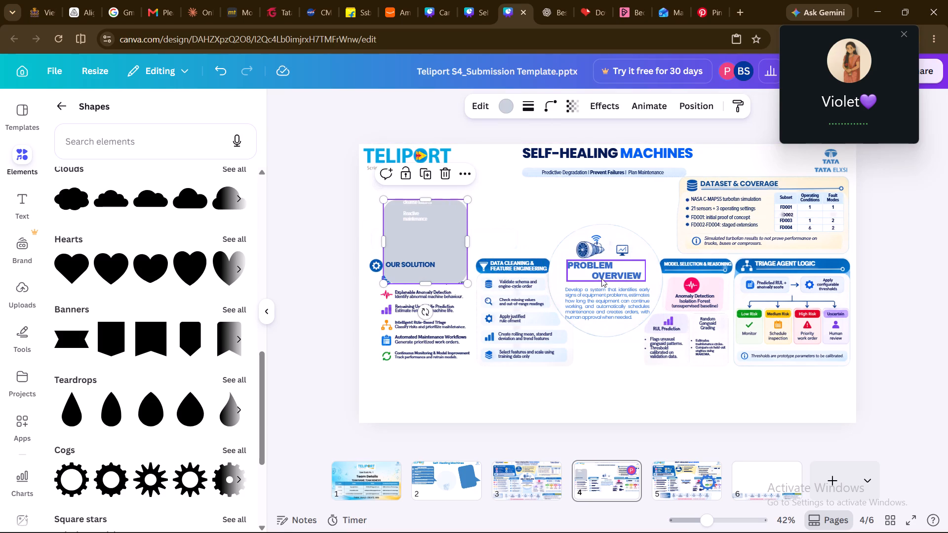
Fine-tune the positions of the monitor chart icon, engine image and Wi-Fi icon above the PROBLEM OVERVIEW heading in page 4's circle.
click(613, 268)
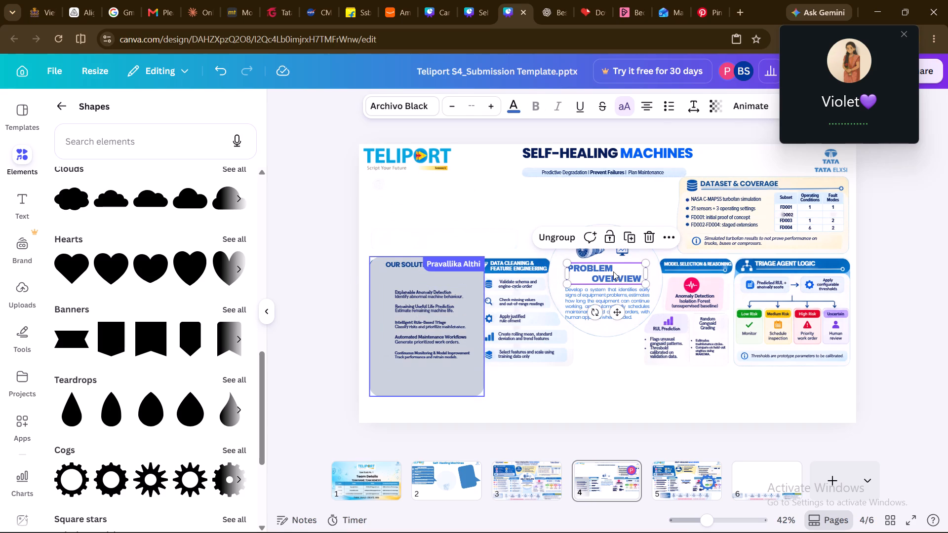
drag(620, 254, 616, 254)
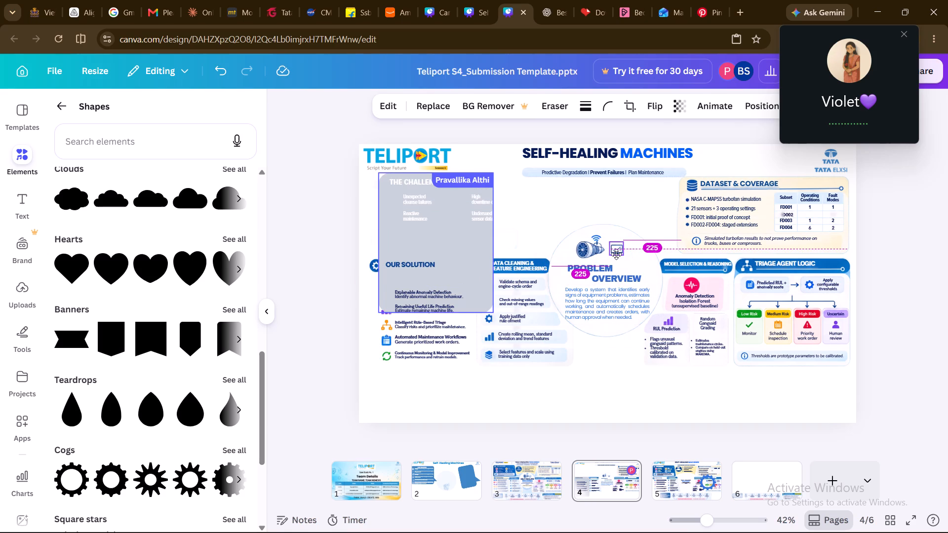
drag(616, 254, 617, 259)
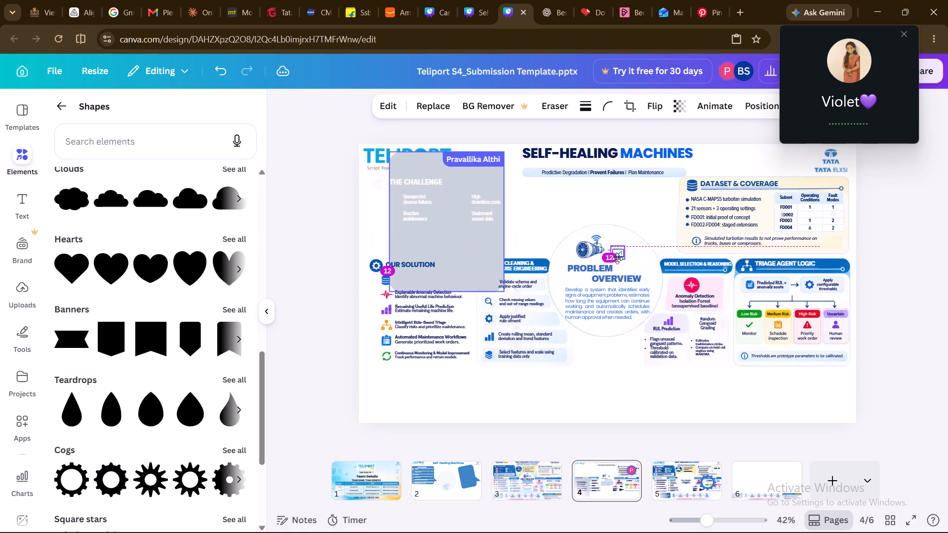
drag(617, 259, 615, 258)
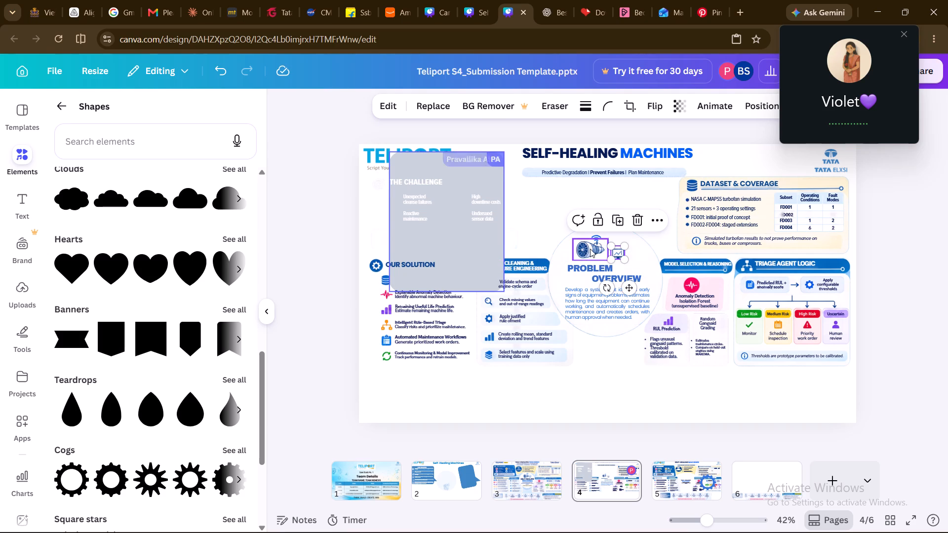
click(590, 248)
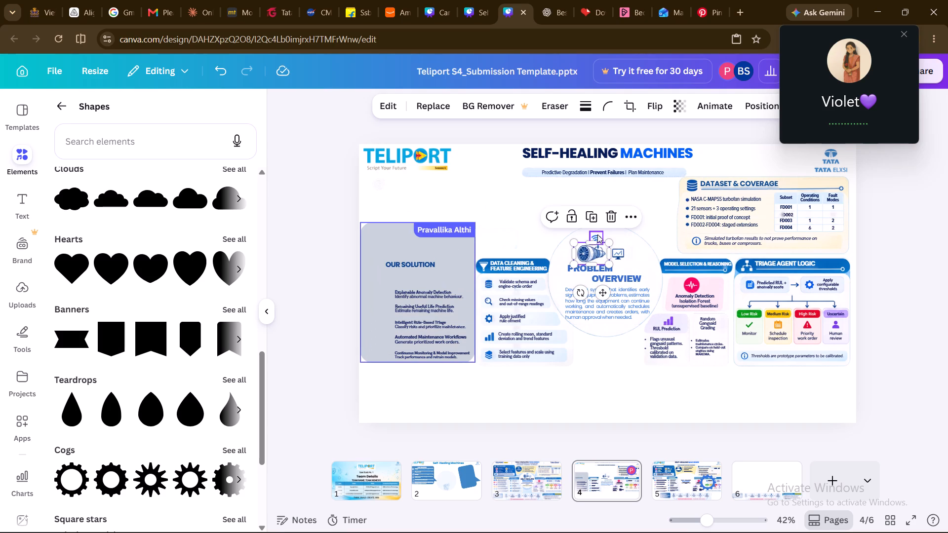
click(597, 234)
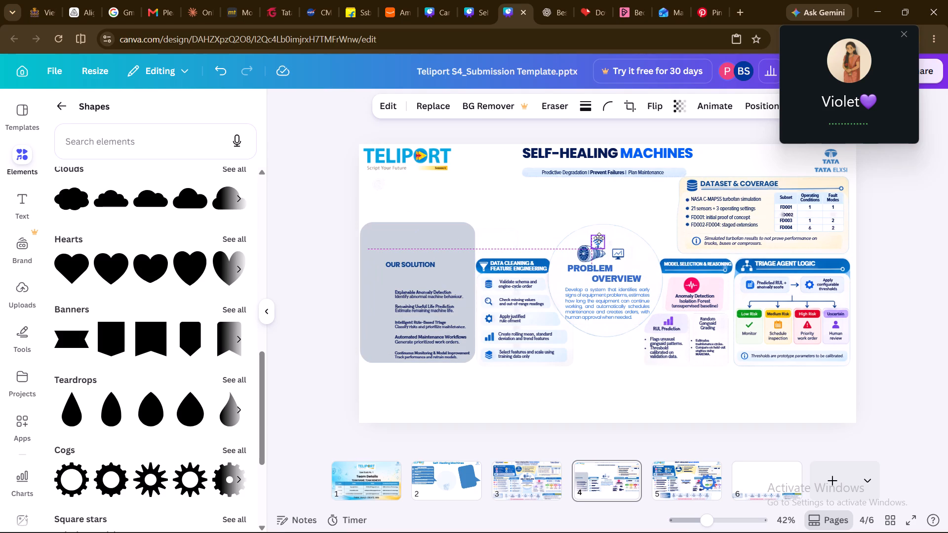
click(611, 375)
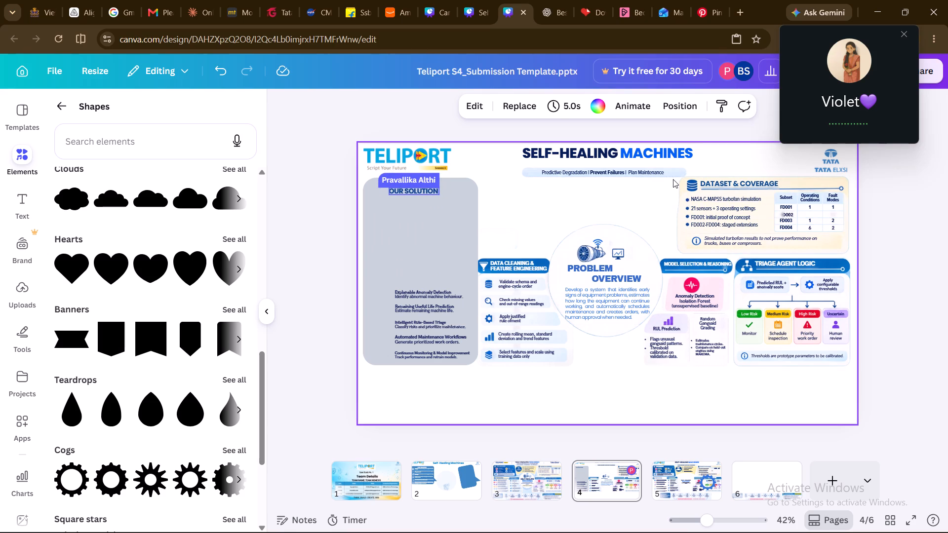
Select all elements of the DATASET & COVERAGE panel together and shift the panel slightly left, keeping it above TRIAGE AGENT LOGIC.
drag(673, 179, 848, 251)
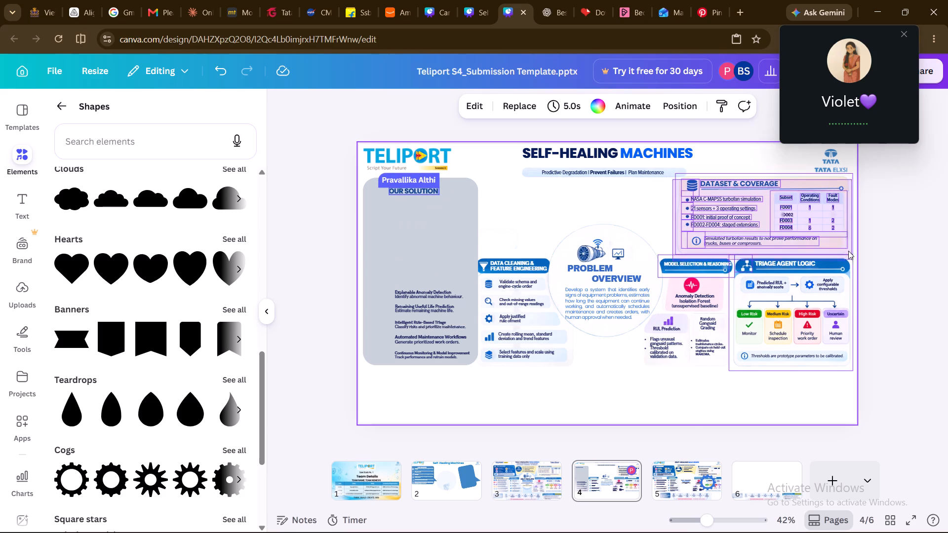
drag(848, 251, 850, 249)
drag(742, 205, 706, 202)
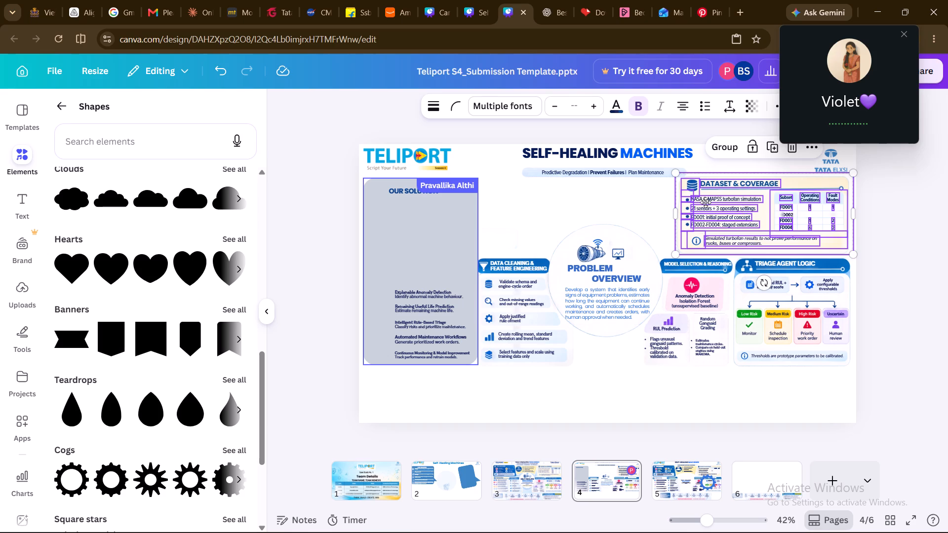
drag(706, 202, 718, 198)
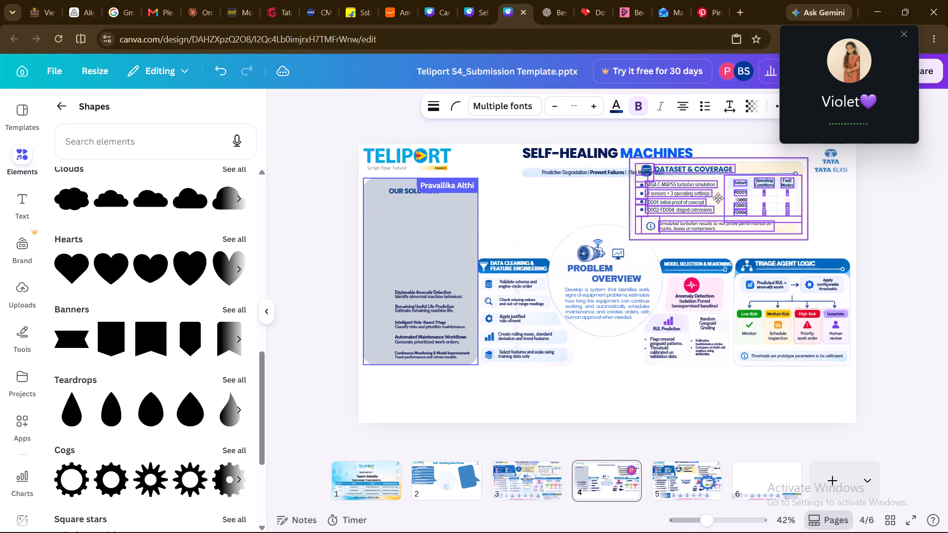
drag(718, 198, 731, 205)
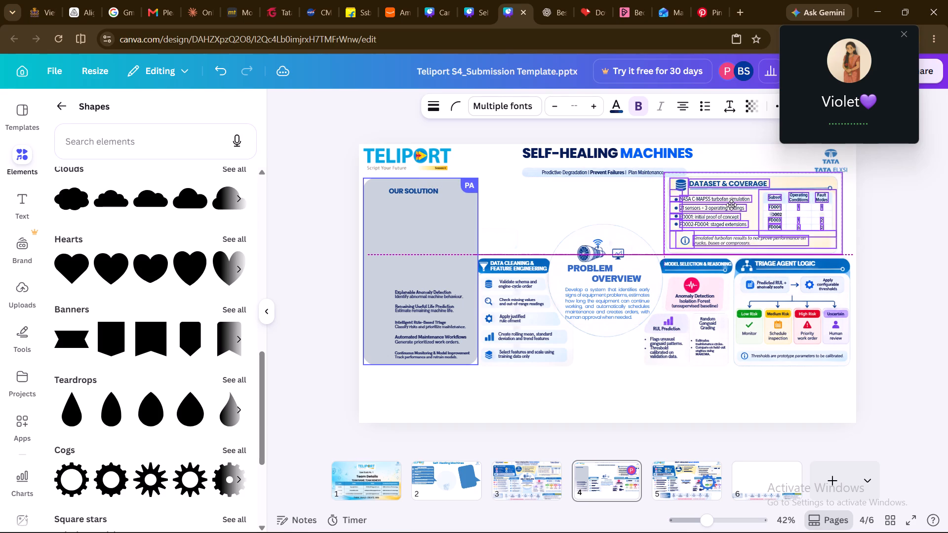
drag(731, 205, 723, 206)
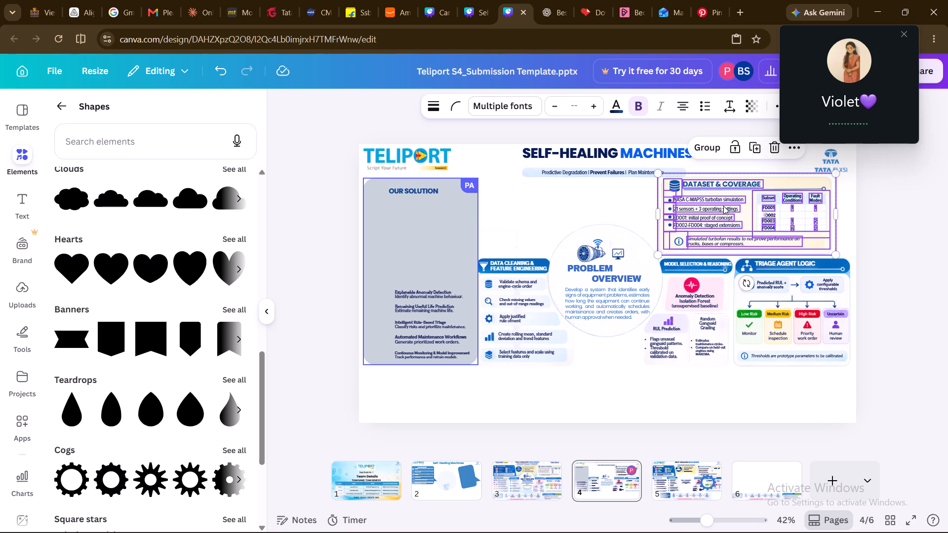
click(590, 392)
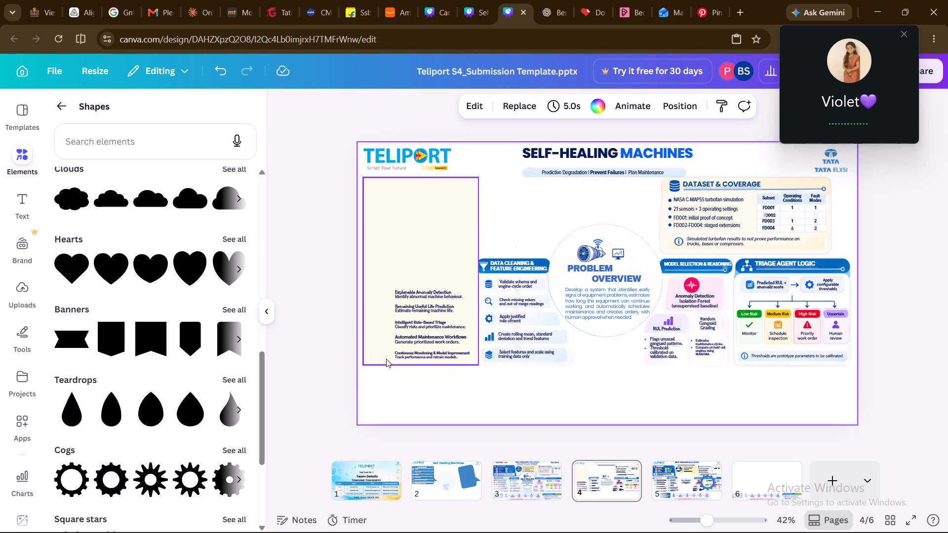
Shift the cream rounded panel aside to uncover the blue gear icon, and move the gear icon up beside the OUR SOLUTION heading.
drag(386, 359, 599, 434)
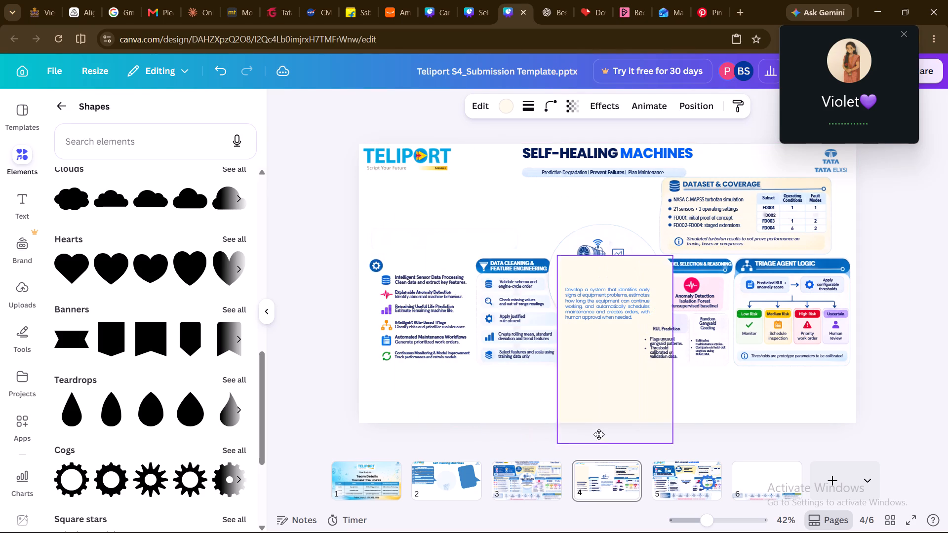
drag(599, 434, 603, 434)
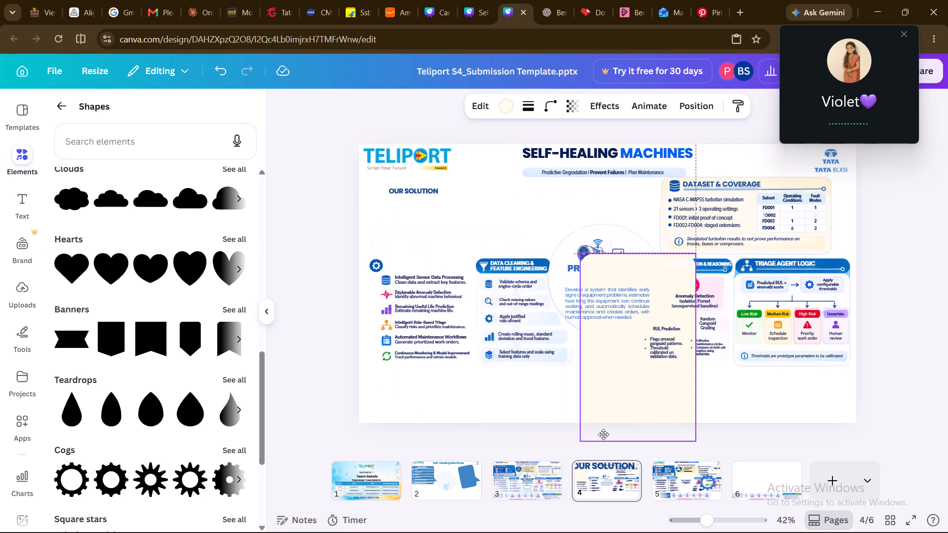
drag(603, 434, 429, 352)
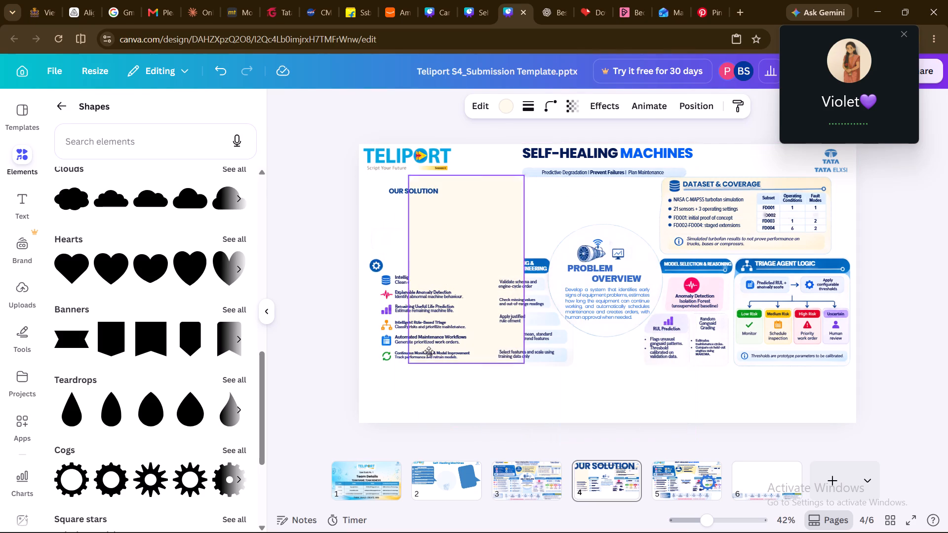
drag(429, 352, 392, 367)
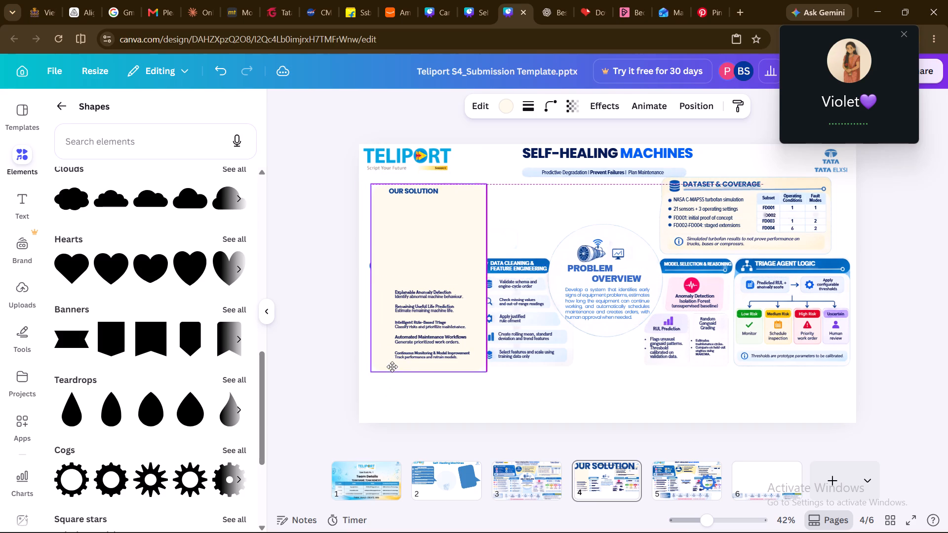
drag(392, 367, 384, 364)
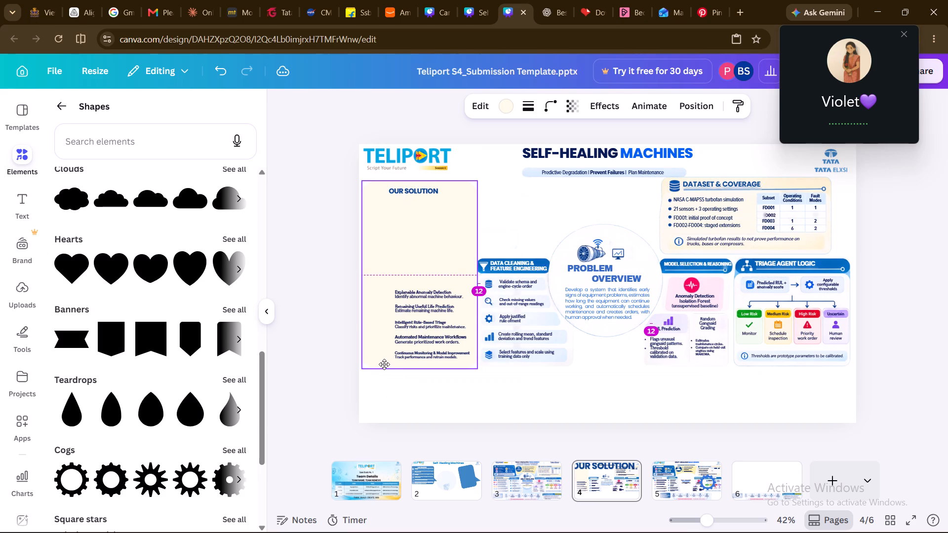
drag(384, 364, 422, 374)
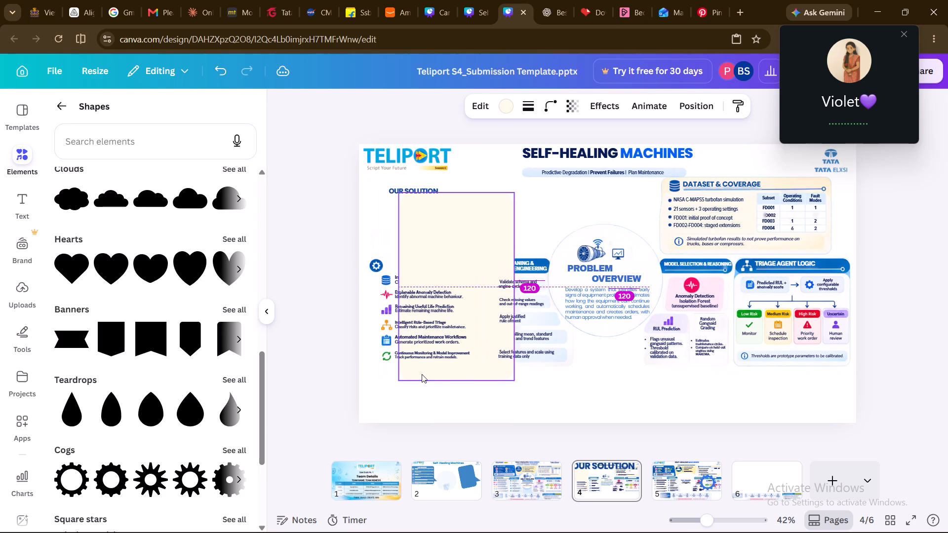
drag(376, 267, 383, 159)
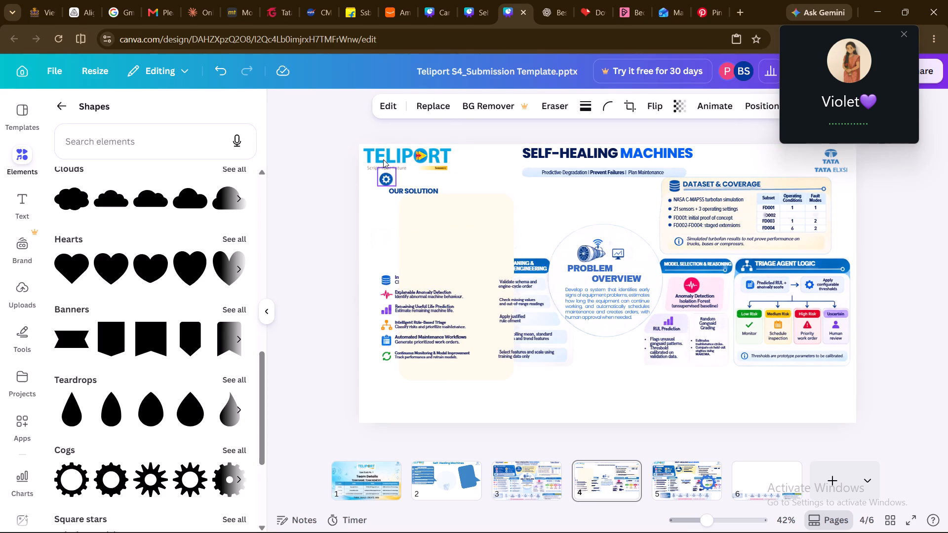
drag(383, 159, 378, 193)
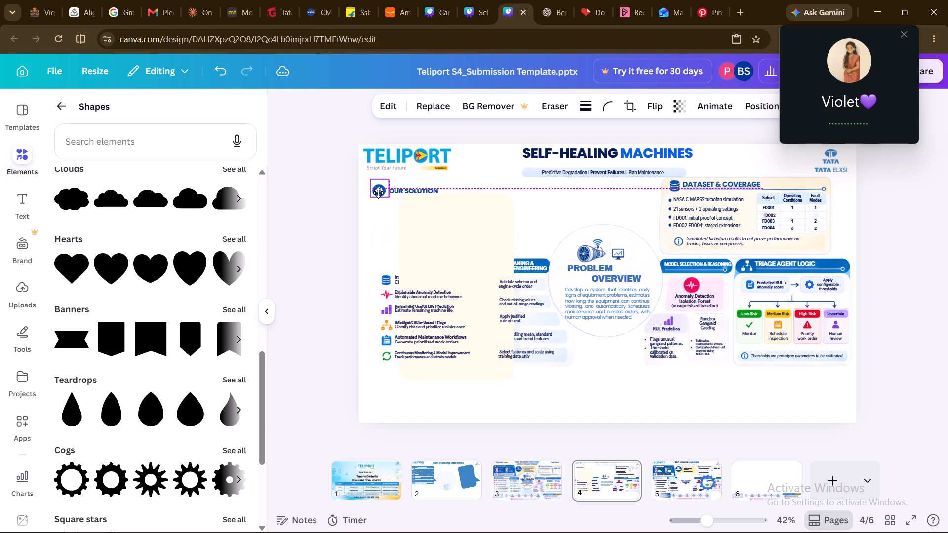
drag(378, 193, 377, 192)
Move the cream rounded panel back around the OUR SOLUTION heading and list at the page's left edge, and send it backward two layers.
drag(445, 250, 406, 237)
click(406, 237)
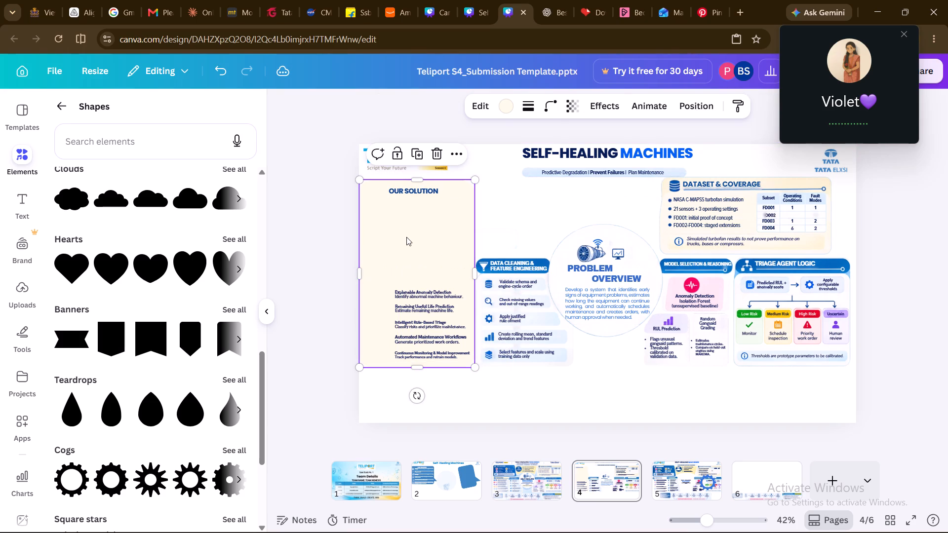
click(453, 160)
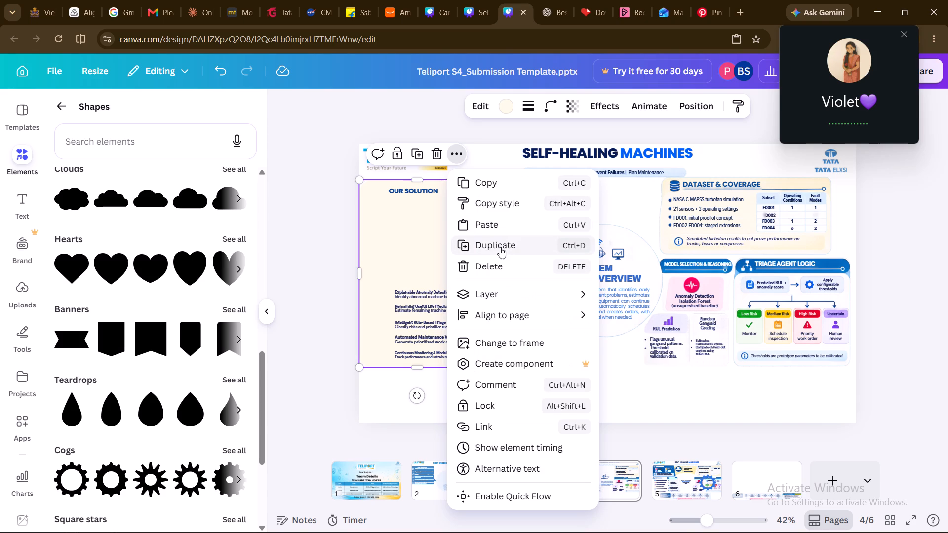
click(489, 293)
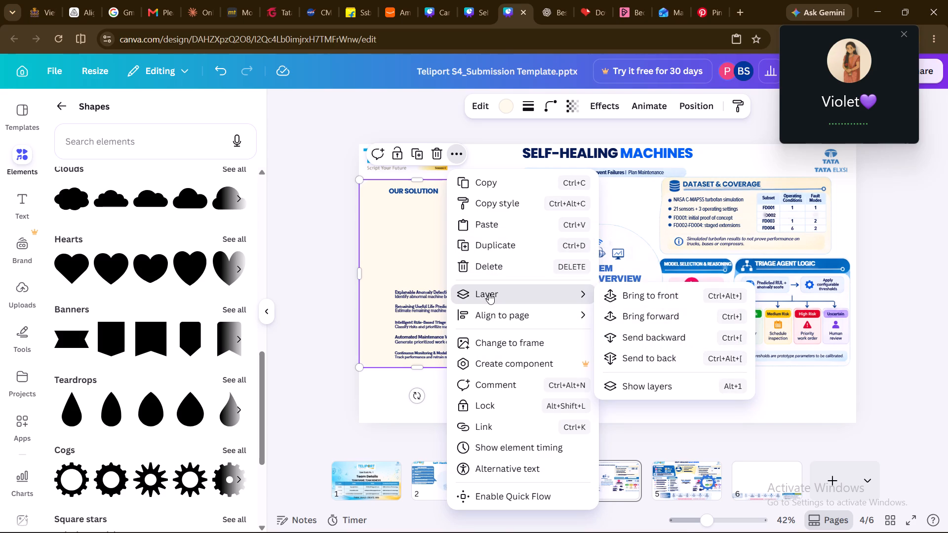
click(655, 335)
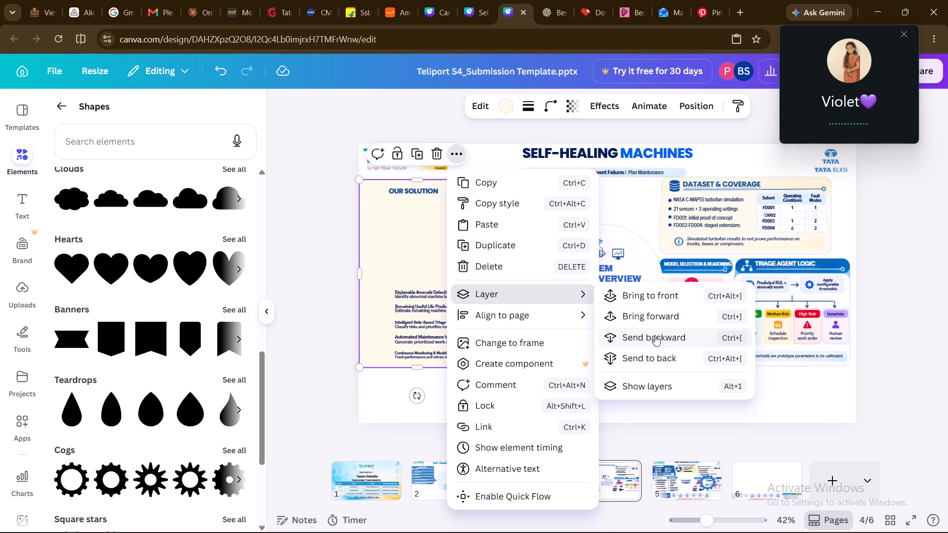
click(655, 335)
click(786, 397)
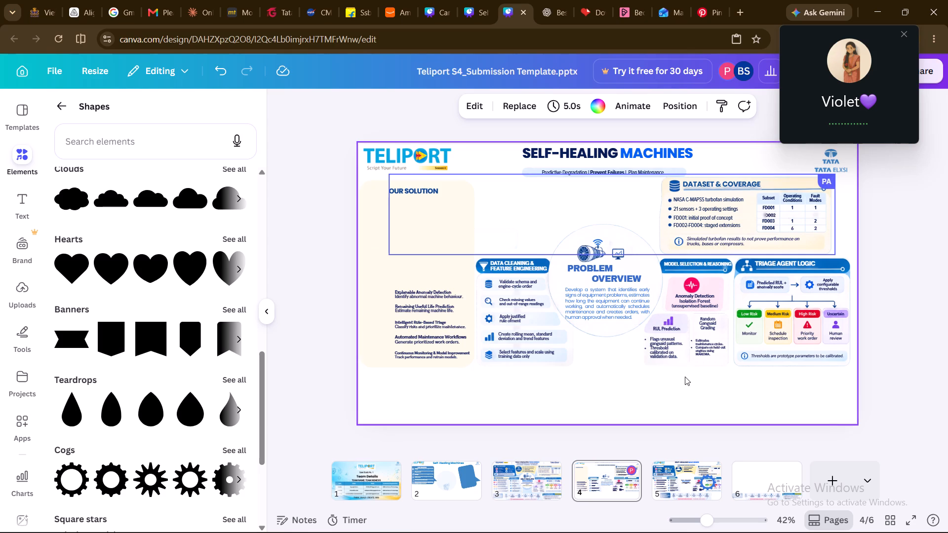
Check the full reference poster layout on page 3 and return to page 4.
click(533, 475)
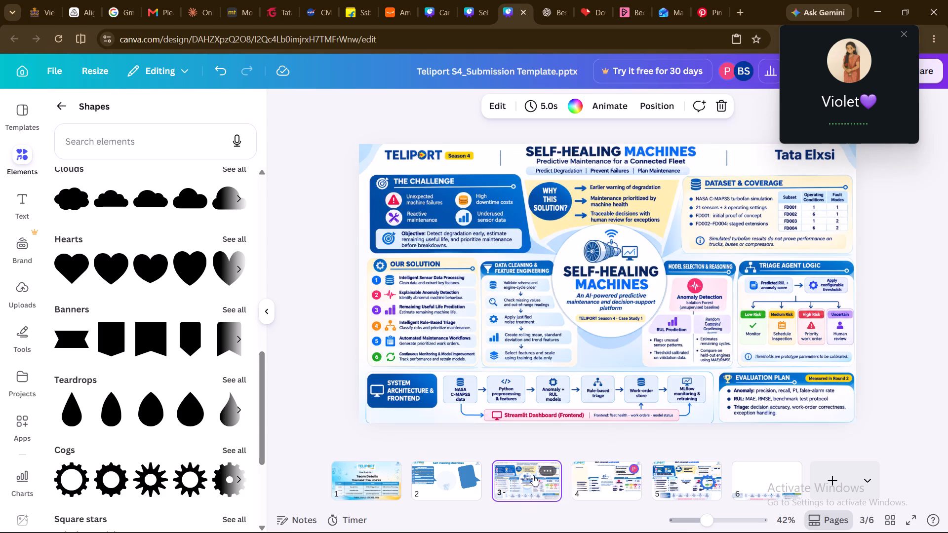
click(613, 481)
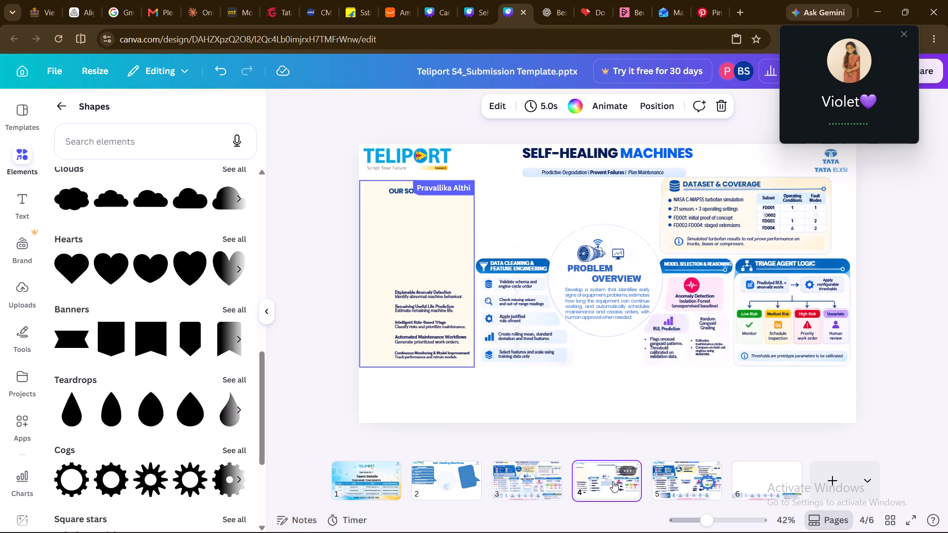
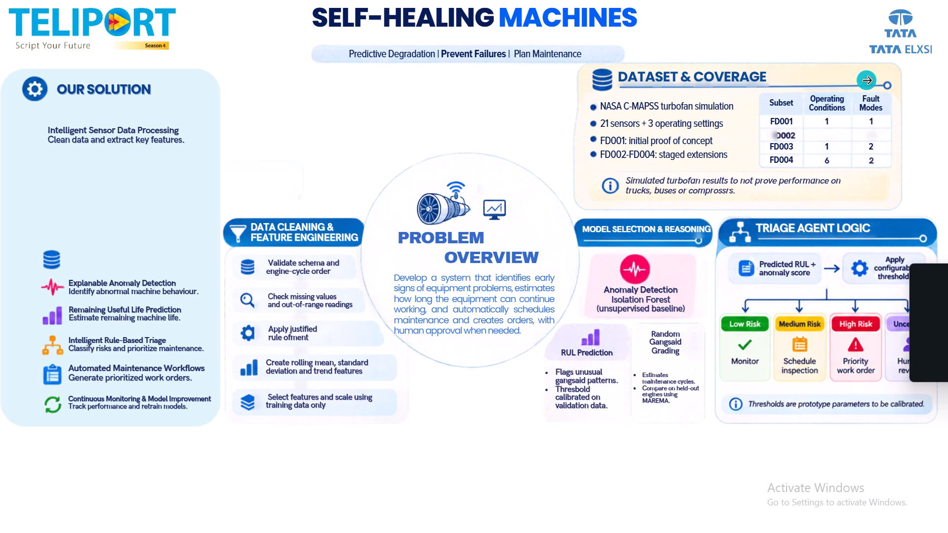
Exit the full-screen view and move the Explainable Anomaly Detection text up below Intelligent Sensor Data Processing, aligning their starting edges.
key(Escape)
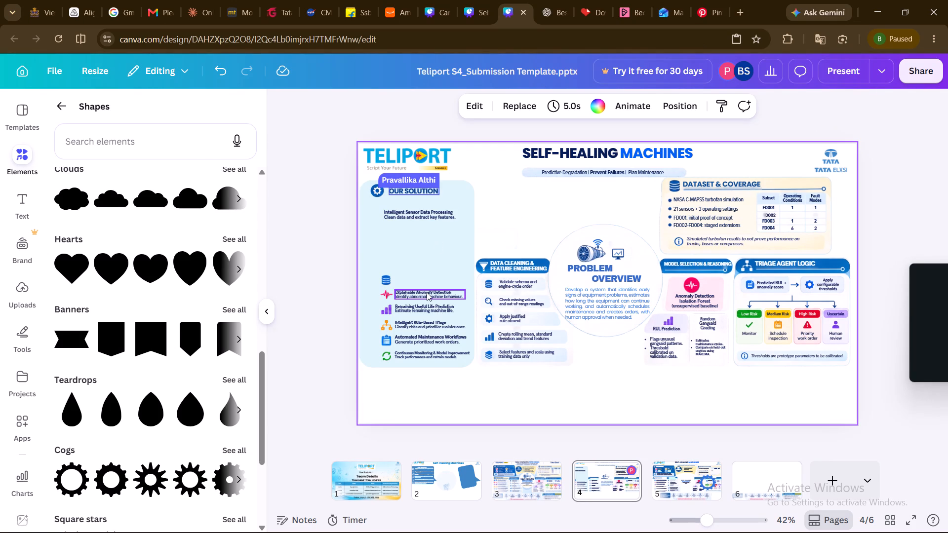
drag(427, 292, 417, 240)
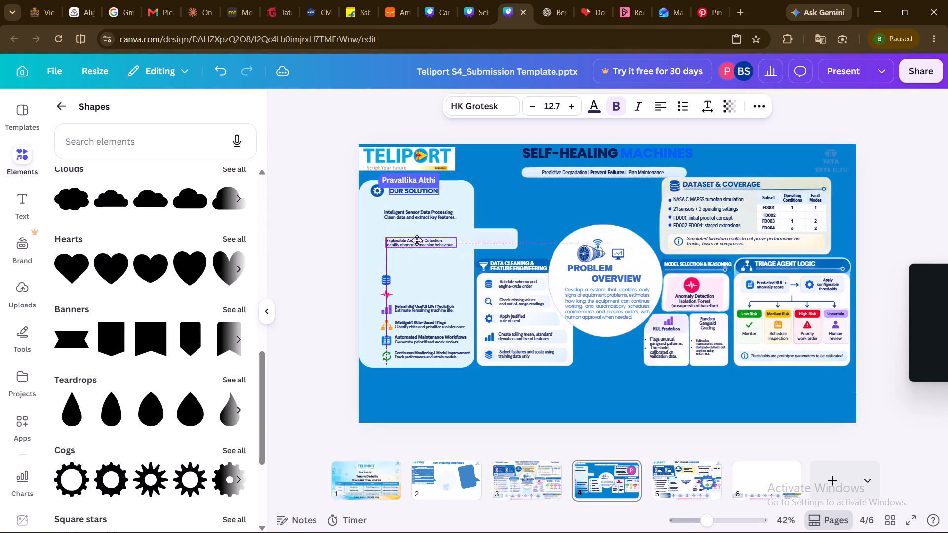
drag(417, 240, 416, 232)
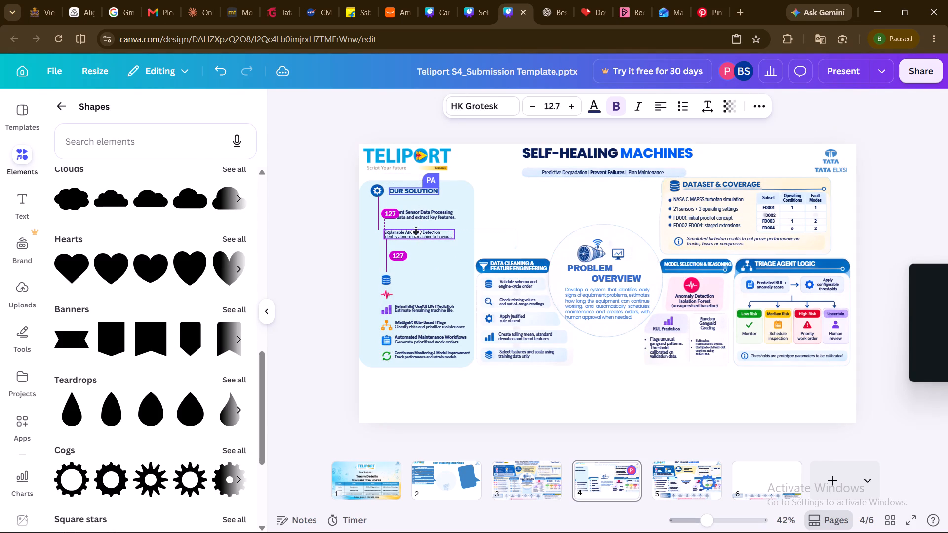
drag(416, 232, 416, 233)
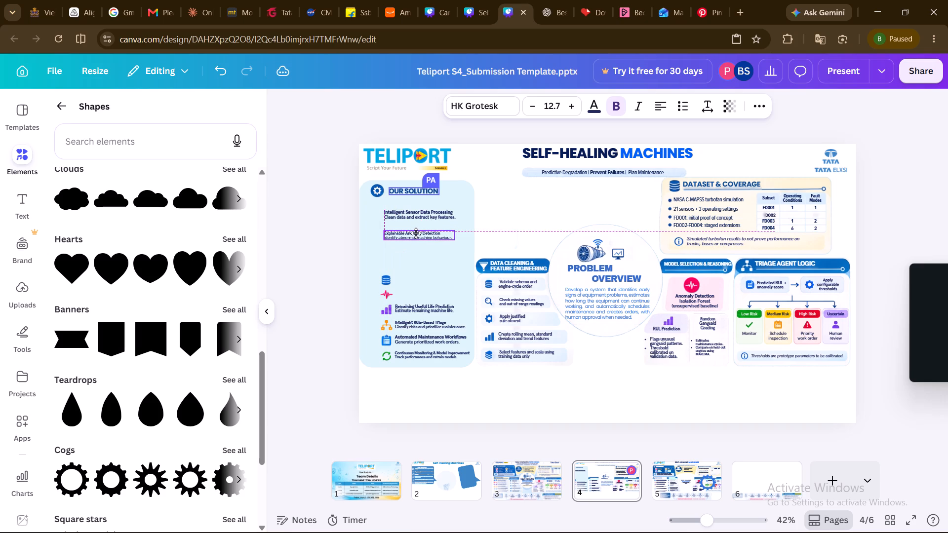
drag(416, 233, 416, 236)
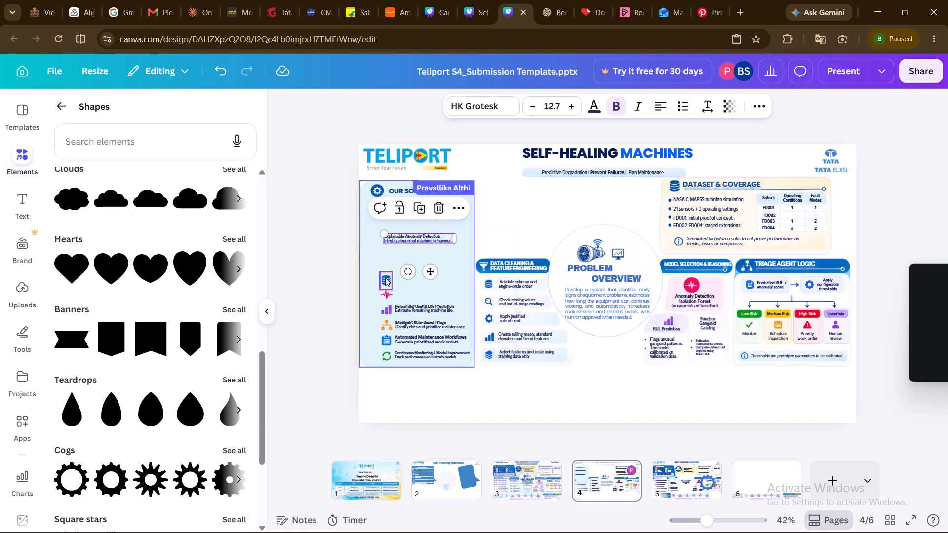
Move the blue database icon beside Intelligent Sensor Data Processing and the red pulse icon beside Explainable Anomaly Detection.
drag(385, 277, 375, 214)
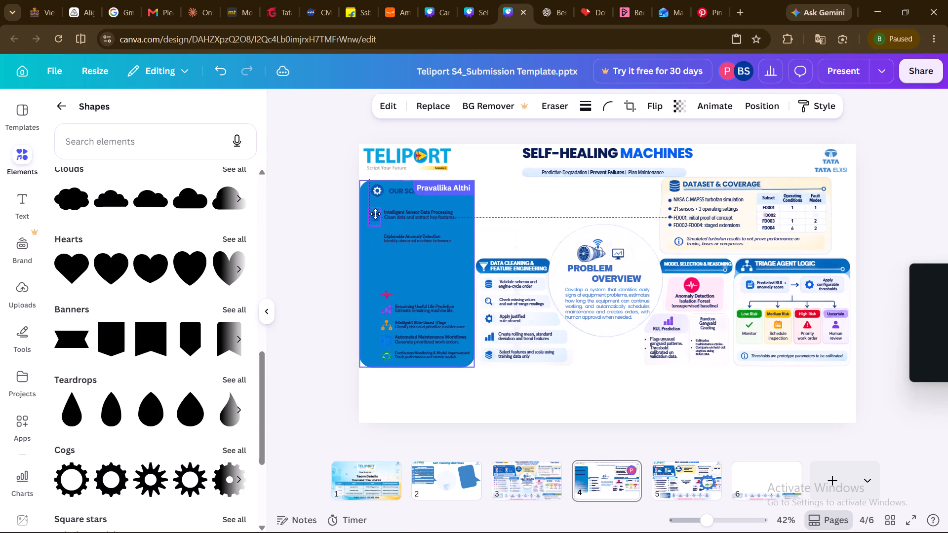
drag(375, 214, 373, 214)
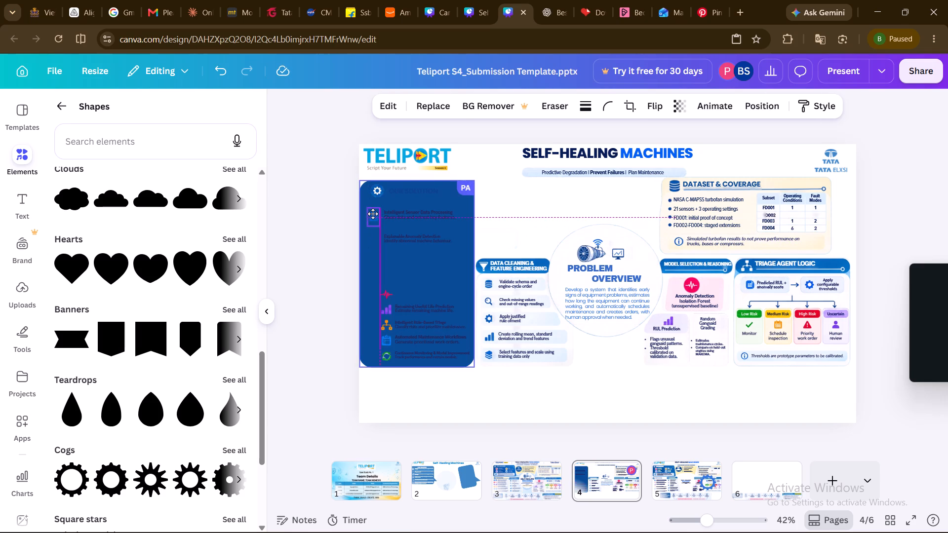
drag(373, 214, 373, 215)
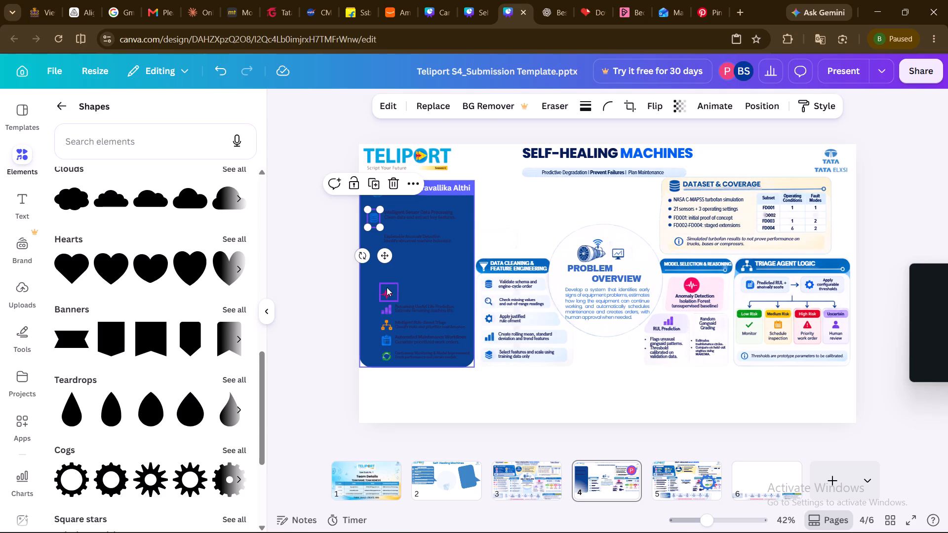
drag(387, 287, 371, 231)
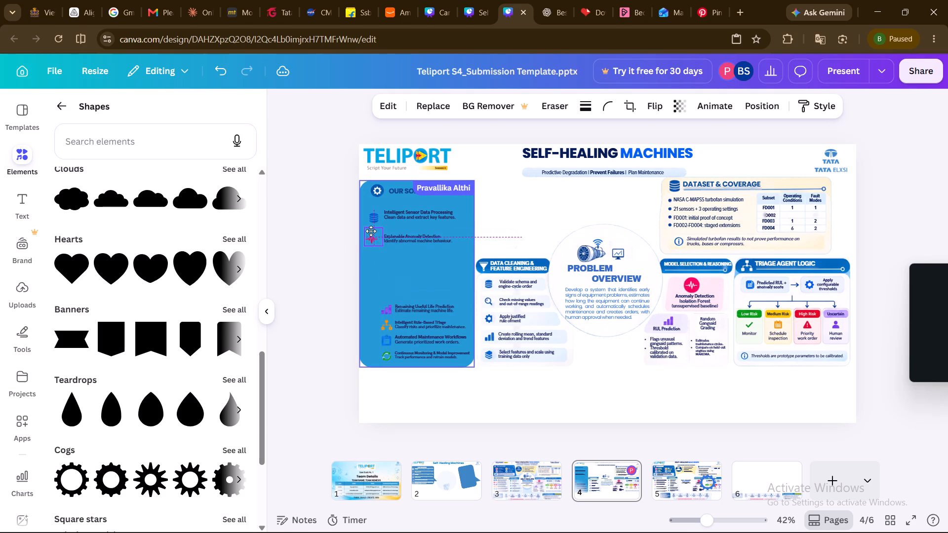
drag(371, 231, 371, 233)
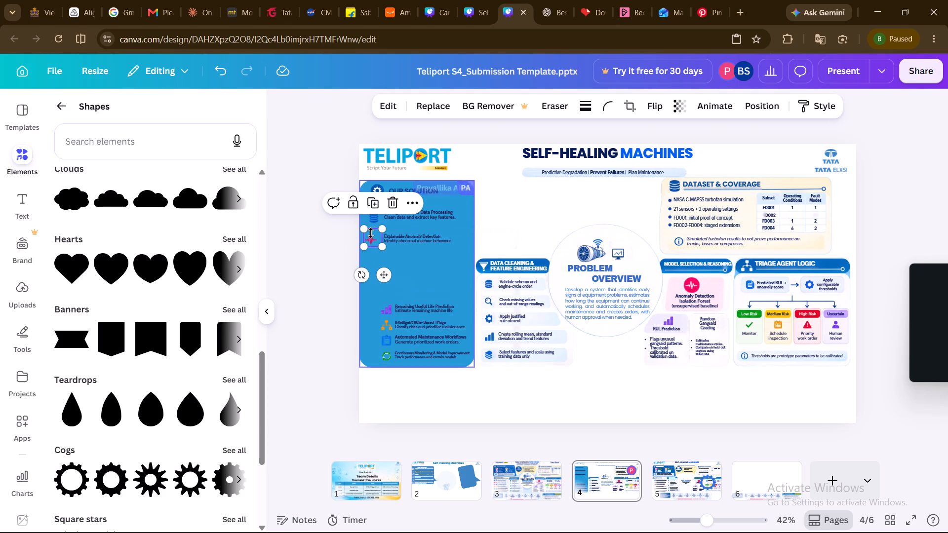
Move the Remaining Useful Life Prediction text below Explainable Anomaly Detection and place its purple bar-chart icon beside it.
drag(437, 307, 430, 286)
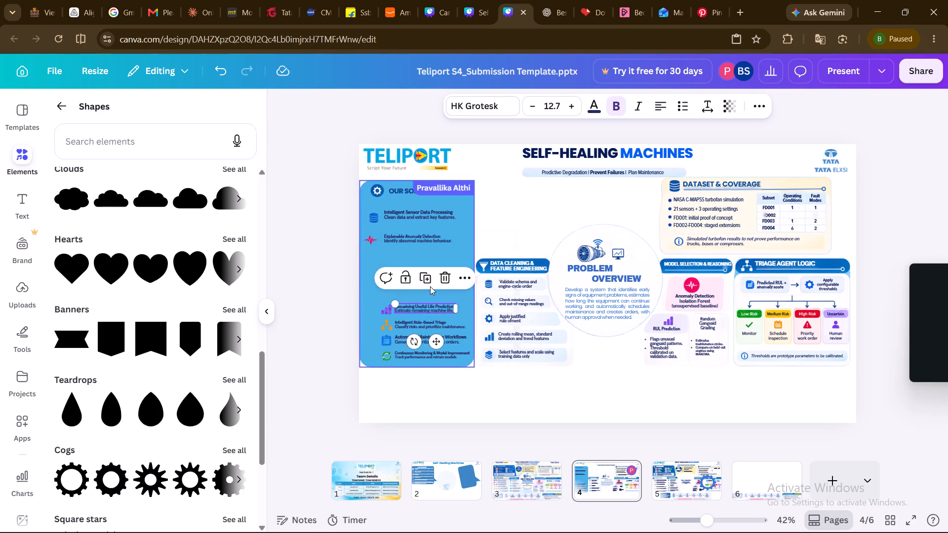
drag(430, 286, 428, 261)
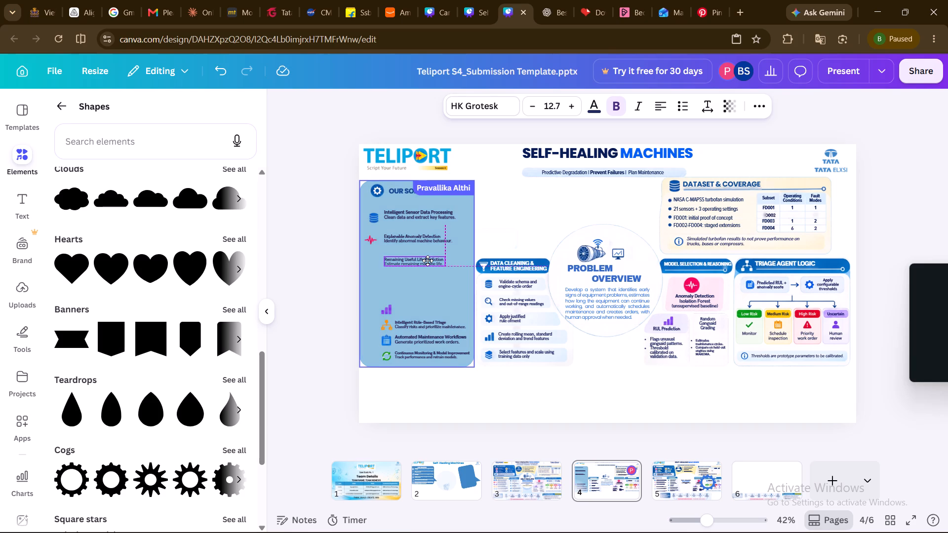
drag(428, 261, 428, 259)
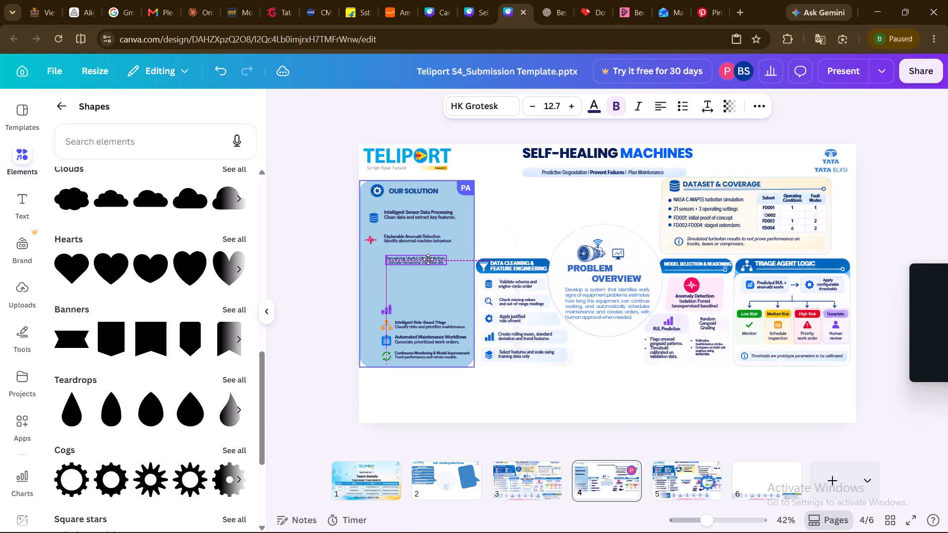
drag(428, 259, 426, 258)
drag(383, 308, 373, 282)
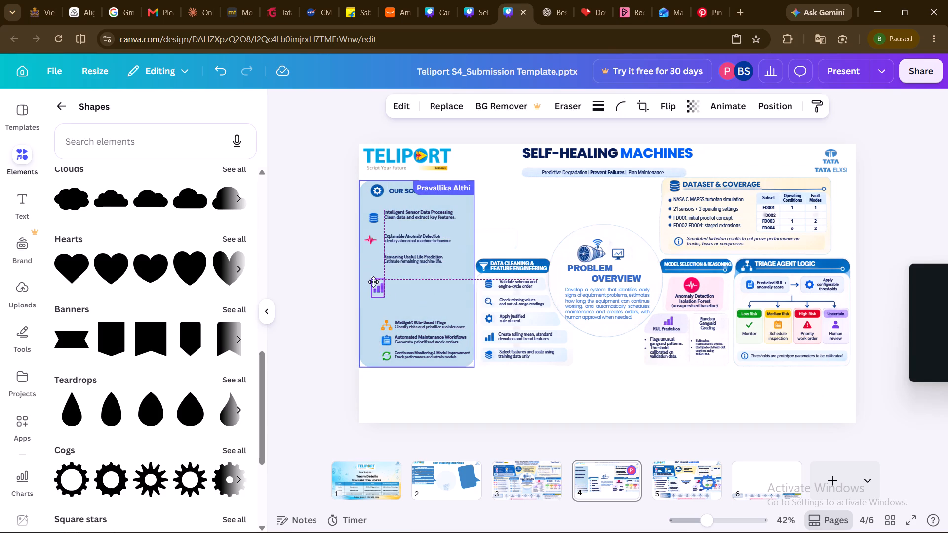
drag(373, 282, 370, 260)
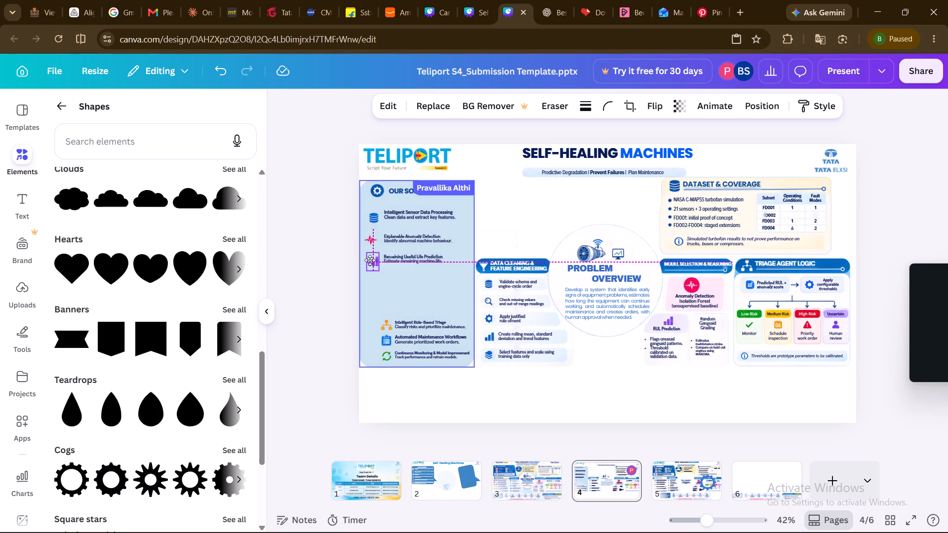
drag(370, 260, 367, 258)
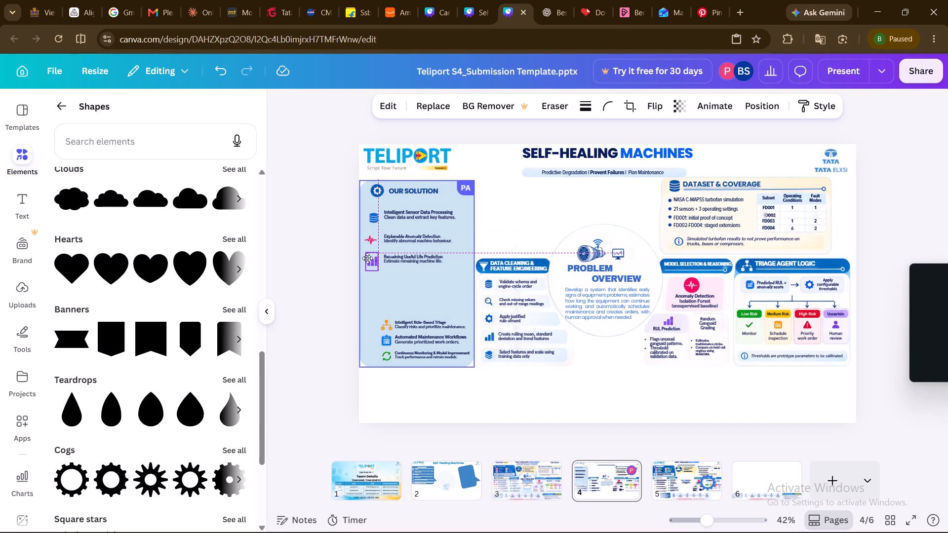
drag(367, 258, 367, 258)
Move the Intelligent Rule-Based Triage text and its orange hierarchy icon up below Remaining Useful Life Prediction, aligning the text with the items above.
drag(423, 327, 410, 290)
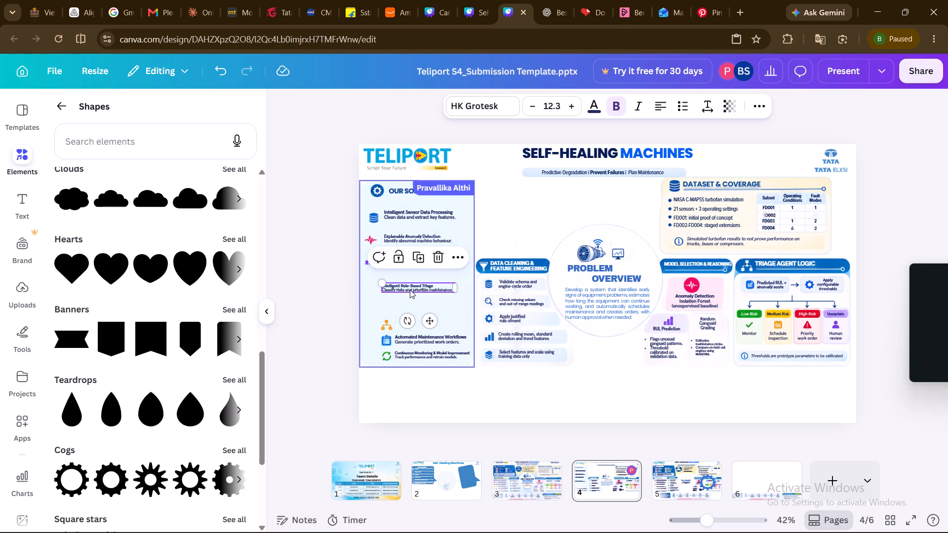
drag(389, 324, 374, 291)
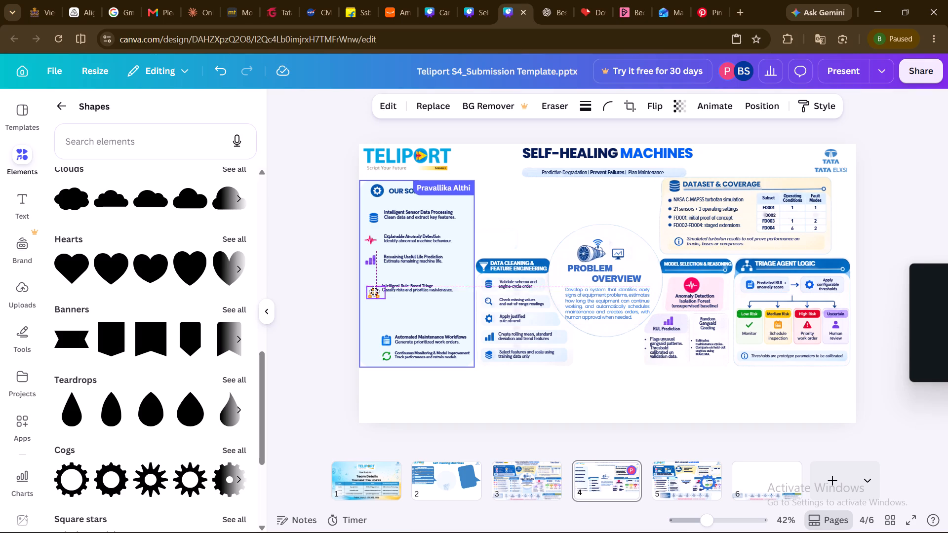
drag(374, 291, 371, 286)
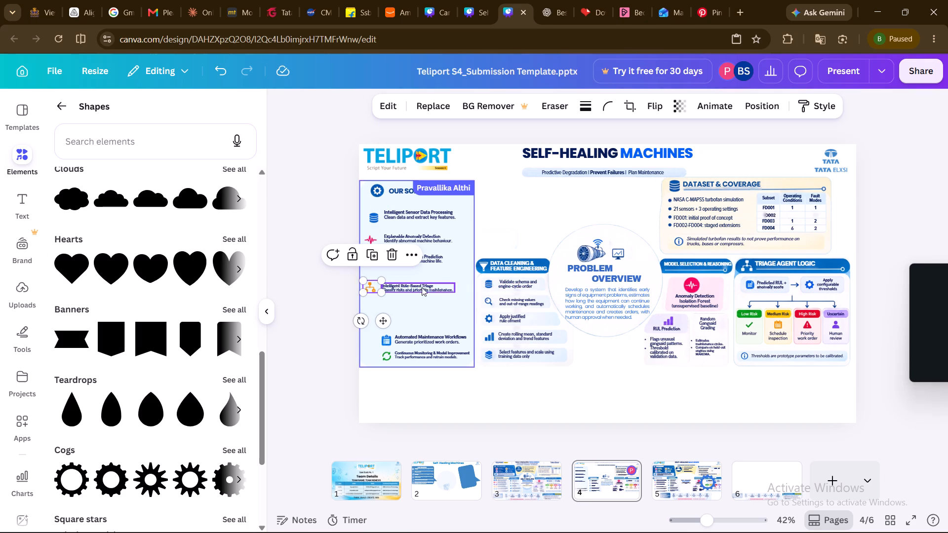
click(427, 282)
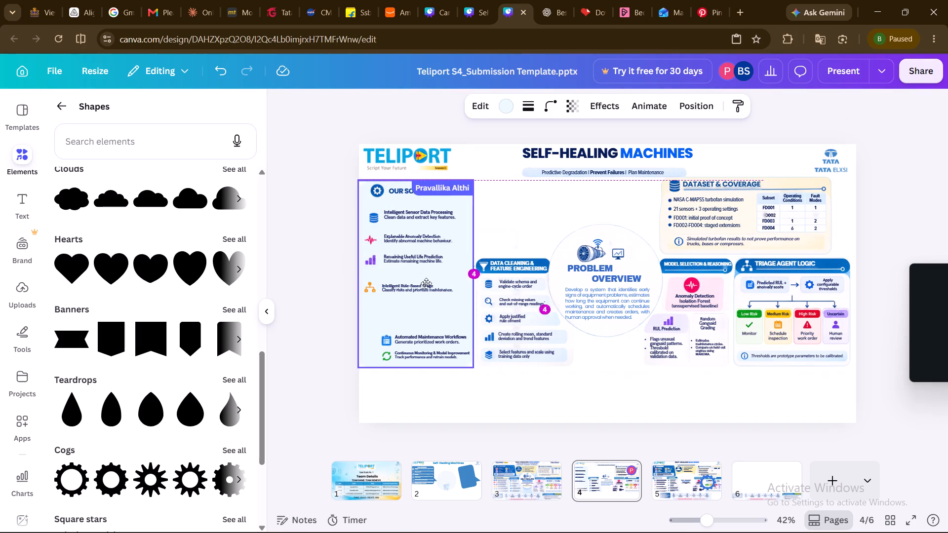
key(ctrl+z)
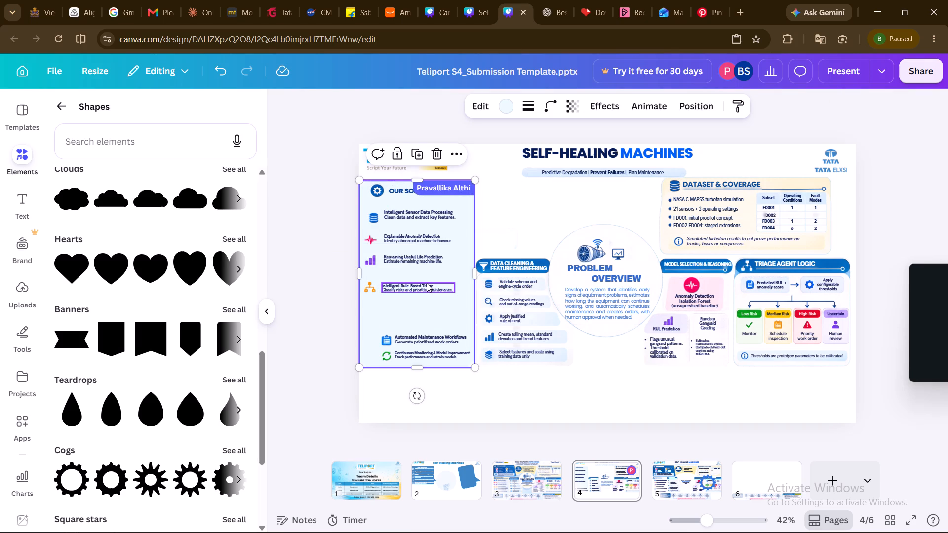
click(423, 289)
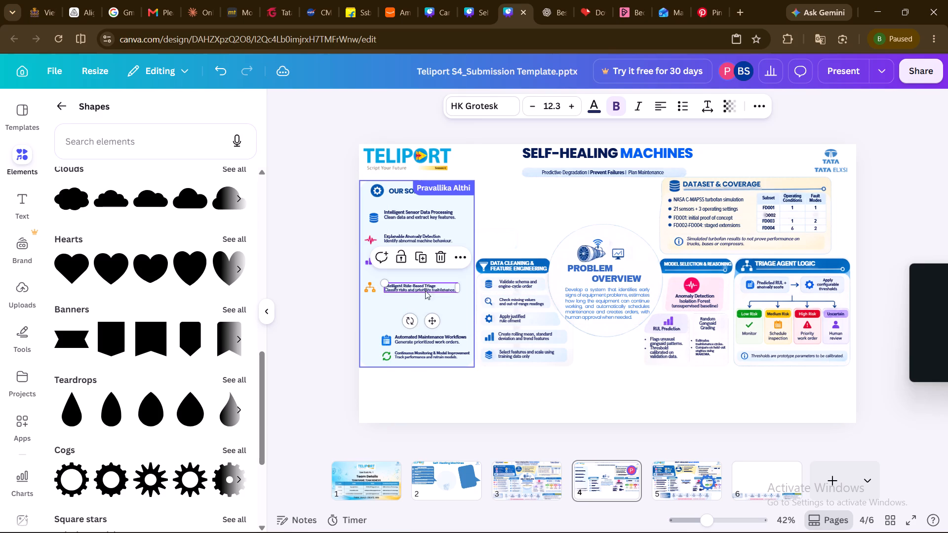
Move the Automated Maintenance Workflows text up below Intelligent Rule-Based Triage, aligned with the other list texts.
drag(422, 339, 415, 311)
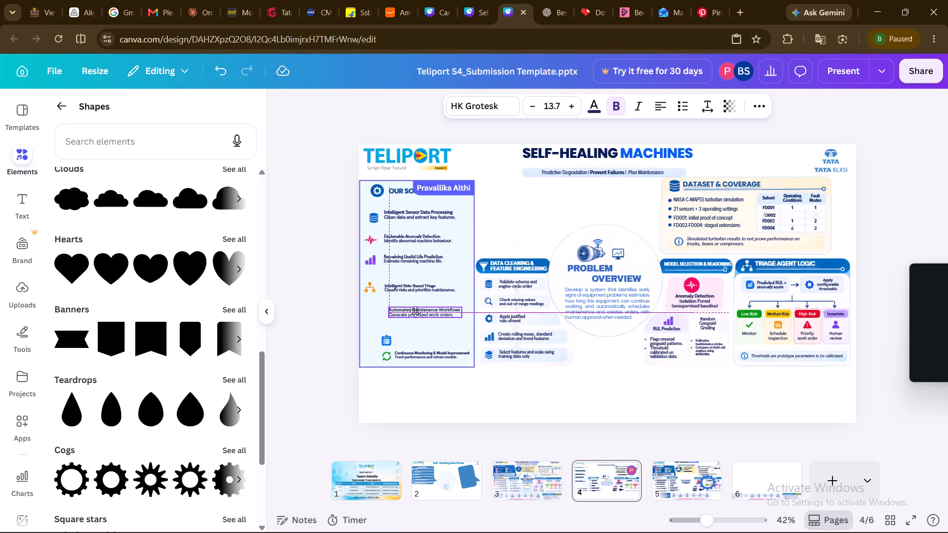
drag(415, 311, 413, 311)
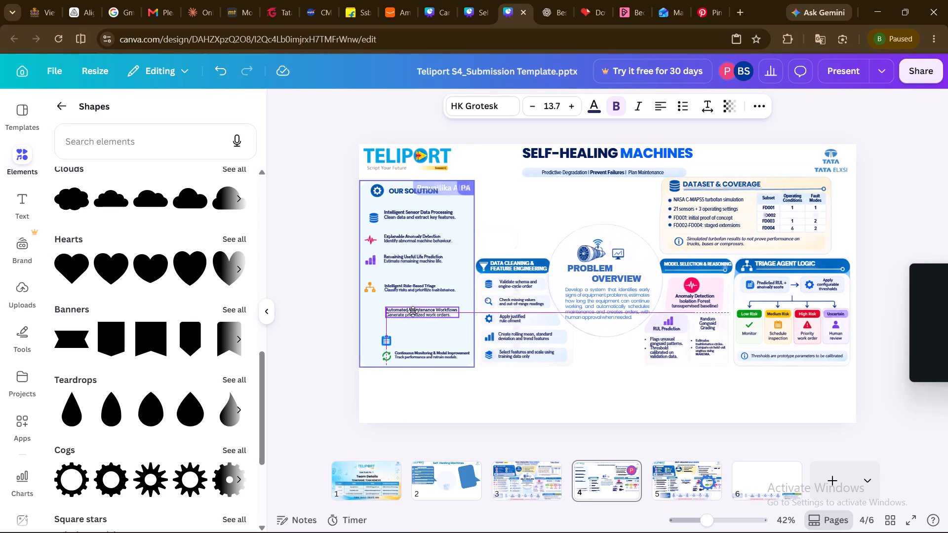
drag(413, 311, 412, 308)
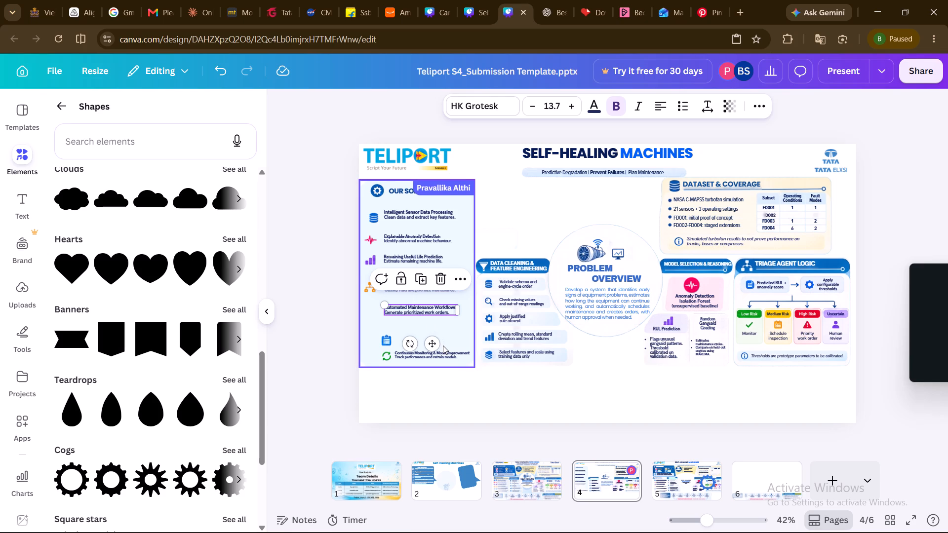
click(443, 345)
Nudge the Intelligent Rule-Based Triage text slightly to fine-tune its place in the OUR SOLUTION list.
click(415, 287)
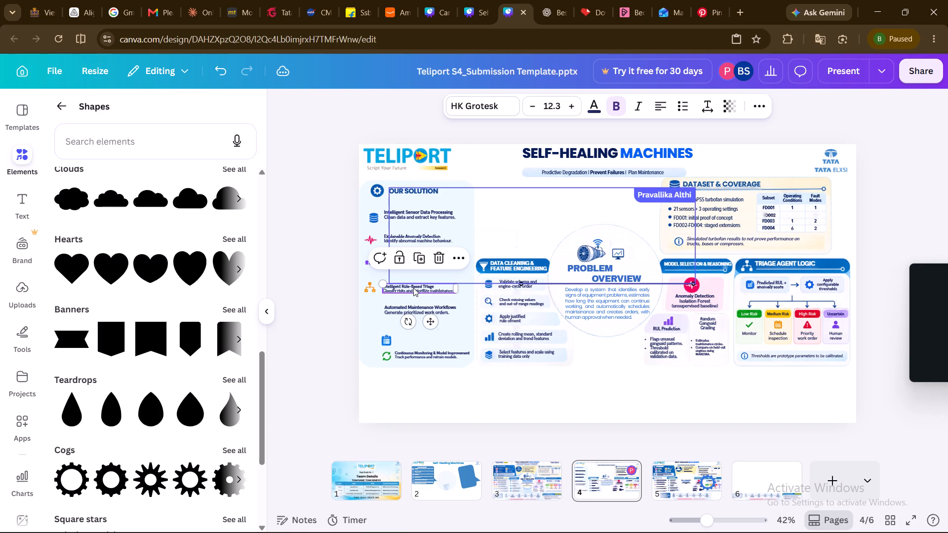
click(413, 288)
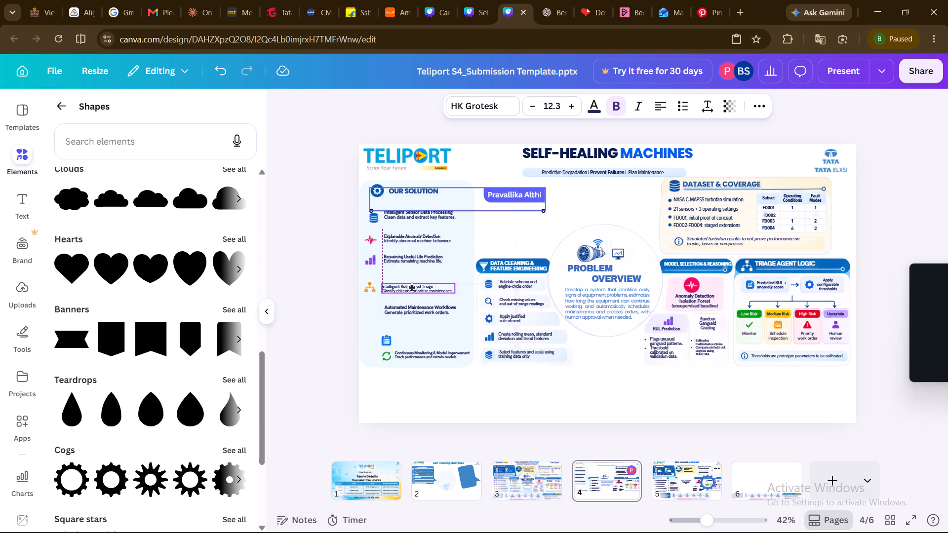
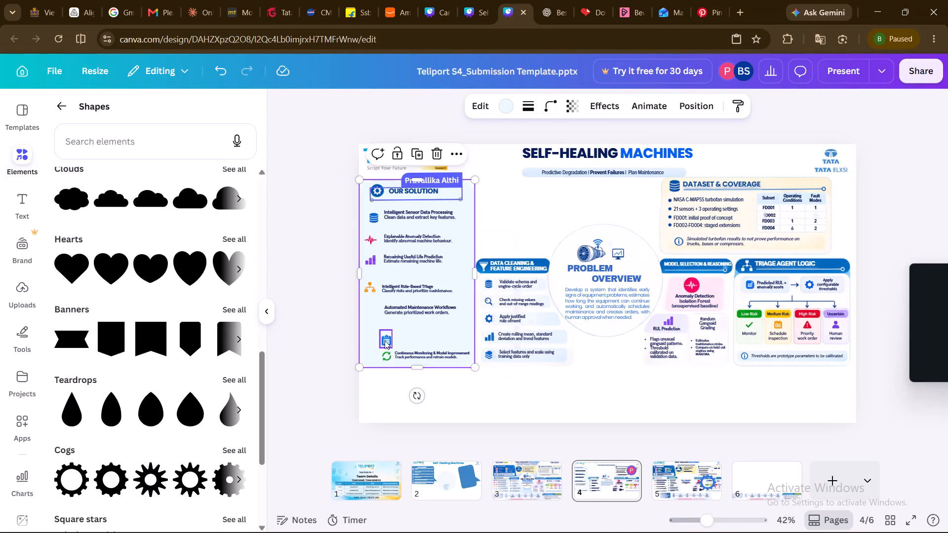
Place the blue clipboard icon beside the Automated Maintenance Workflows text, in line with the icons above.
drag(385, 341, 369, 312)
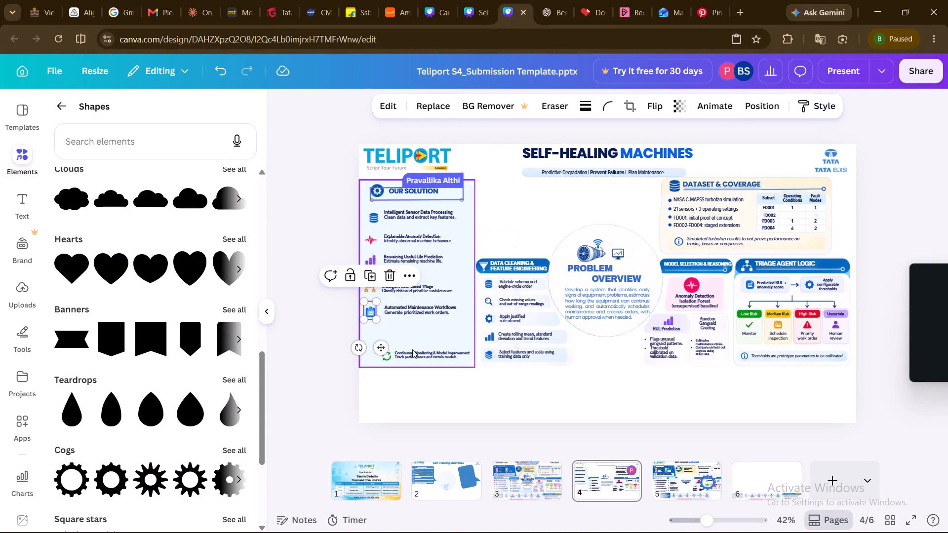
Move the Continuous Monitoring & Model Improvement text up below Automated Maintenance Workflows, aligned with the other list texts.
drag(413, 350, 403, 333)
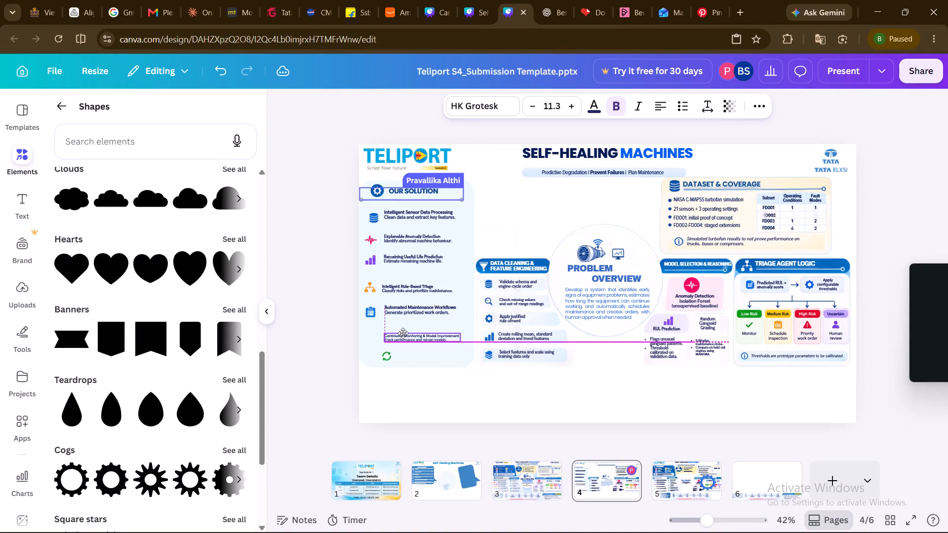
drag(403, 333, 403, 333)
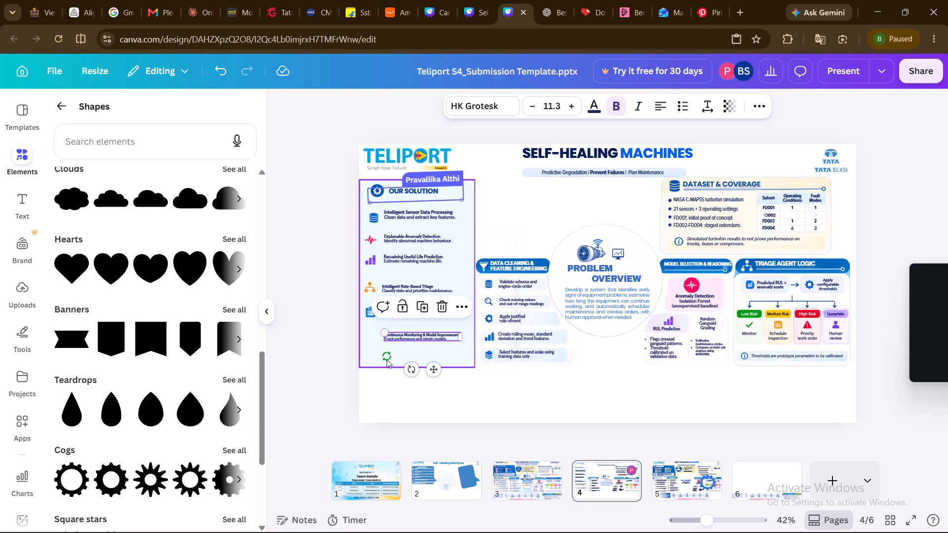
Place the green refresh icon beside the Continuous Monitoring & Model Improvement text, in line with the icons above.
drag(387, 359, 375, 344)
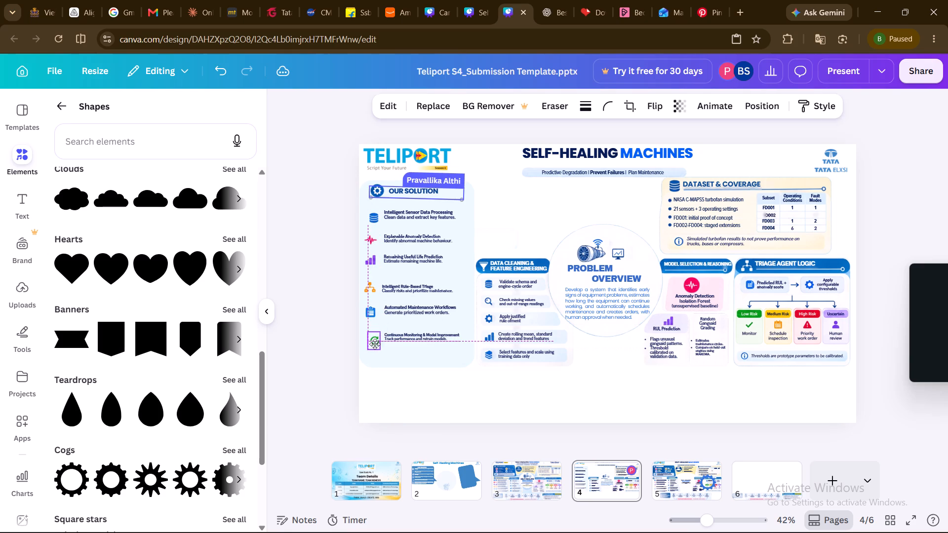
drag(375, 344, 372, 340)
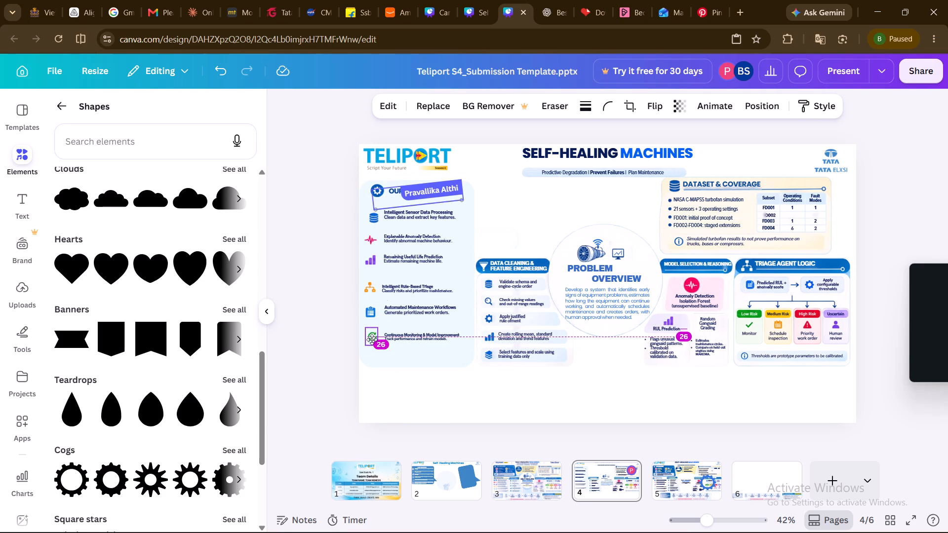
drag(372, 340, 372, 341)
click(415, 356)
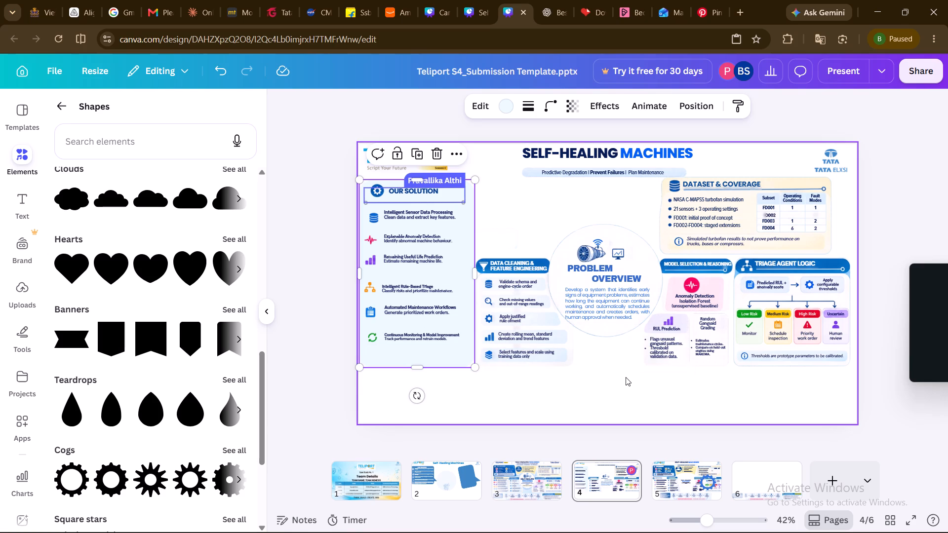
Preview page 4 full screen in presentation mode, then return to editing.
click(849, 66)
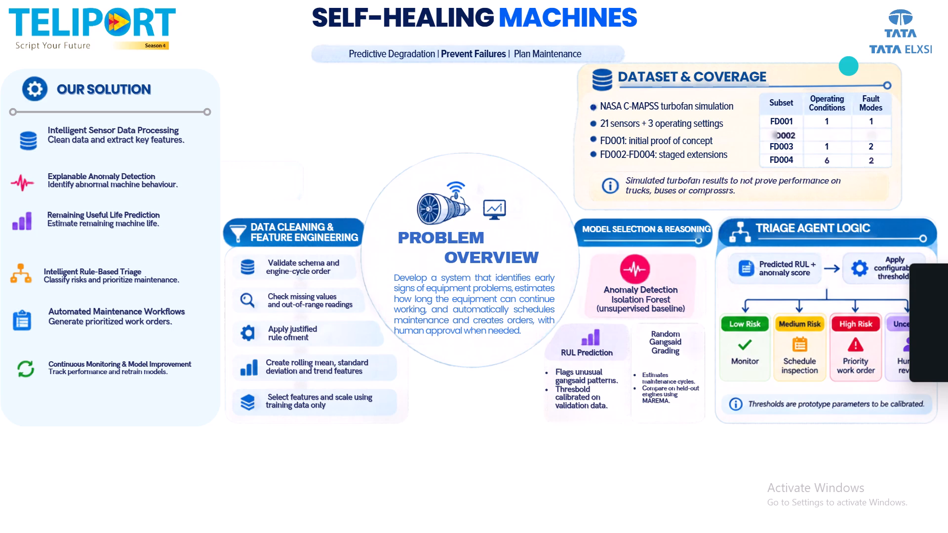
key(Escape)
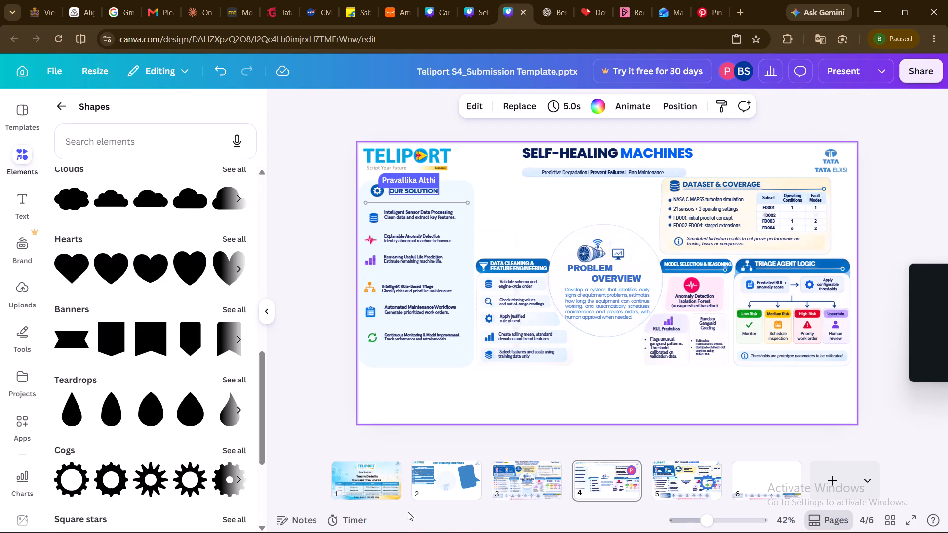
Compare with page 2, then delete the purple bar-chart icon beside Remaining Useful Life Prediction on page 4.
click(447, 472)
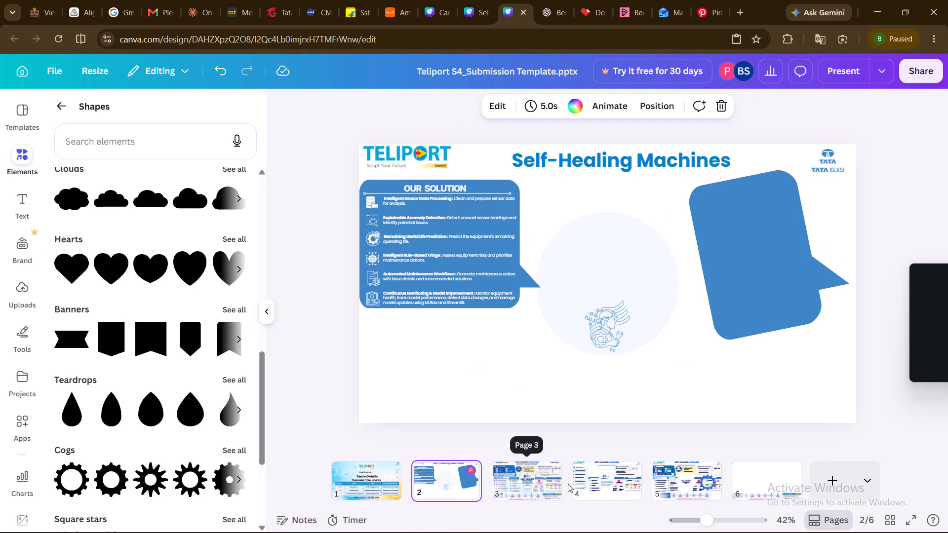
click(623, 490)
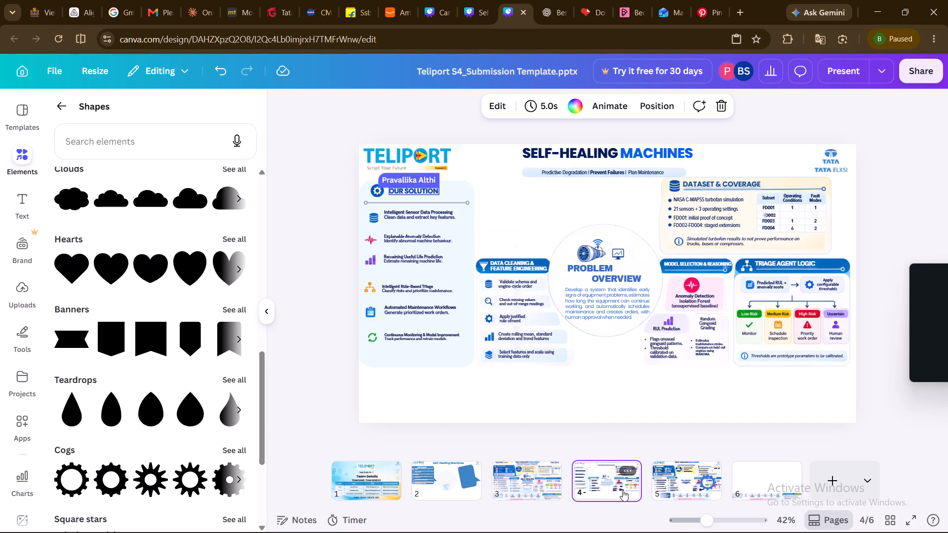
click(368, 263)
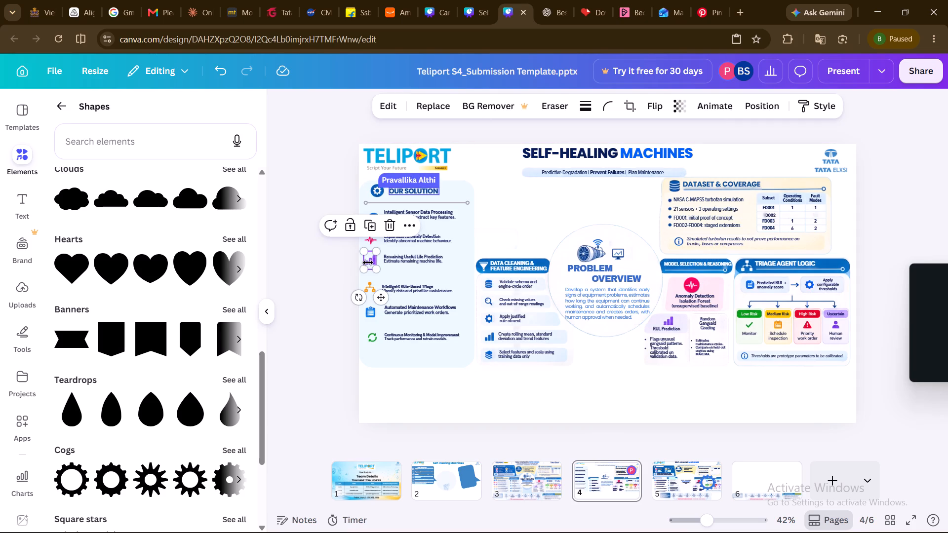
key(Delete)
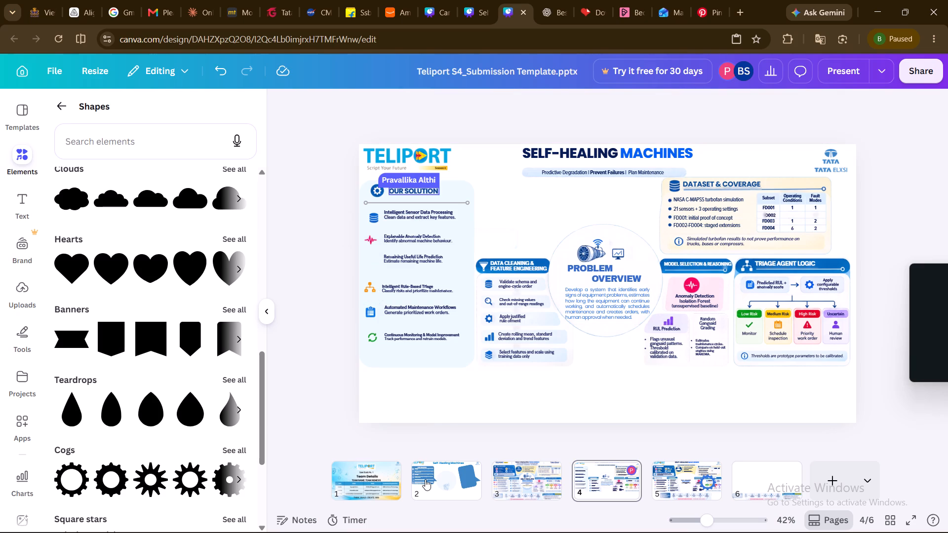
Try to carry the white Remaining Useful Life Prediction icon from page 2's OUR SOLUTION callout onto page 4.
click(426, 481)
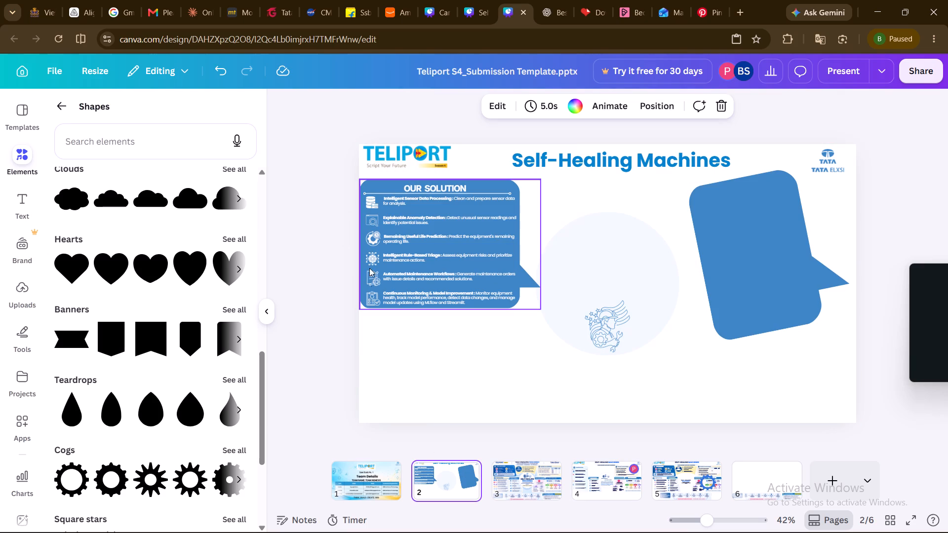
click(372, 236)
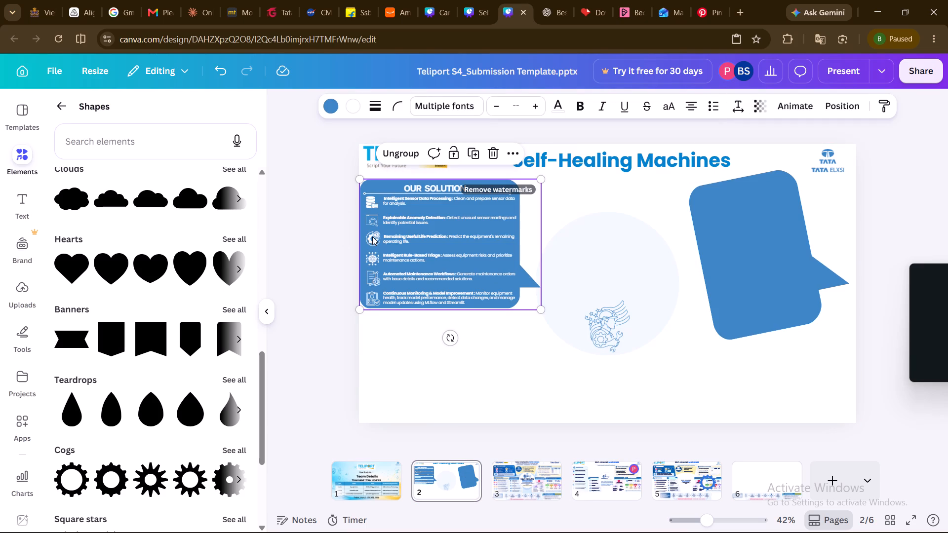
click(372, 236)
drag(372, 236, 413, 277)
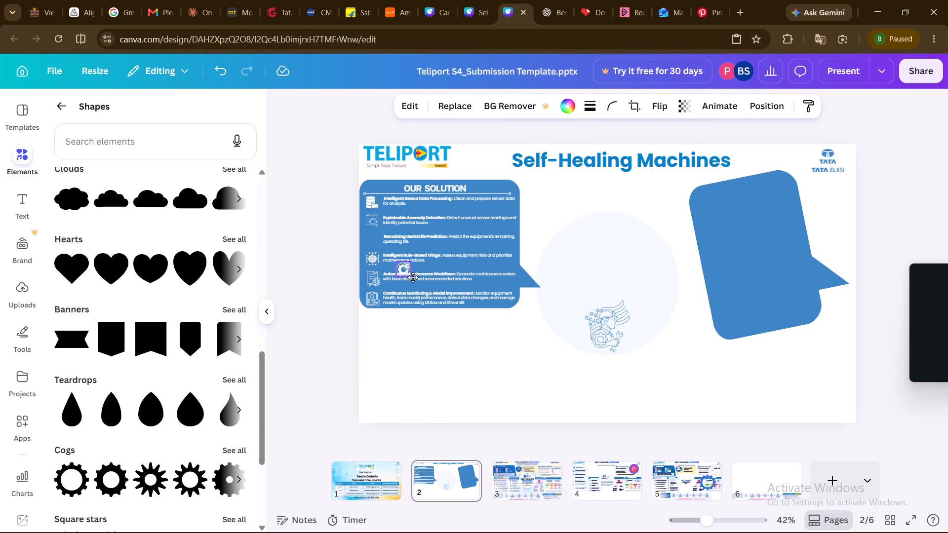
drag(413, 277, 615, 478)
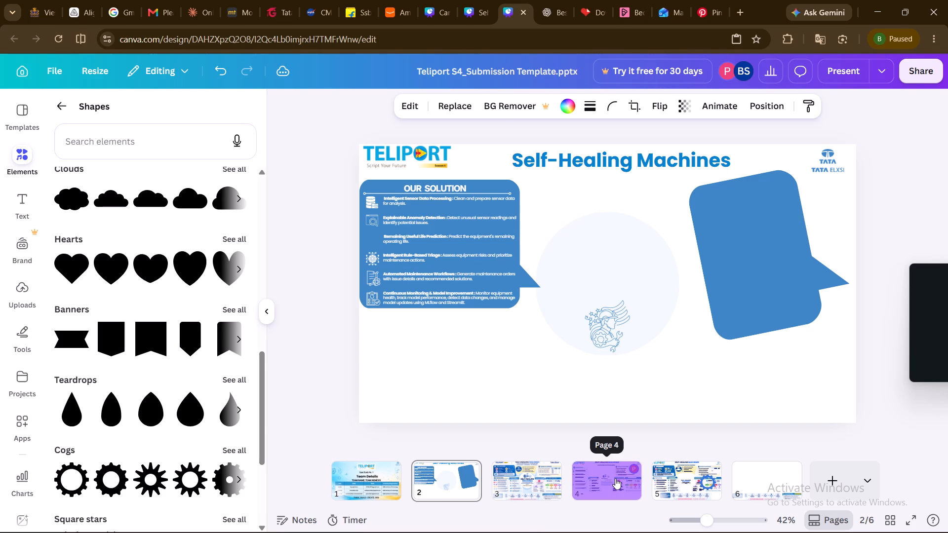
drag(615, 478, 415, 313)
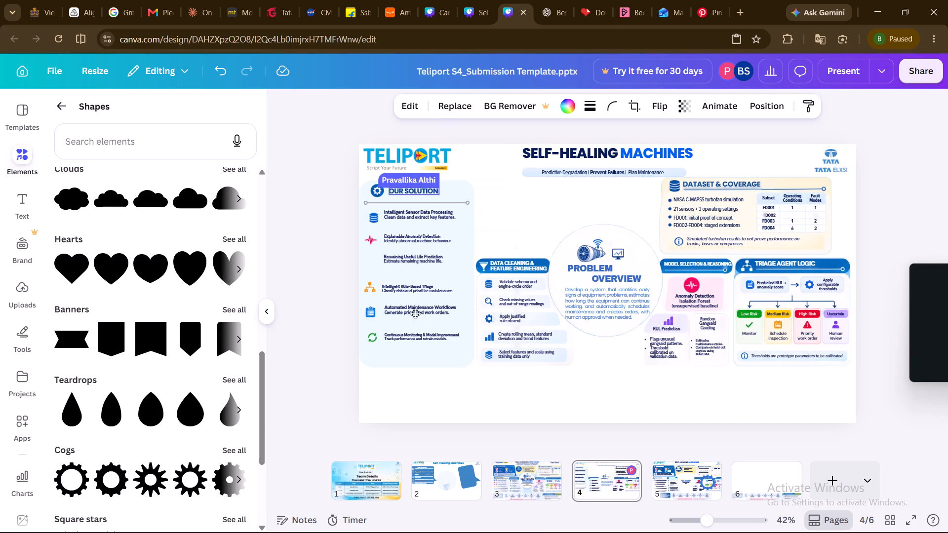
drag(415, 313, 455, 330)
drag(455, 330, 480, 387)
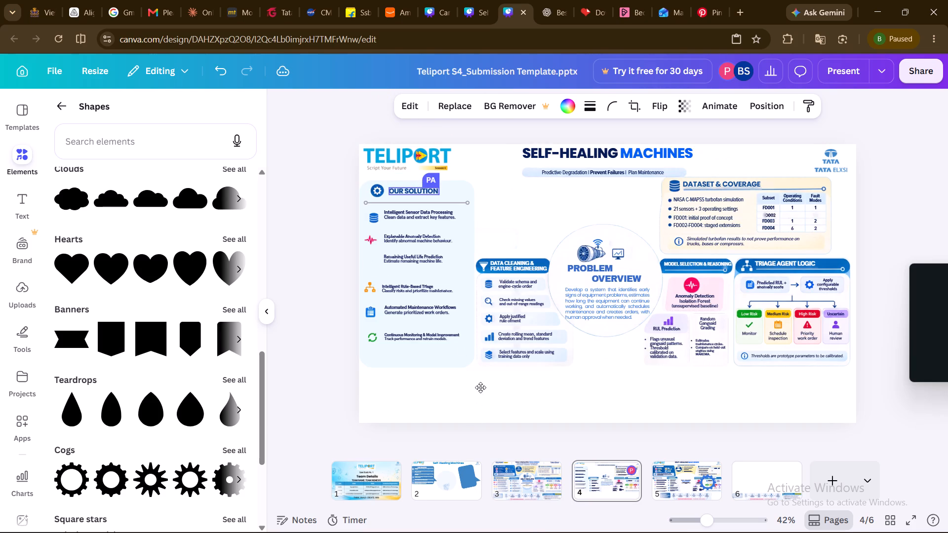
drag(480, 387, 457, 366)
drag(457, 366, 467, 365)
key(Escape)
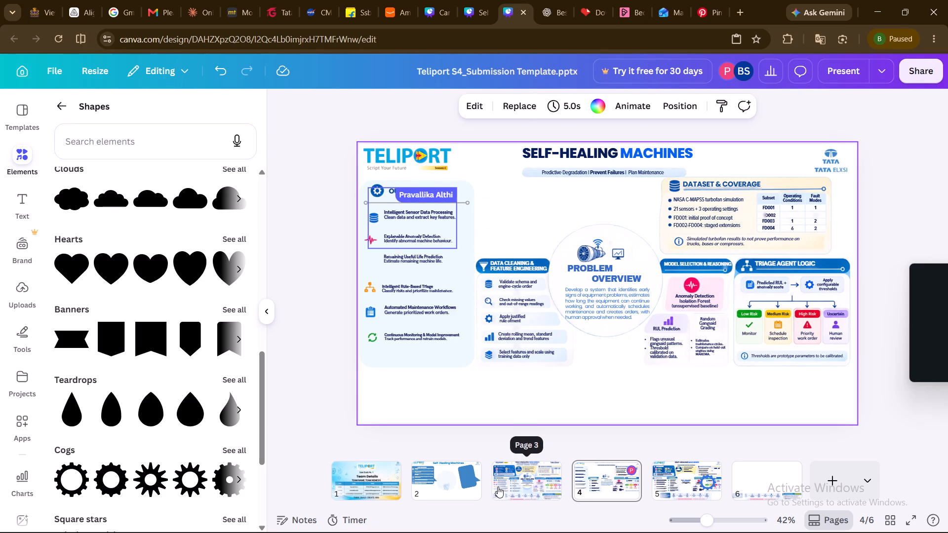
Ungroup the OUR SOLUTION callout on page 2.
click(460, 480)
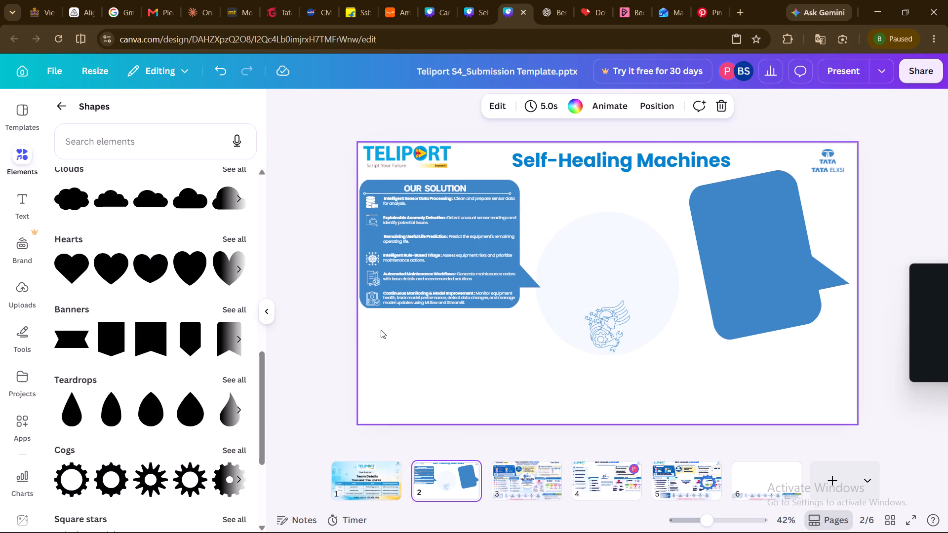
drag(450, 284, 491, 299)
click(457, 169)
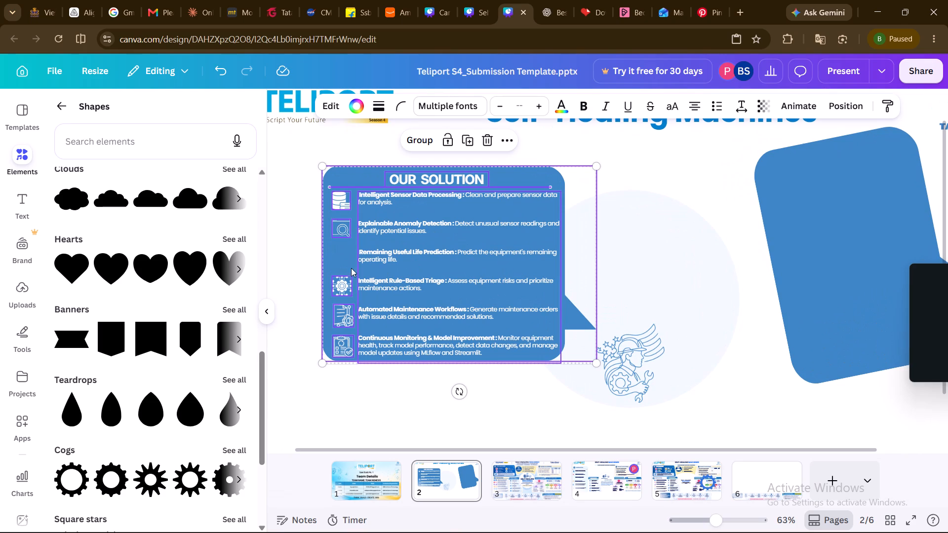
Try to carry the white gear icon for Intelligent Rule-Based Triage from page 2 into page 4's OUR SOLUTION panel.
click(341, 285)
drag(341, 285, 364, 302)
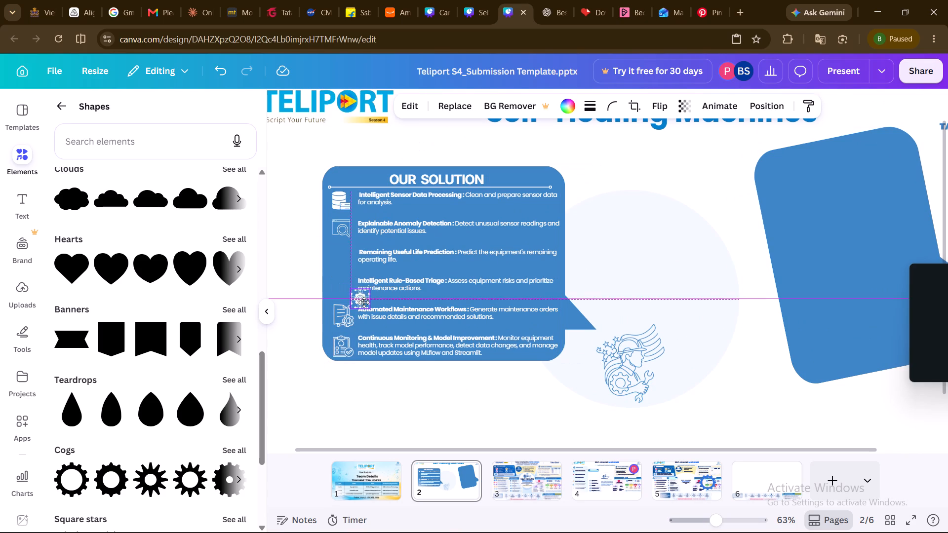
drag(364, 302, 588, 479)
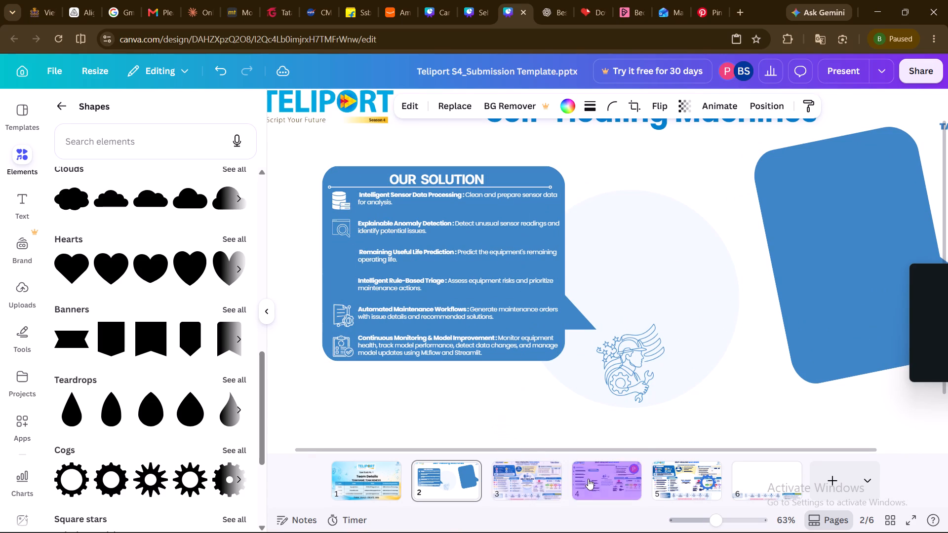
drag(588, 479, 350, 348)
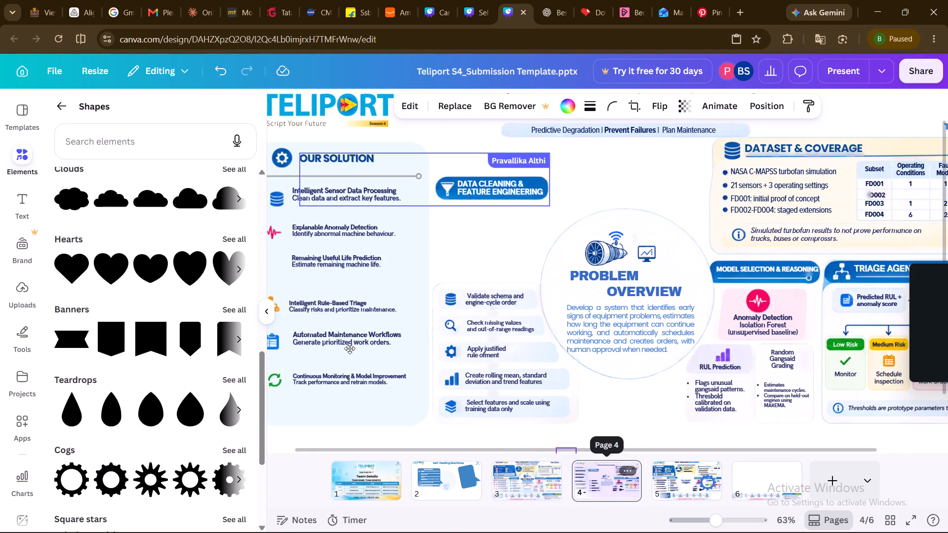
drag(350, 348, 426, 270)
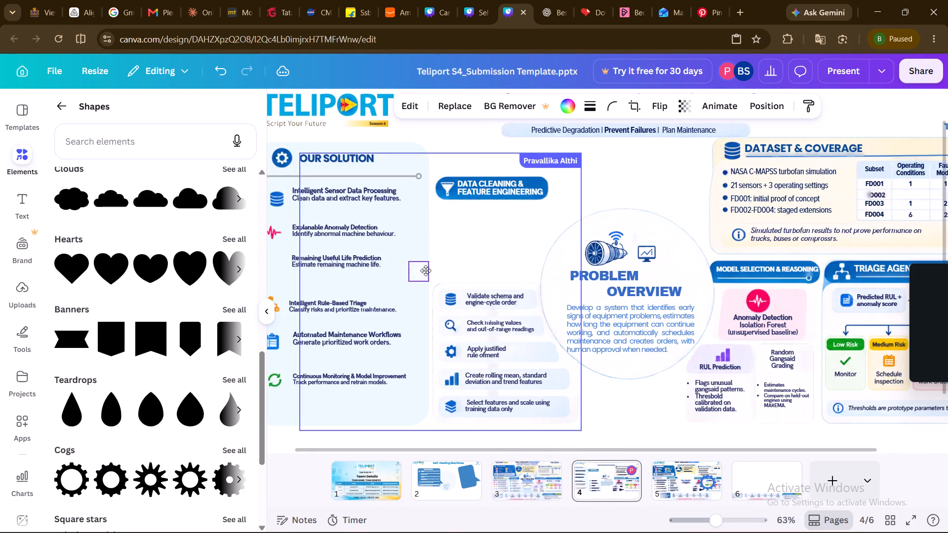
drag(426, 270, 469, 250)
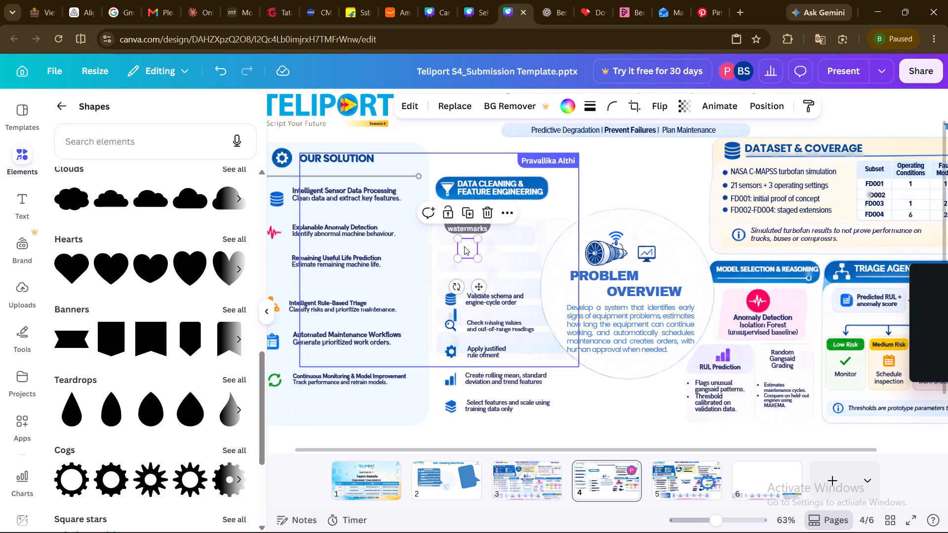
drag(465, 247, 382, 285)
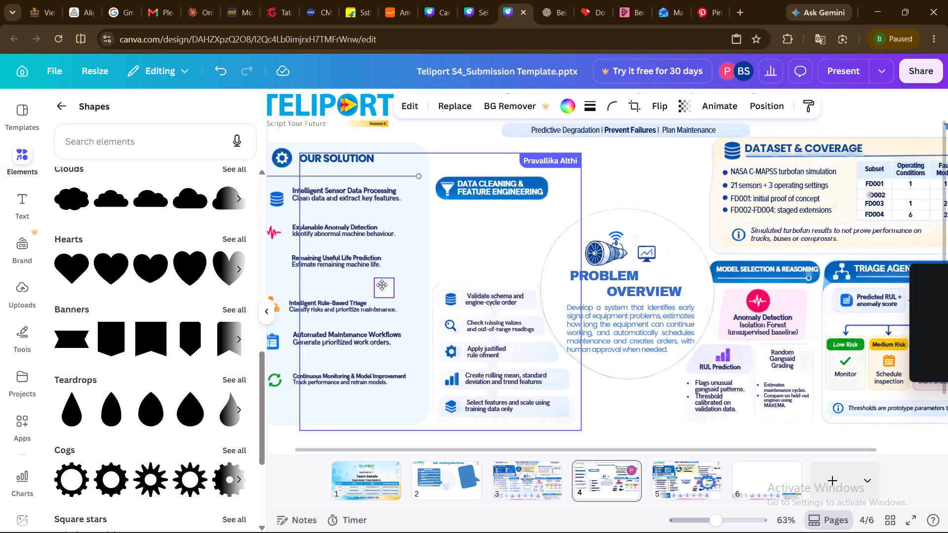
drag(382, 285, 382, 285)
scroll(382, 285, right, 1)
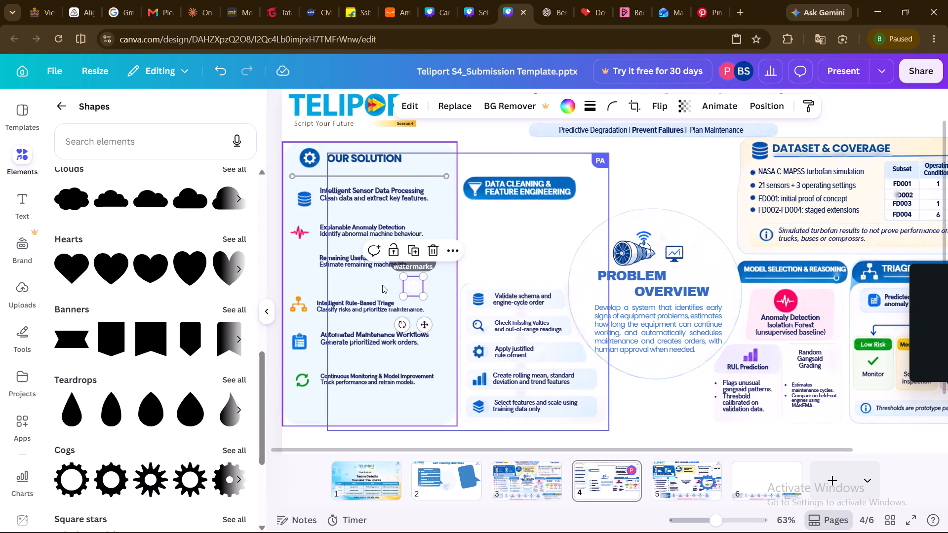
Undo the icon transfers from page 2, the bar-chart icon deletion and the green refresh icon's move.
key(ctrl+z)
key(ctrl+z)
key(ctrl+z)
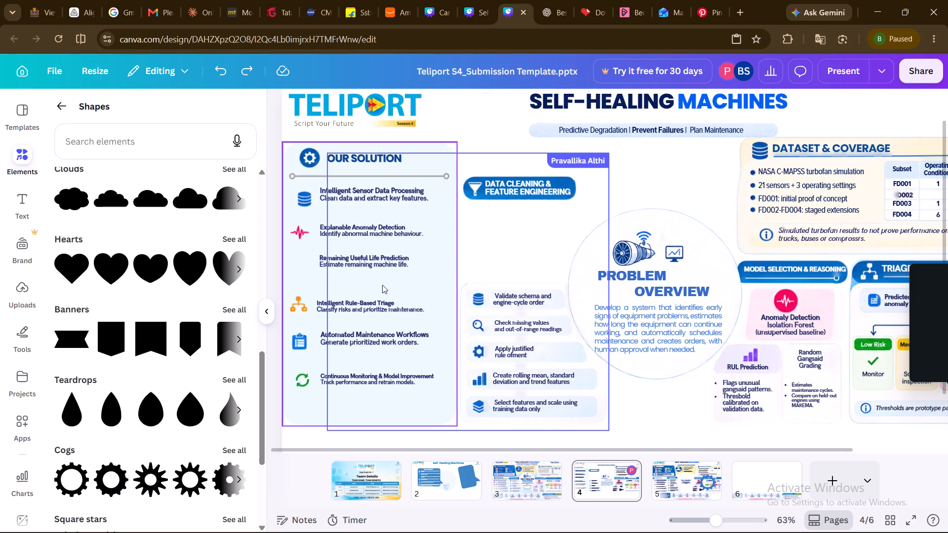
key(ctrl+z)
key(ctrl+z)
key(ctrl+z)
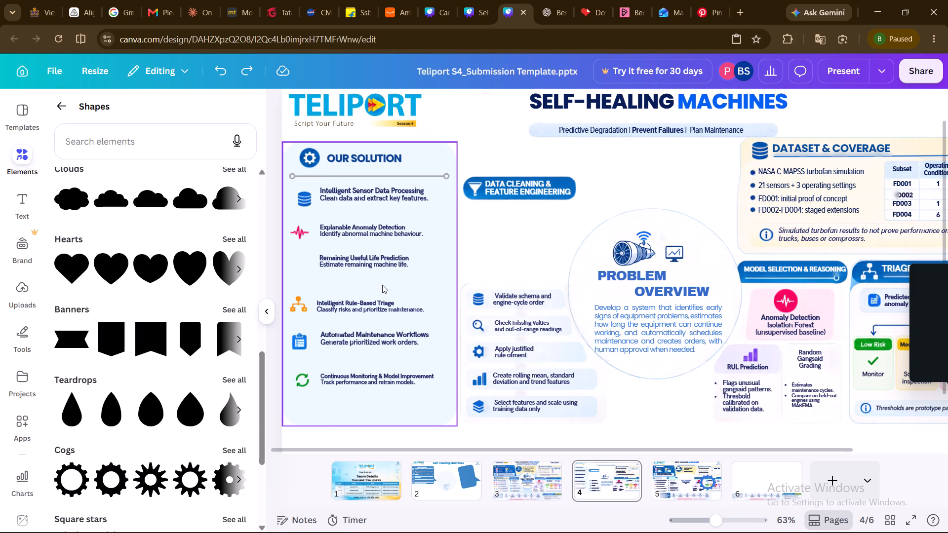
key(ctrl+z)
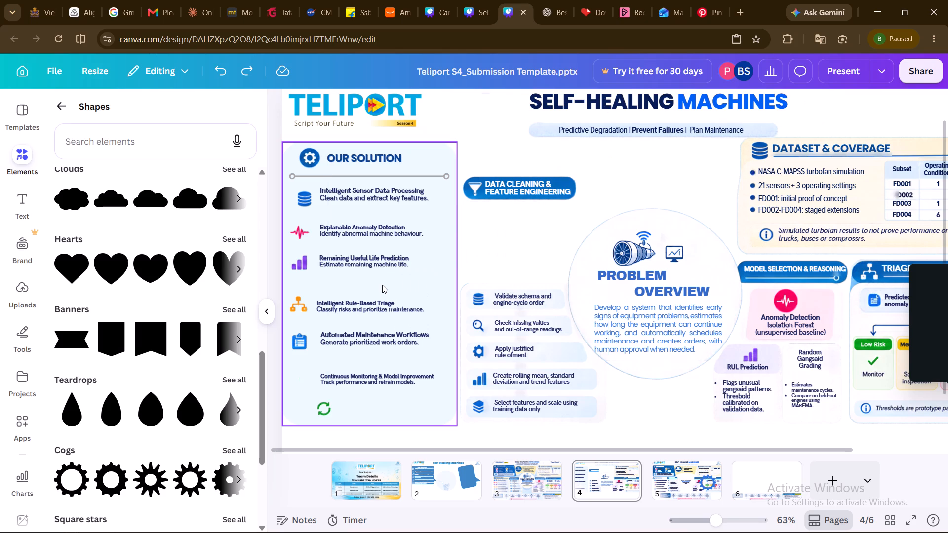
Move the green refresh icon up beside the Continuous Monitoring & Model Improvement text, in line with the icons above.
drag(321, 410, 296, 378)
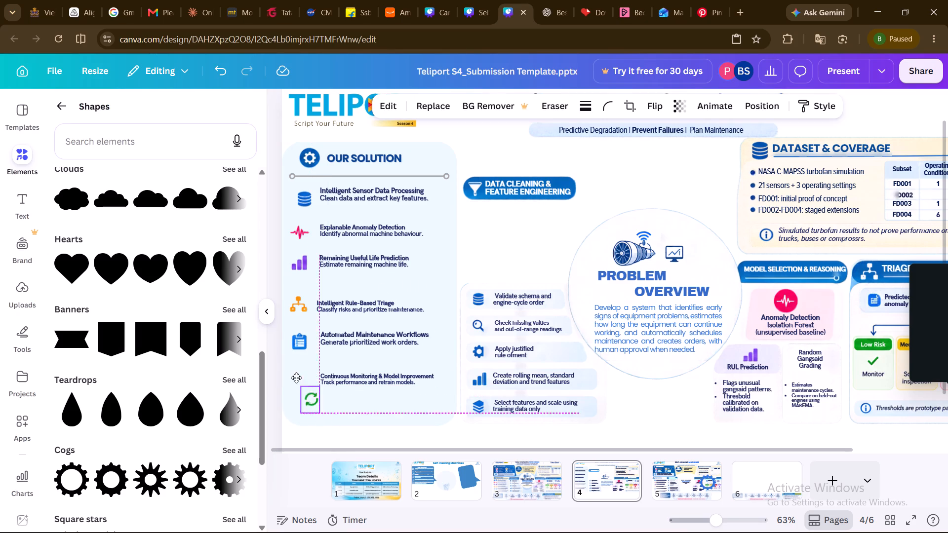
drag(296, 378, 295, 378)
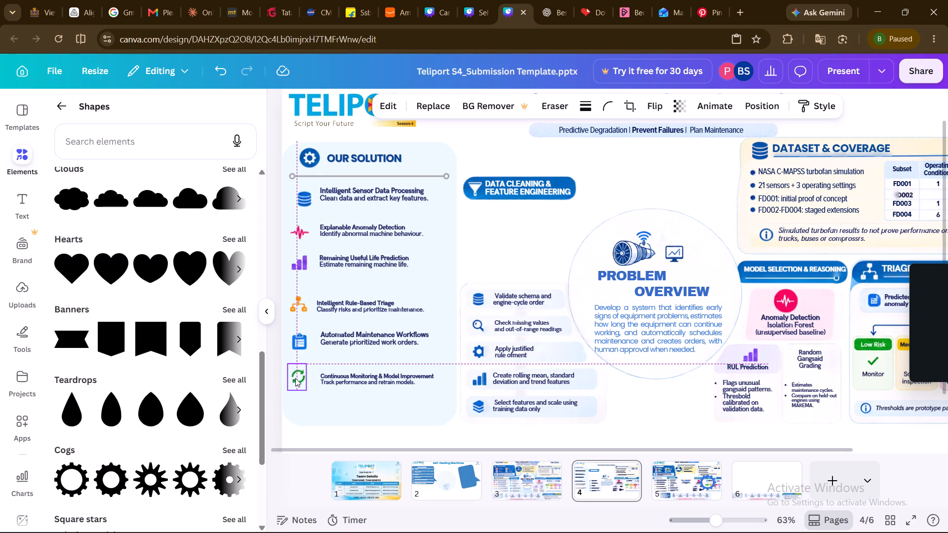
Ungroup the OUR SOLUTION callout on page 2.
scroll(406, 408, right, 2)
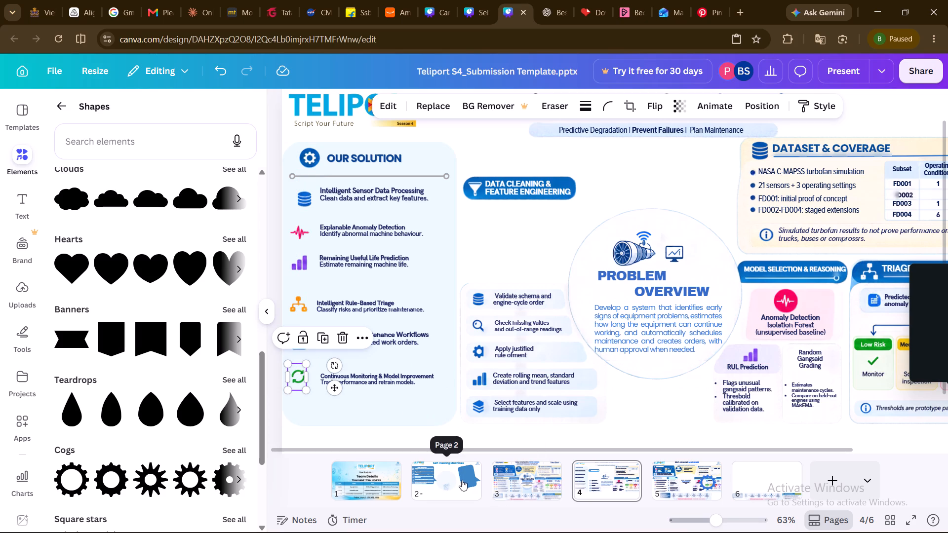
click(434, 480)
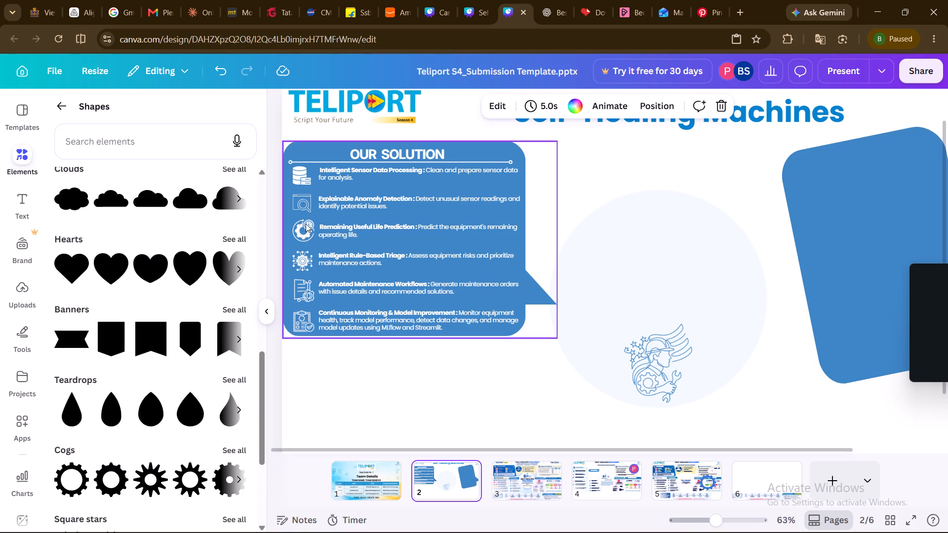
click(306, 225)
double_click(306, 228)
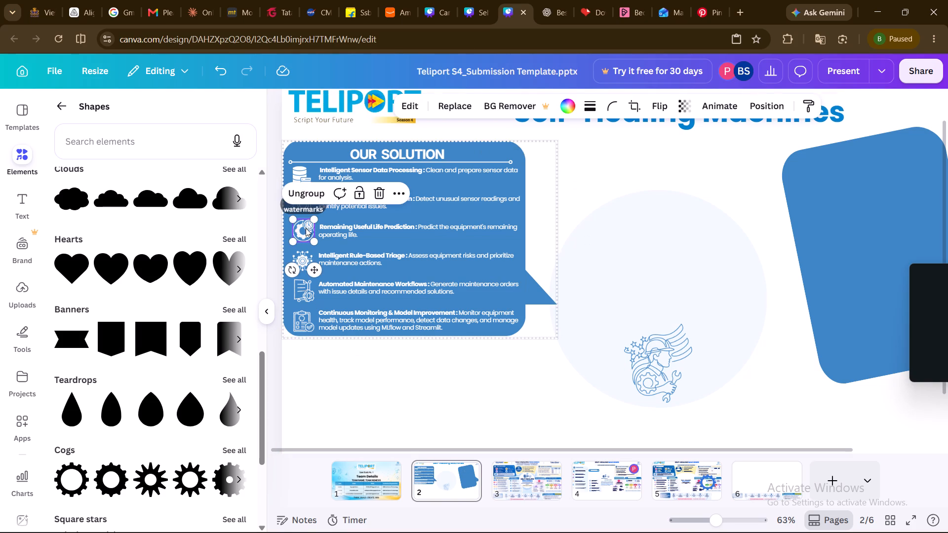
click(355, 227)
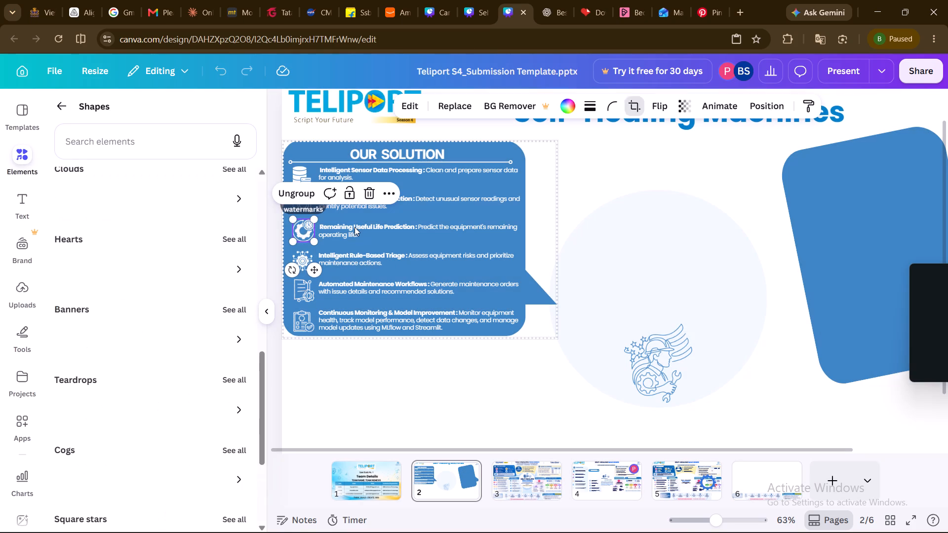
click(297, 193)
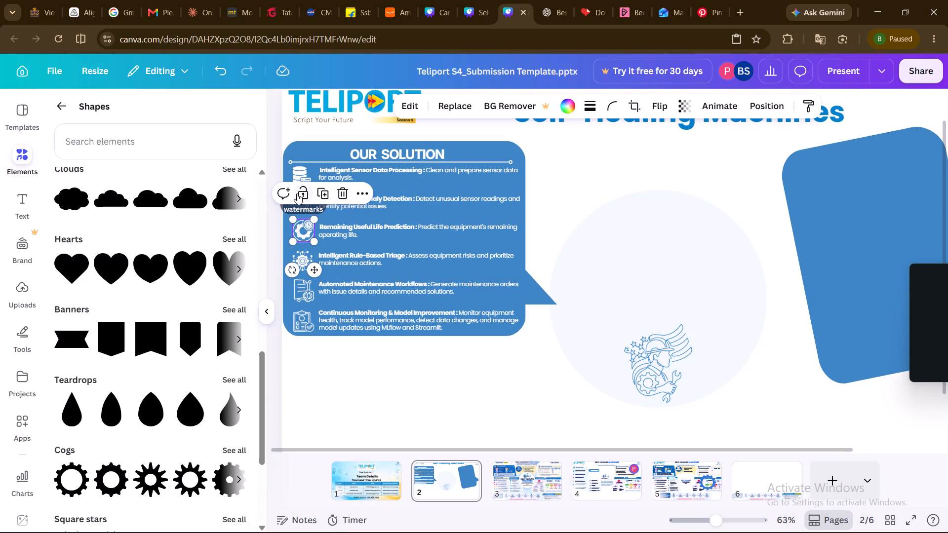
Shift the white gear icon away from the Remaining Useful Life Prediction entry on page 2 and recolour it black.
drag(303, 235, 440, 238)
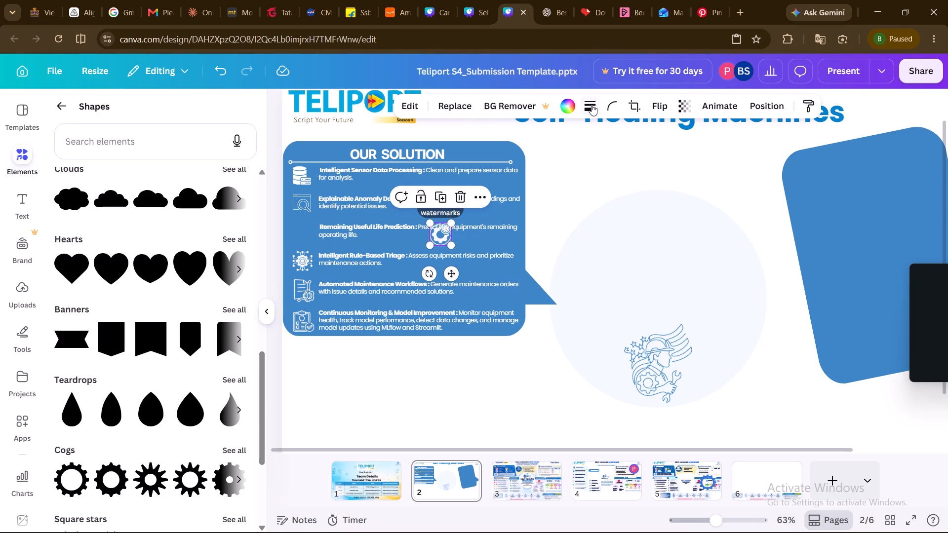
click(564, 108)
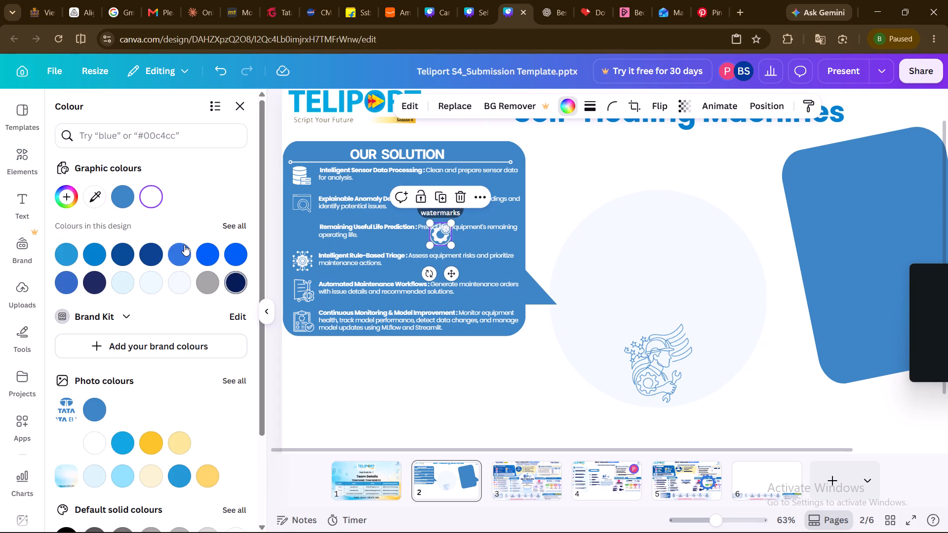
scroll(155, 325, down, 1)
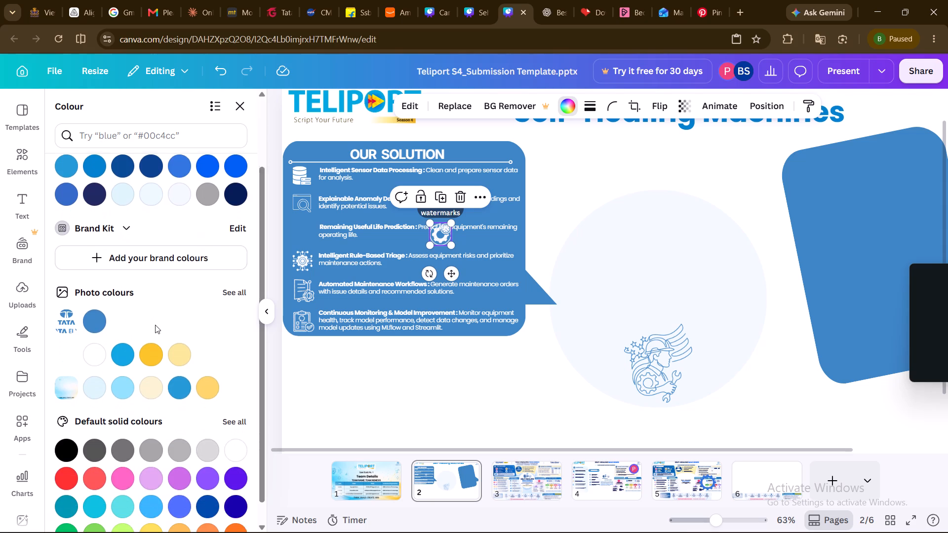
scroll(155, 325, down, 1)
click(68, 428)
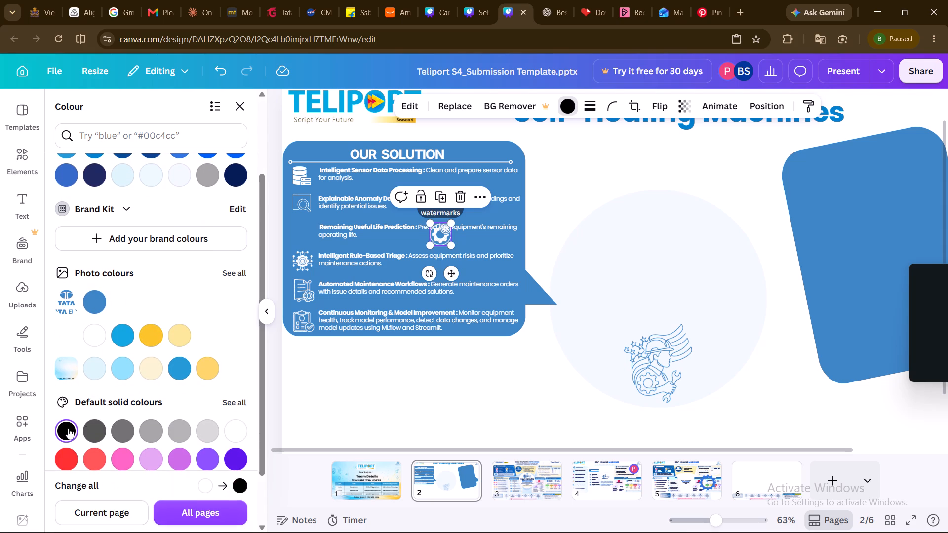
Carry the black gear icon from page 2 into page 4's OUR SOLUTION panel, just below the Automated Maintenance Workflows text.
drag(438, 234, 451, 305)
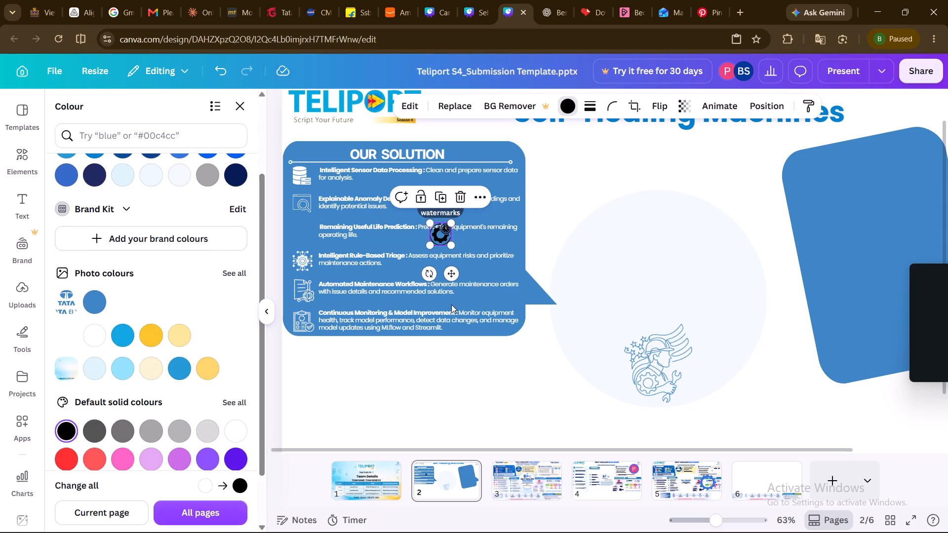
drag(451, 305, 599, 479)
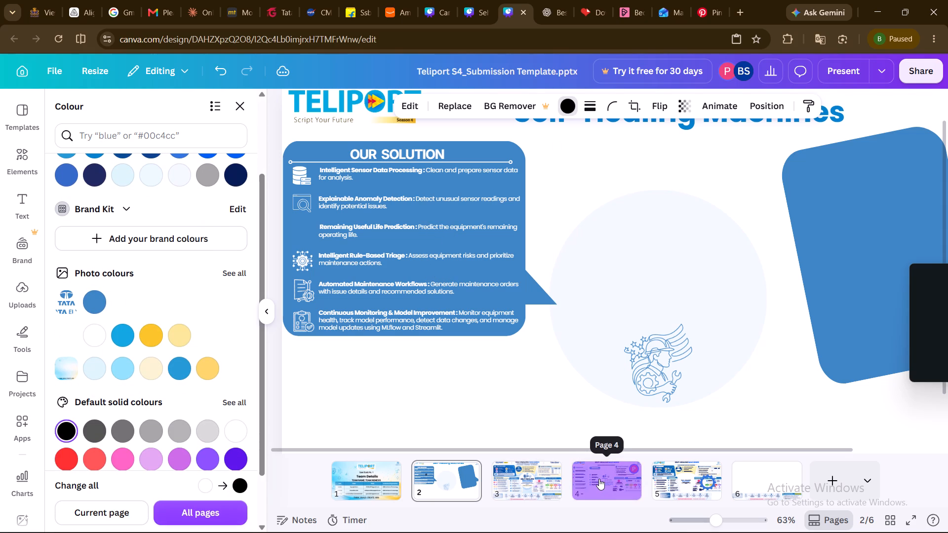
drag(599, 479, 448, 328)
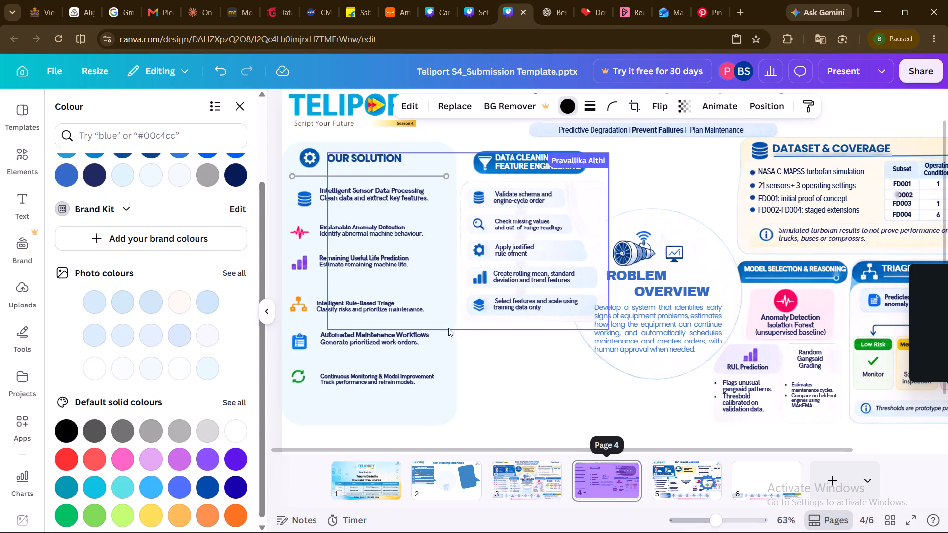
drag(448, 328, 422, 306)
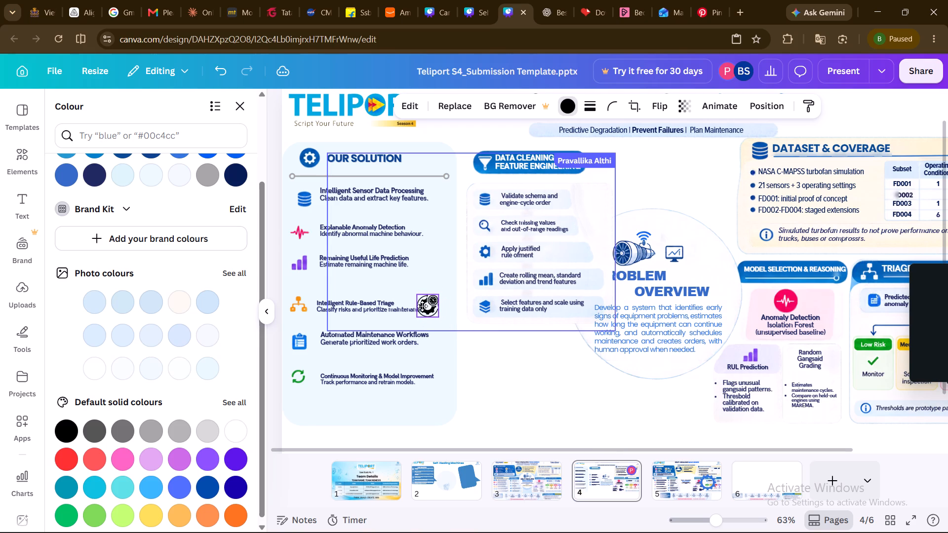
drag(422, 306, 431, 357)
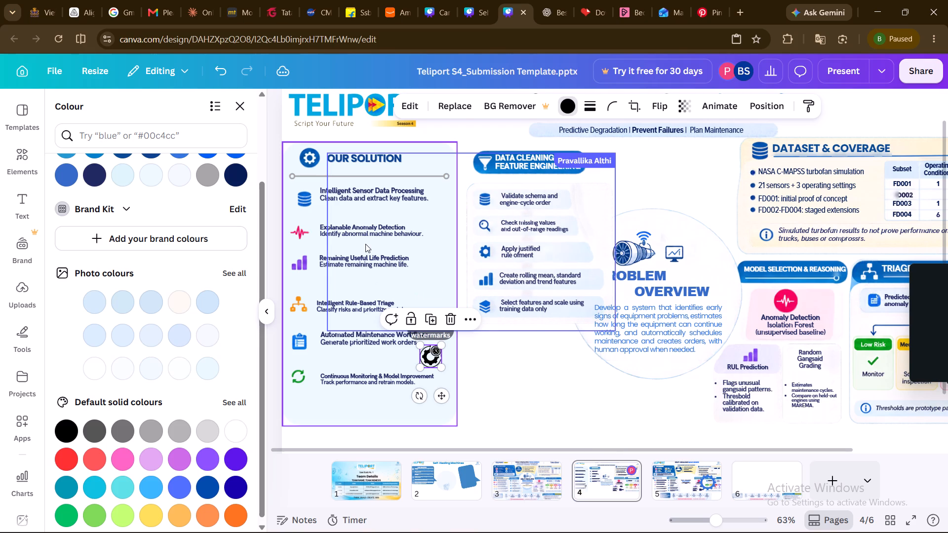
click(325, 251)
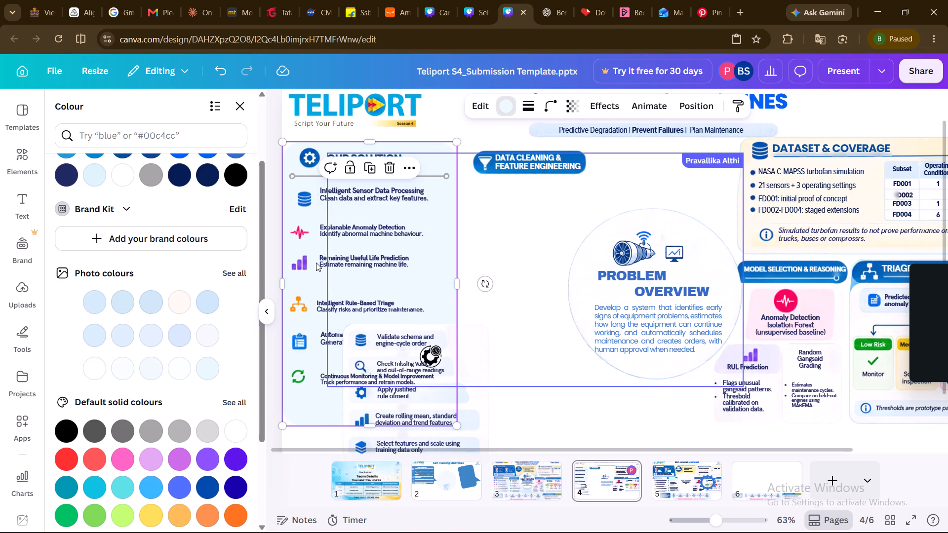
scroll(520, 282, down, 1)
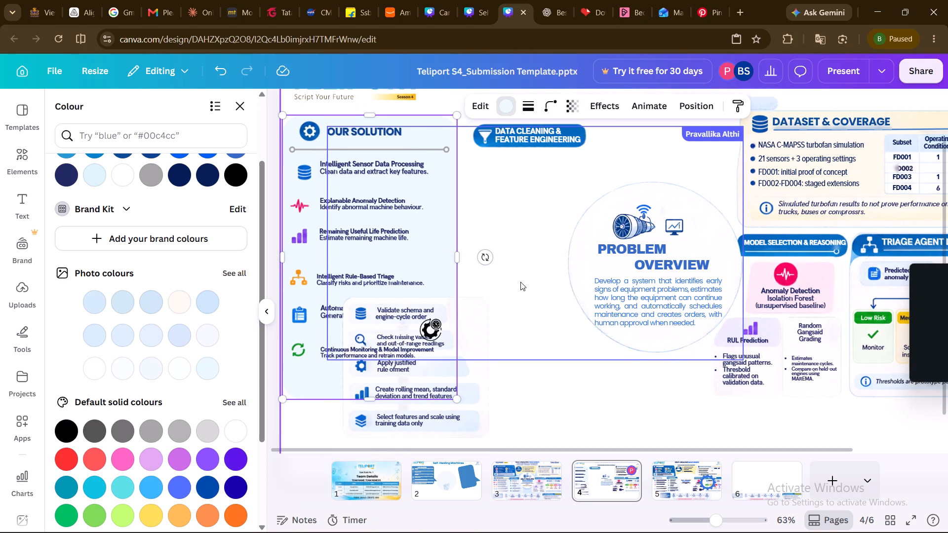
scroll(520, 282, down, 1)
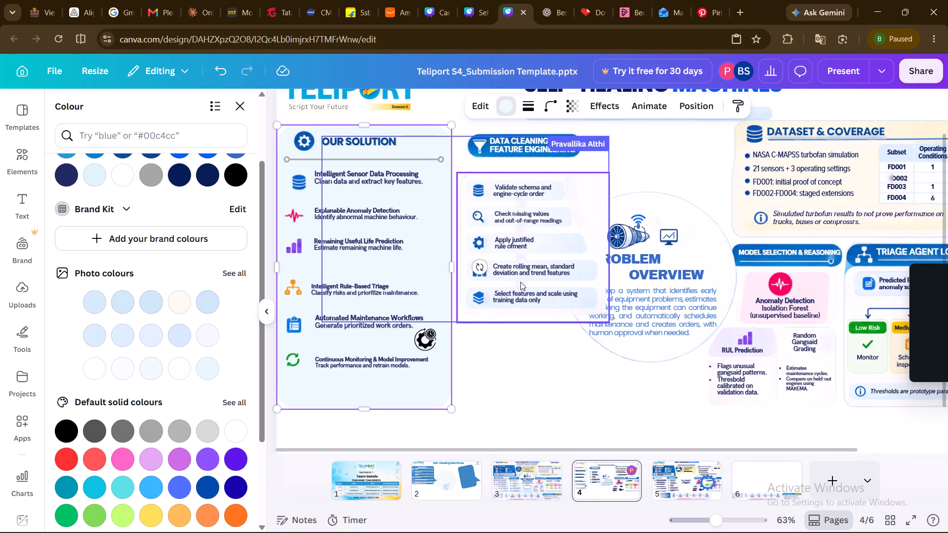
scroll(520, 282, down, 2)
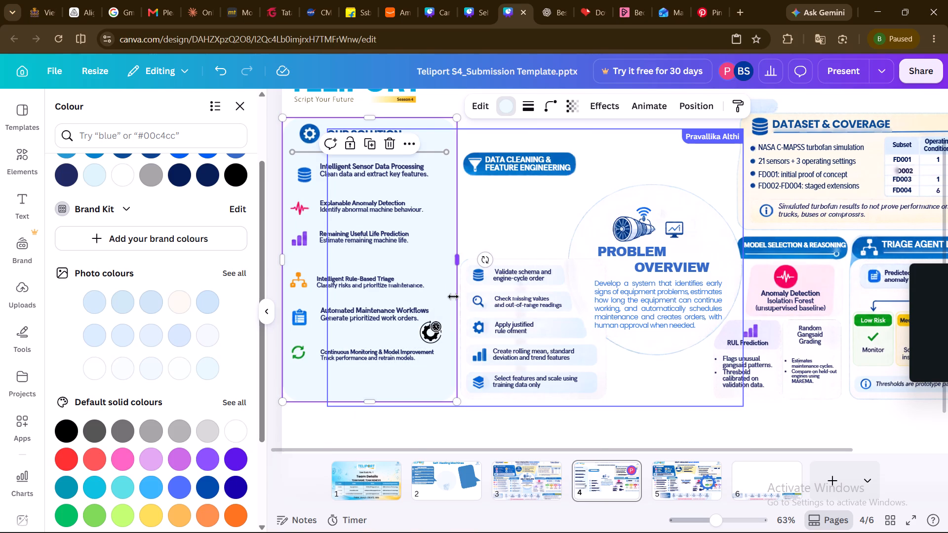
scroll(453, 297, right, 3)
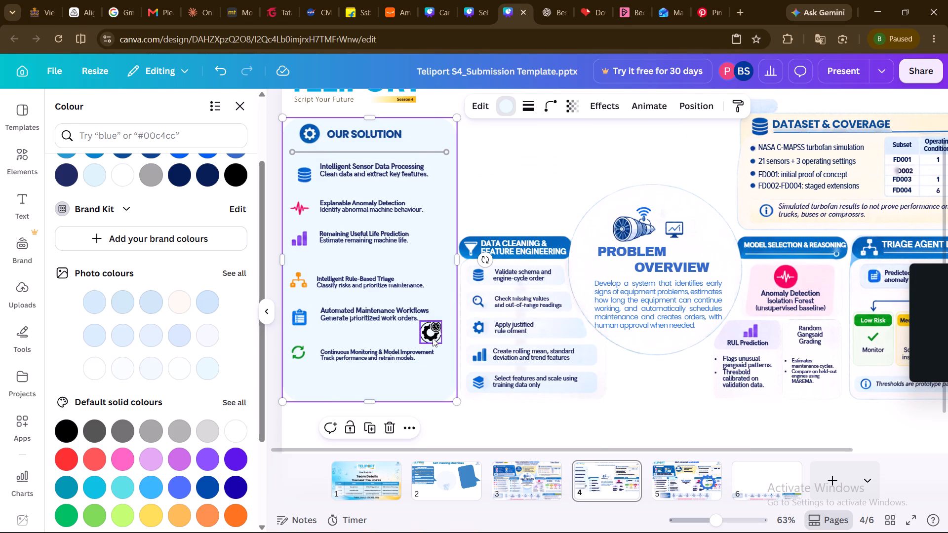
Search the colours for violet and recolour the black gear icon on page 4 with the bright purple default shade.
click(434, 335)
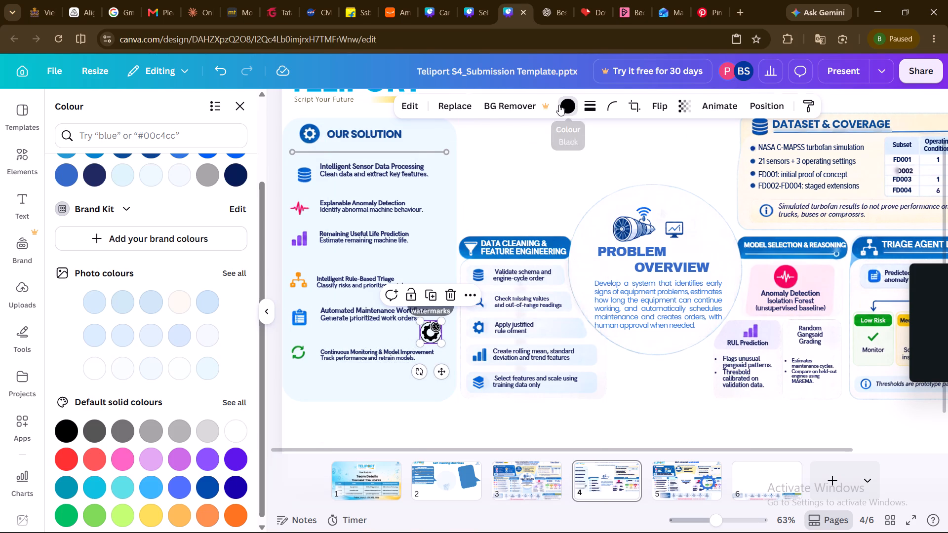
click(568, 109)
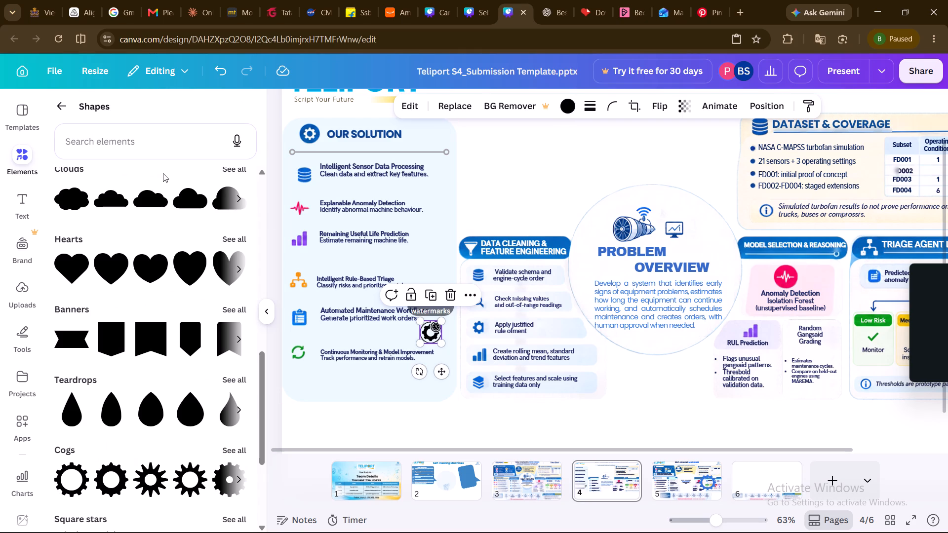
click(568, 108)
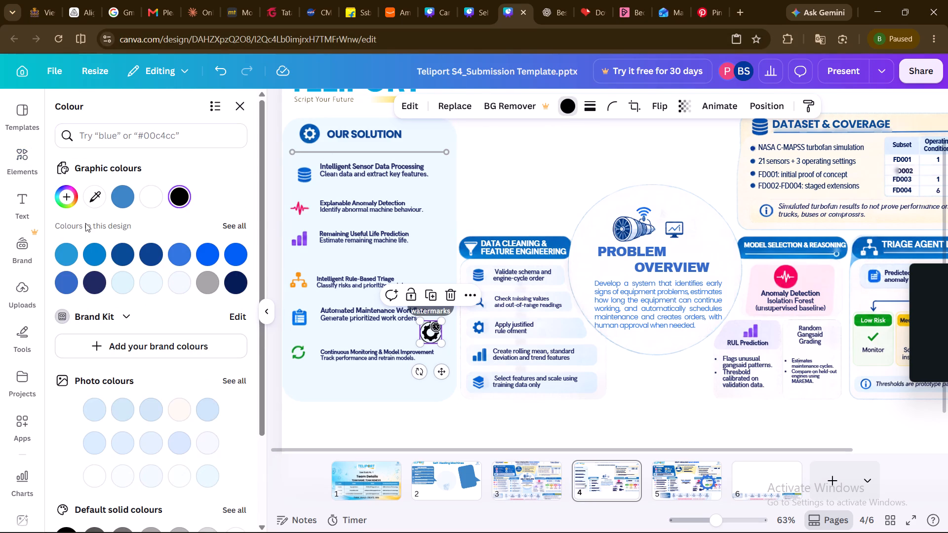
click(147, 134)
text(pu)
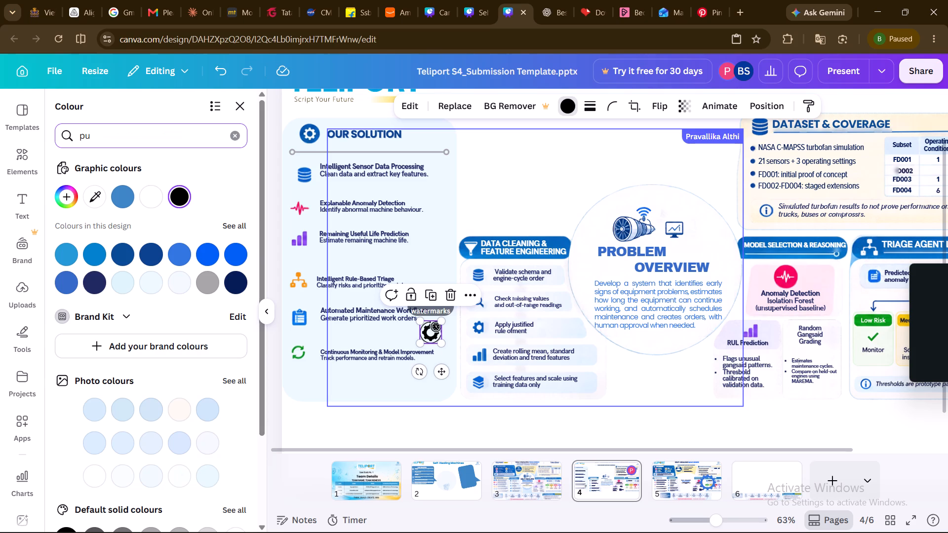
key(BackSpace)
key(BackSpace)
key(BackSpace)
text(violet)
key(Return)
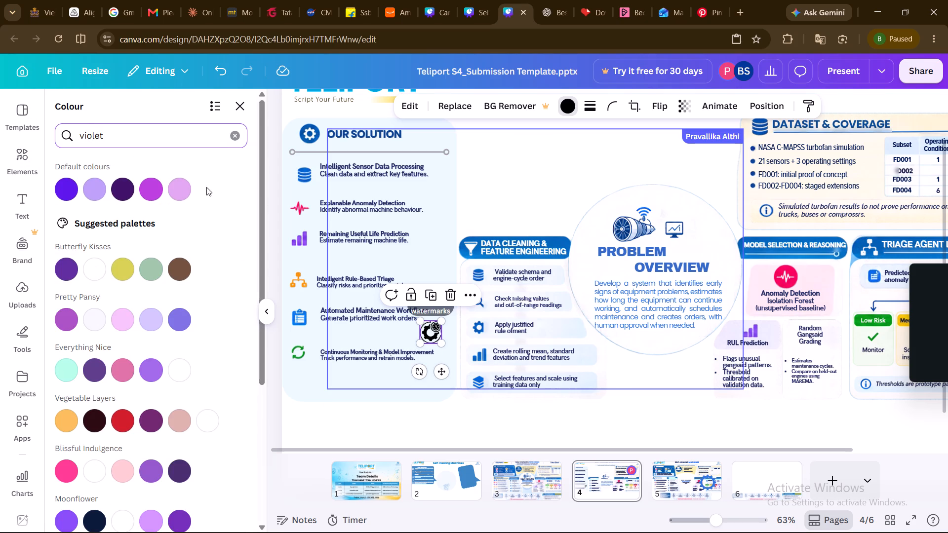
click(148, 194)
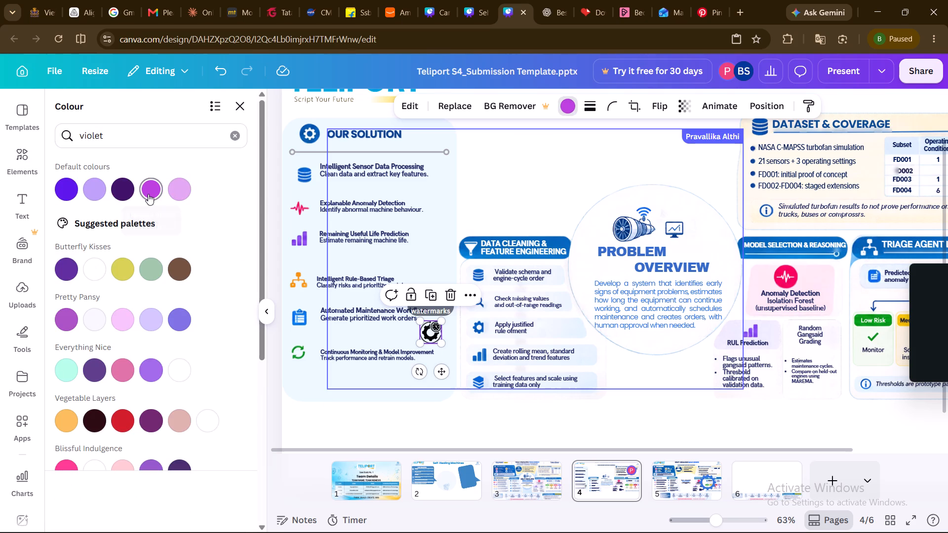
Replace the bar-chart icon beside Remaining Useful Life Prediction with the purple gear icon, deleting the bar chart.
click(302, 239)
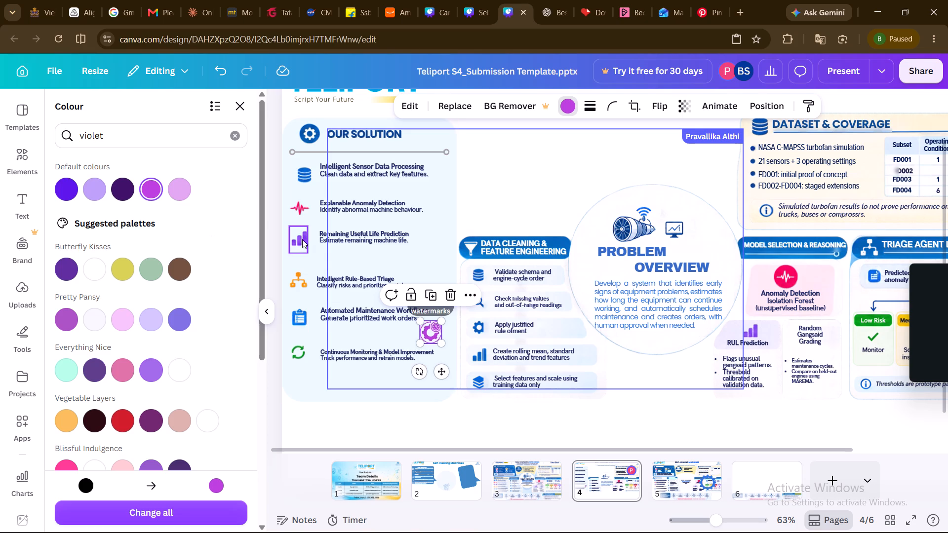
key(Delete)
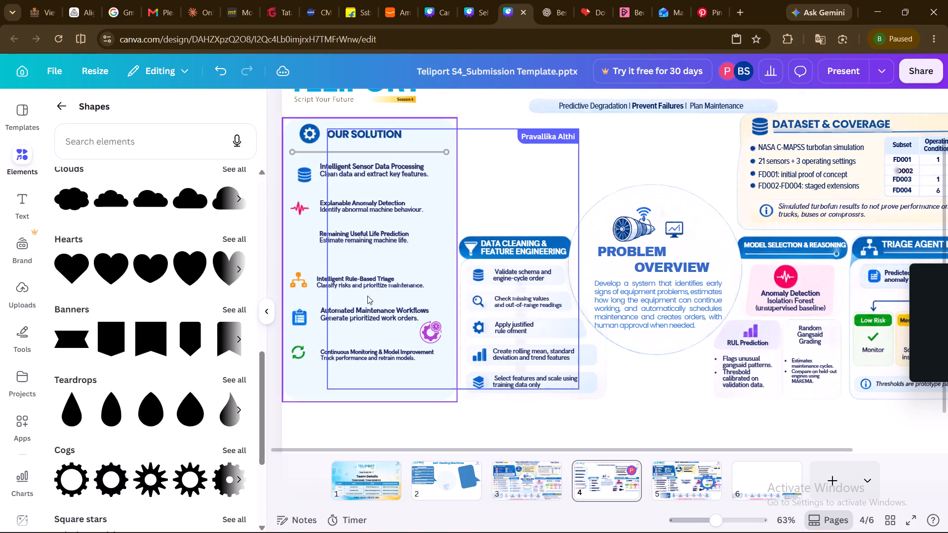
drag(434, 330, 307, 236)
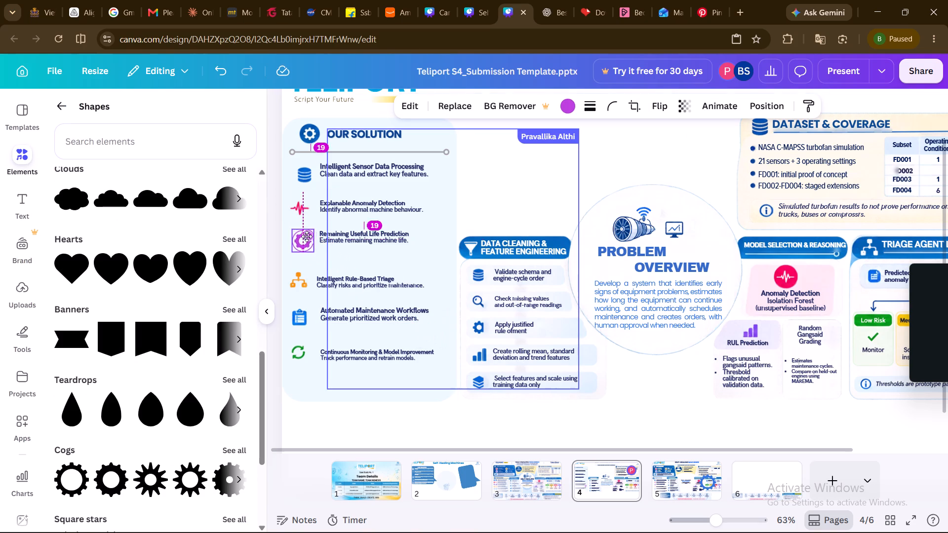
drag(307, 236, 305, 238)
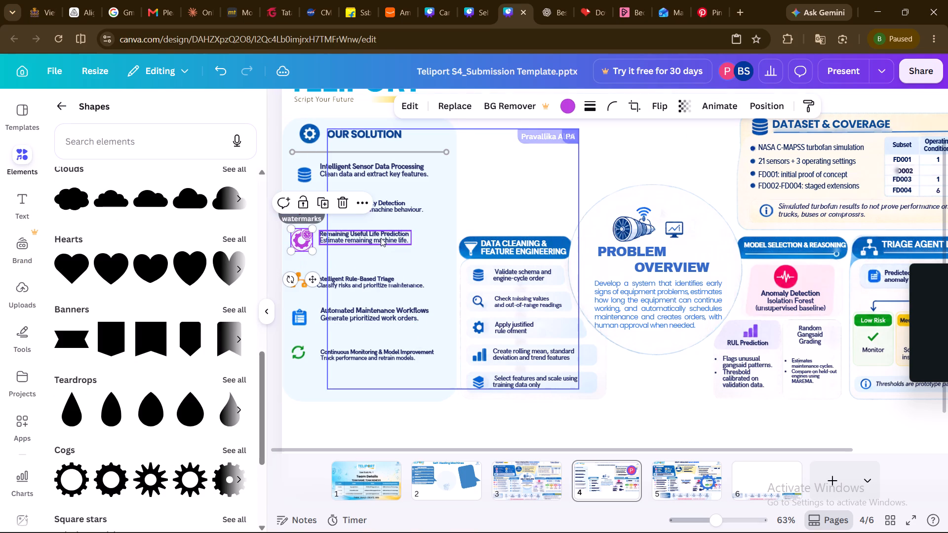
Nudge the Remaining Useful Life Prediction text down and slightly right, level with the purple gear icon.
drag(380, 237, 382, 244)
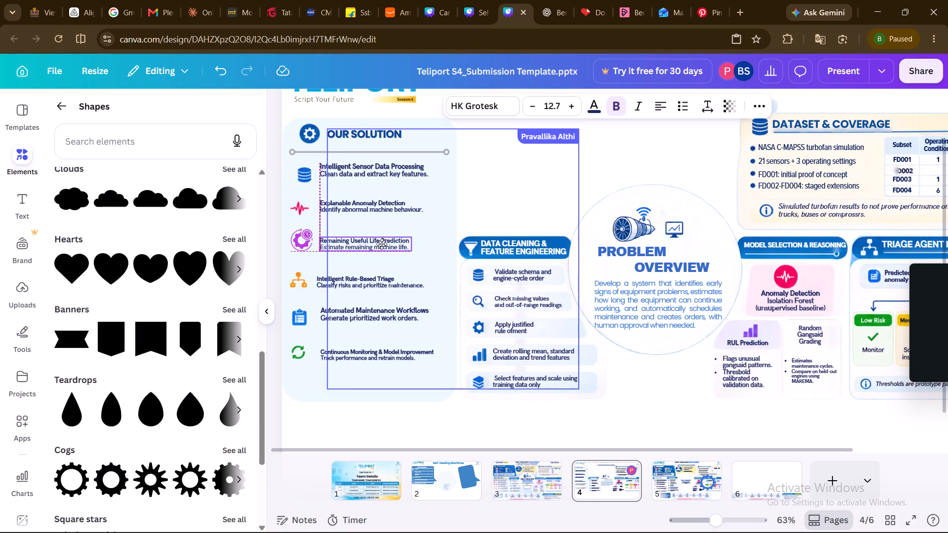
drag(382, 244, 384, 242)
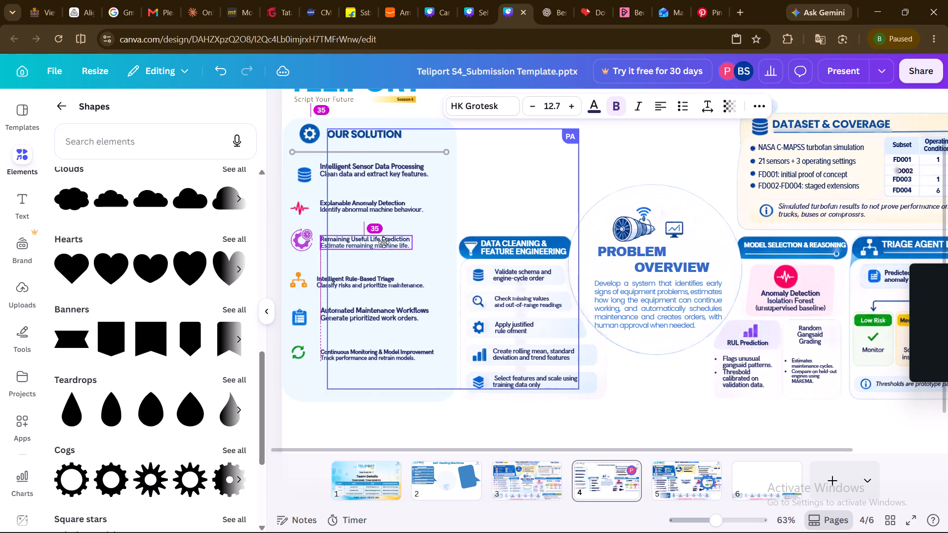
drag(384, 242, 383, 242)
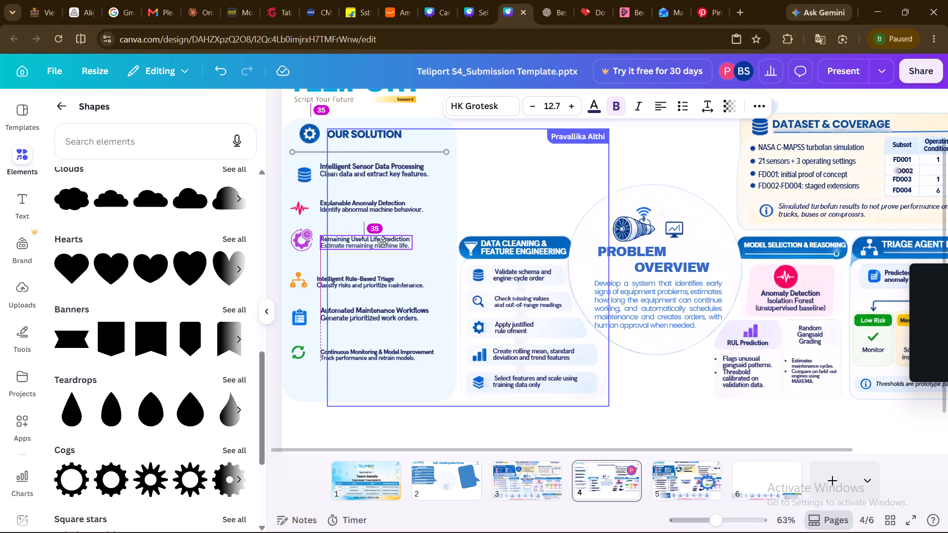
drag(383, 242, 384, 243)
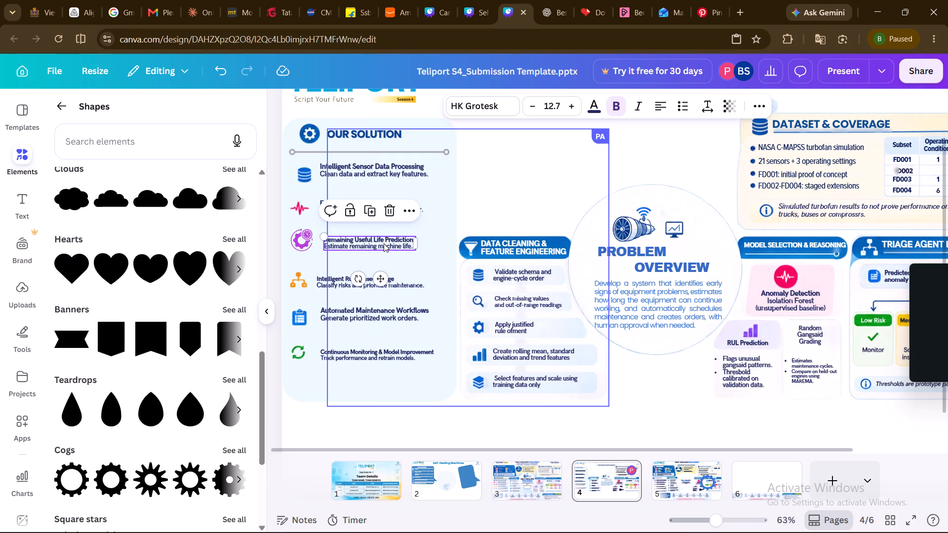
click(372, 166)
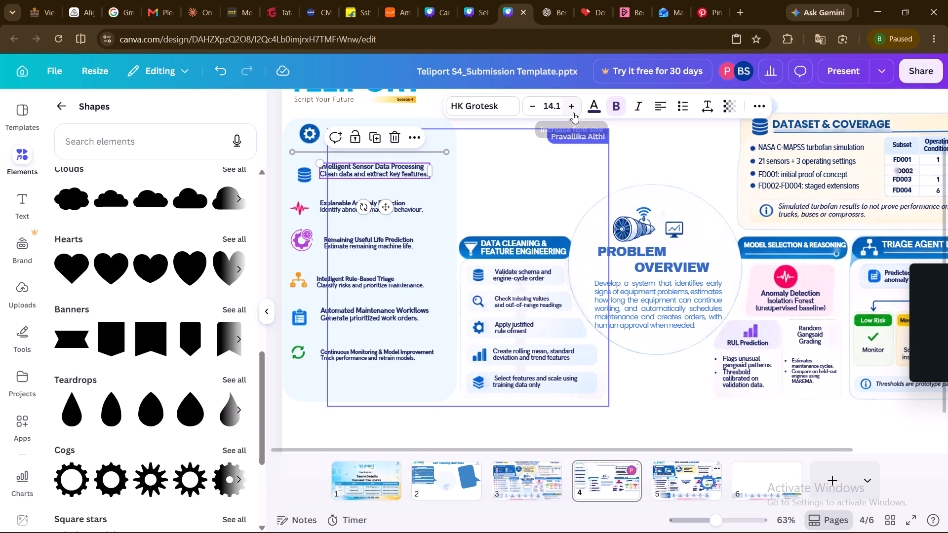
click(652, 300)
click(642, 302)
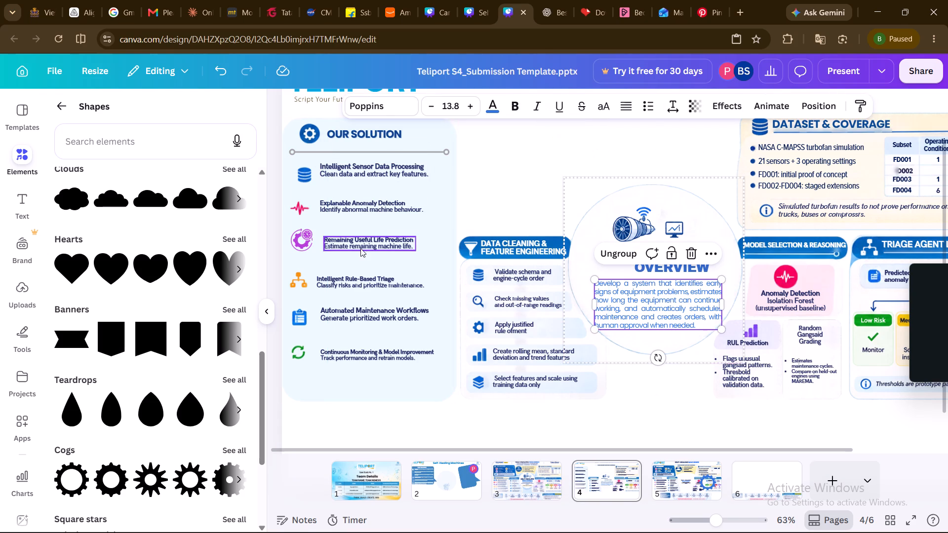
Move page 4 forward in the page order so that it directly follows page 2 as page 3.
click(441, 482)
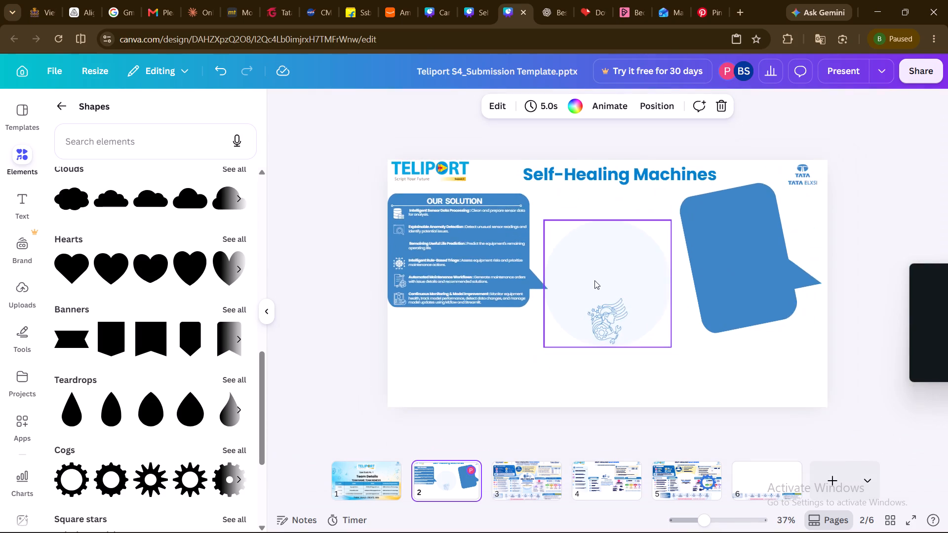
scroll(594, 280, left, 1)
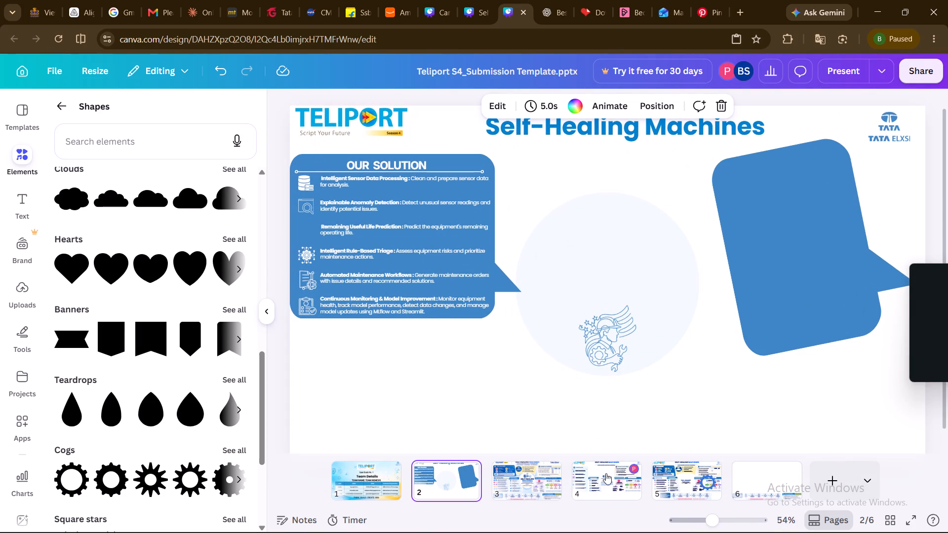
drag(605, 478, 466, 471)
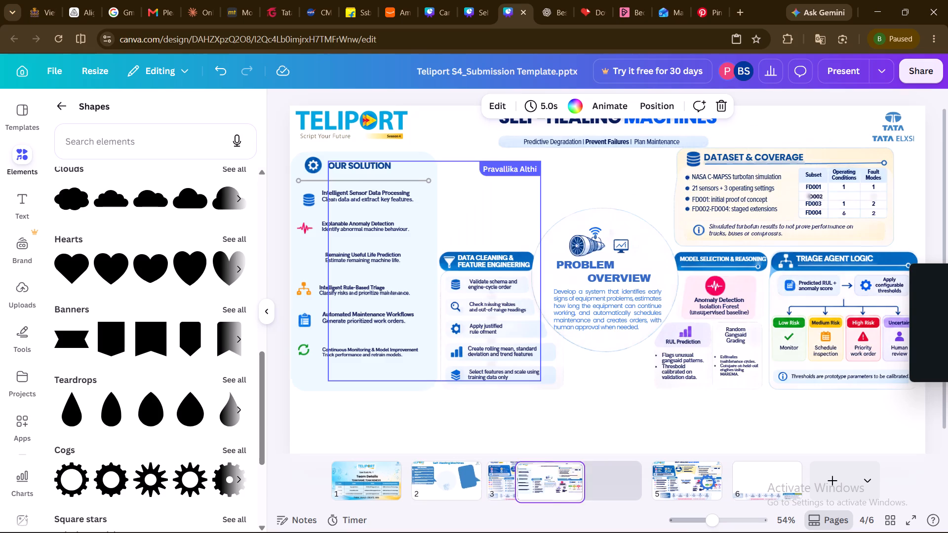
drag(466, 471, 498, 472)
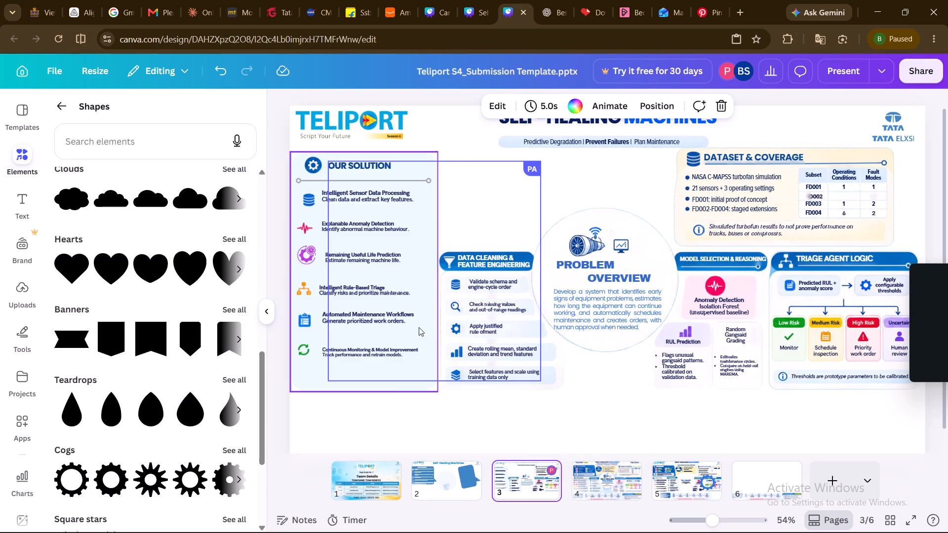
click(406, 404)
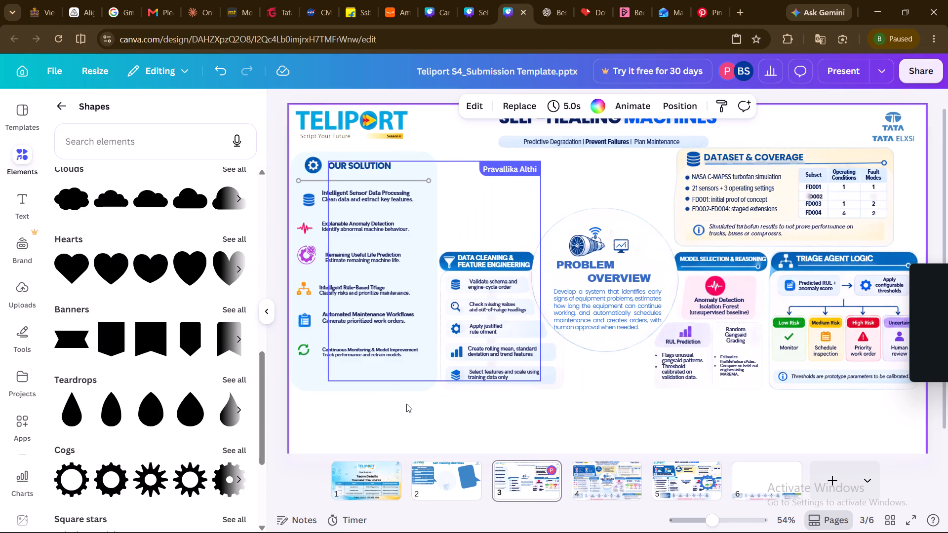
Take the white gear icon beside Intelligent Rule-Based Triage out of page 2's OUR SOLUTION panel and place it in that page's pale central circle.
scroll(419, 425, right, 1)
scroll(419, 425, up, 1)
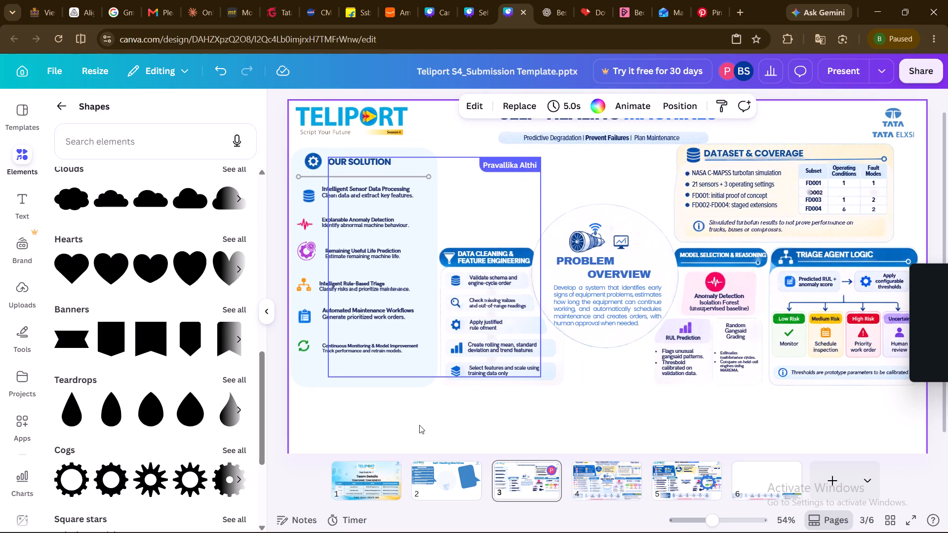
click(305, 284)
click(448, 476)
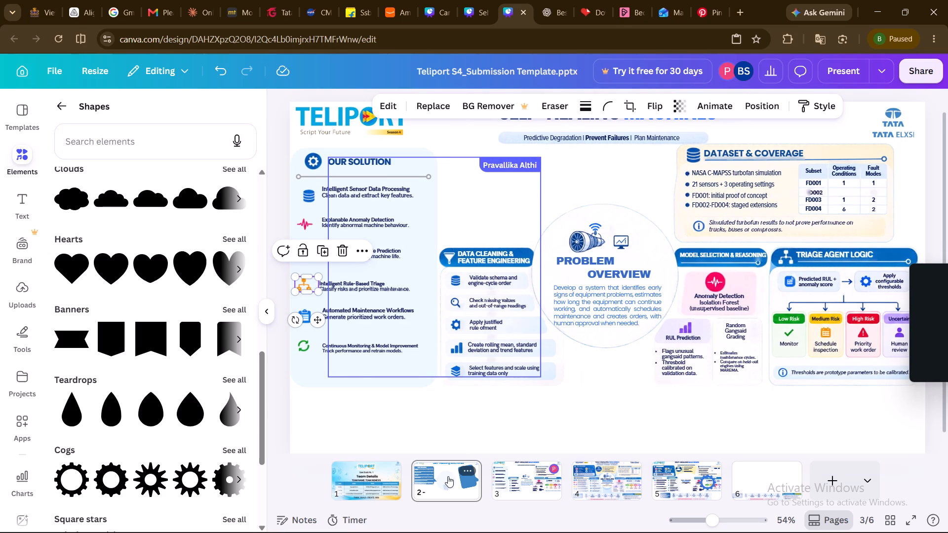
click(305, 252)
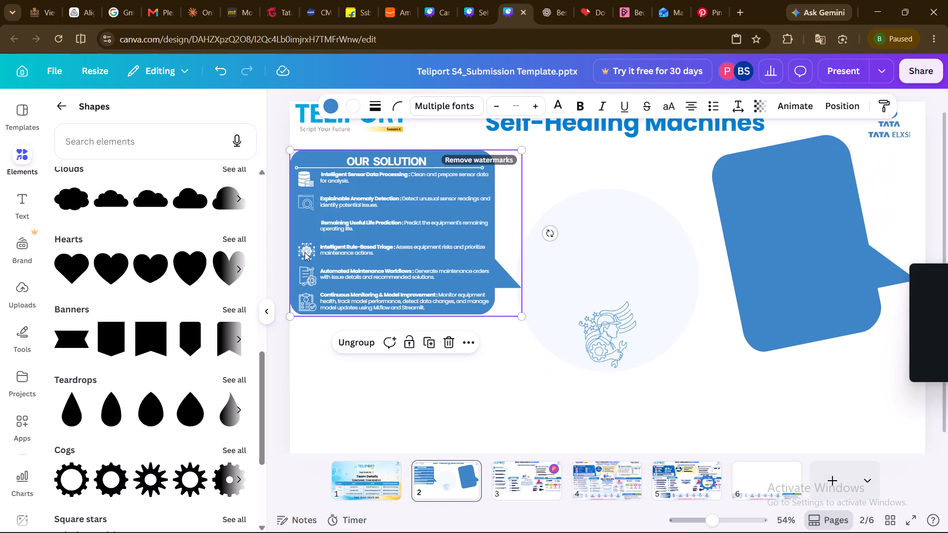
click(311, 251)
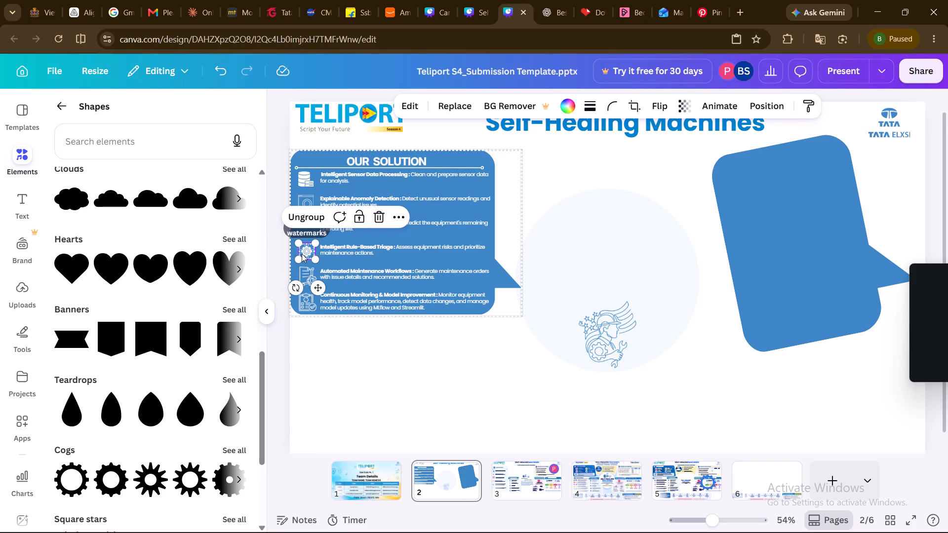
drag(302, 254, 526, 484)
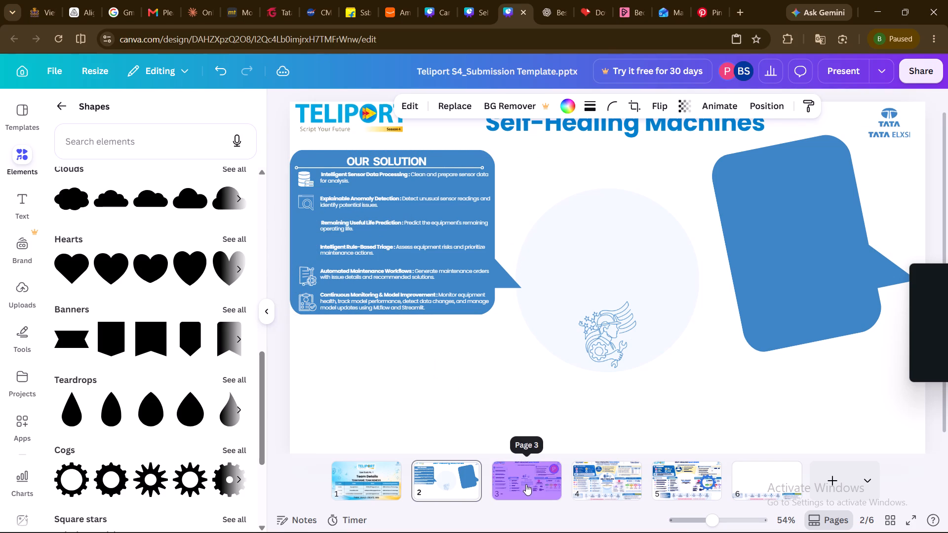
drag(526, 484, 400, 335)
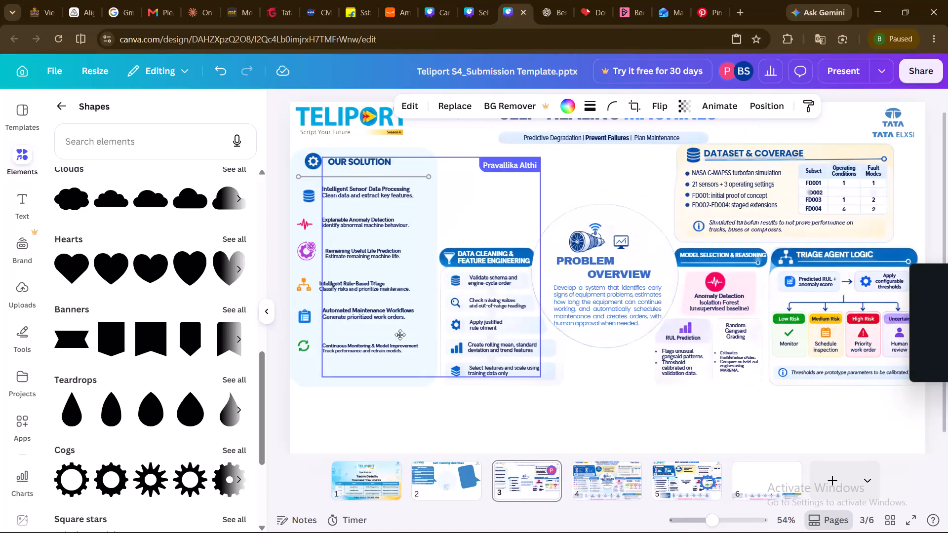
drag(400, 335, 427, 383)
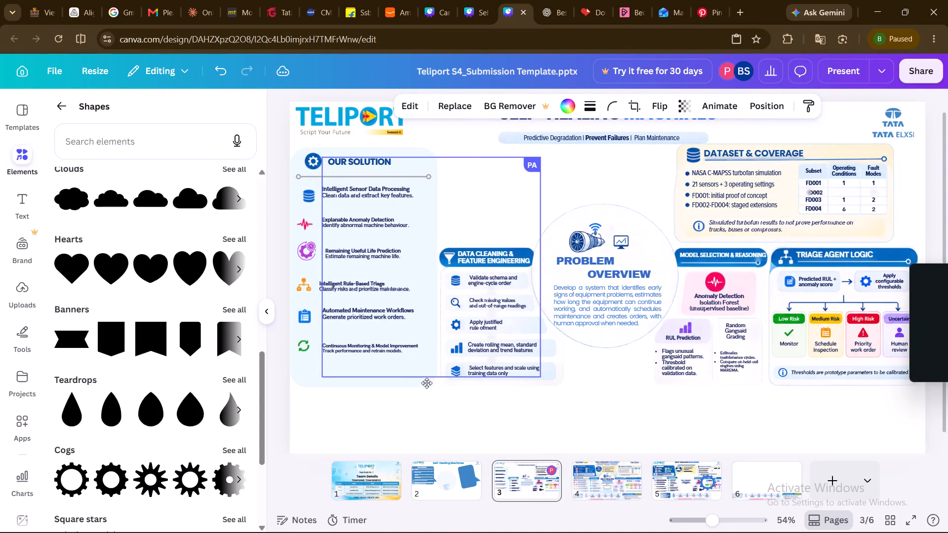
drag(427, 383, 606, 405)
drag(606, 405, 584, 402)
drag(584, 402, 439, 484)
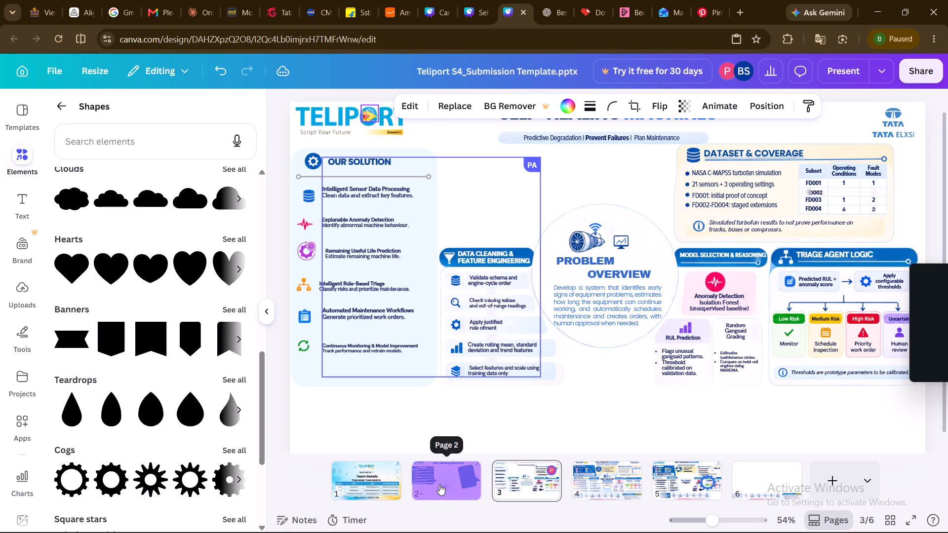
drag(439, 484, 453, 378)
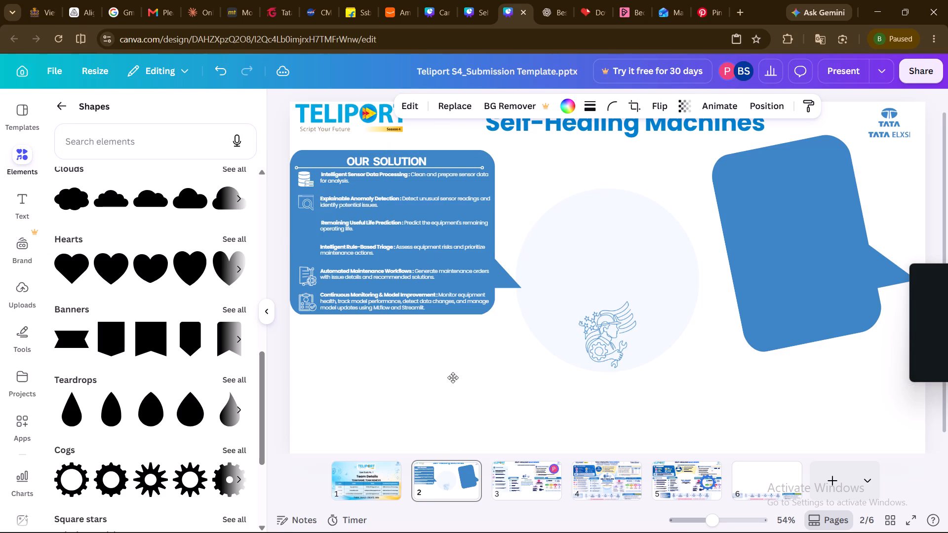
drag(453, 378, 487, 303)
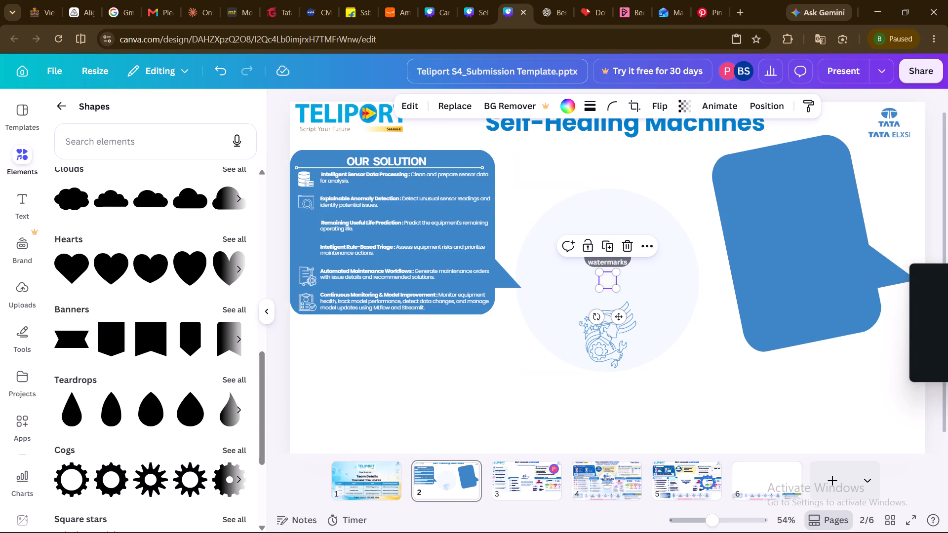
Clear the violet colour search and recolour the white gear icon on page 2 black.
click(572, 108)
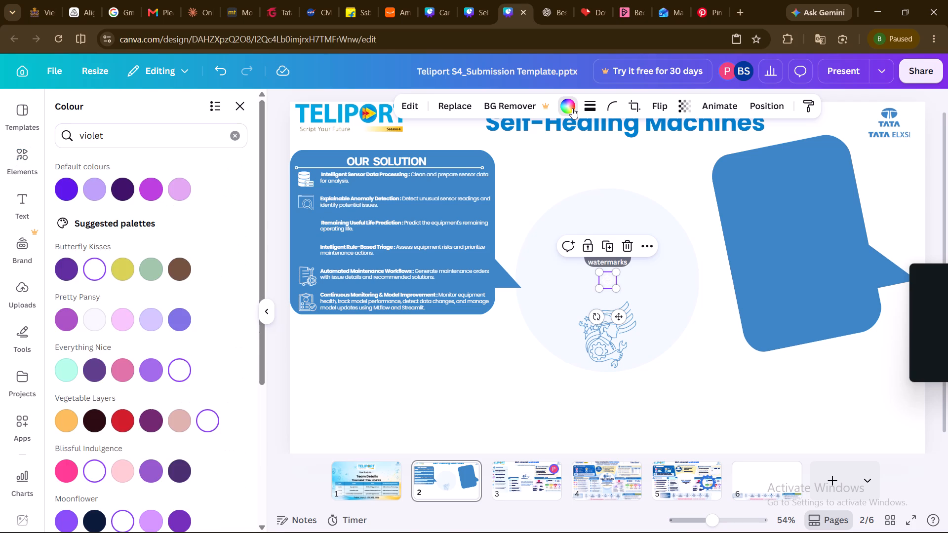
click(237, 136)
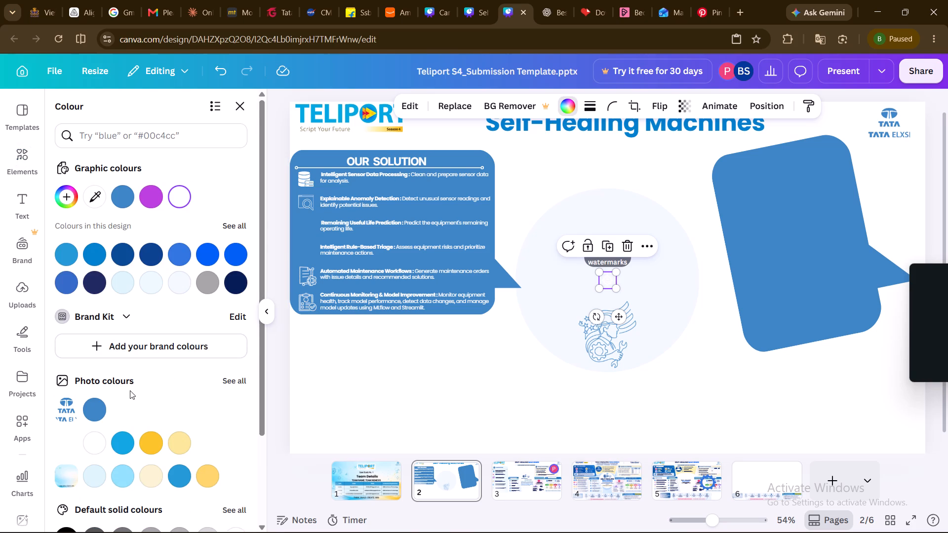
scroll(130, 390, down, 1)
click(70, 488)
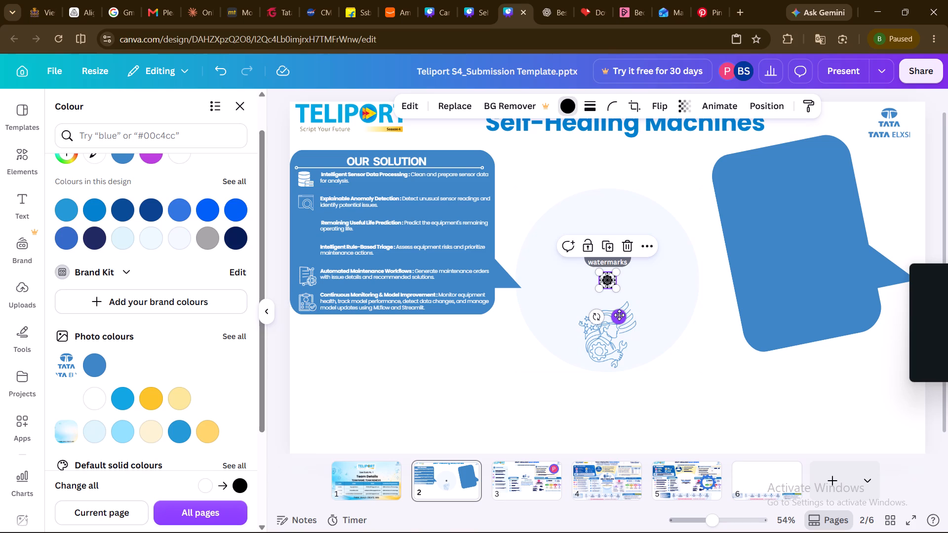
Carry the black gear icon from page 2 into page 3's OUR SOLUTION panel, just below the end of the Remaining Useful Life Prediction text.
drag(619, 315, 547, 499)
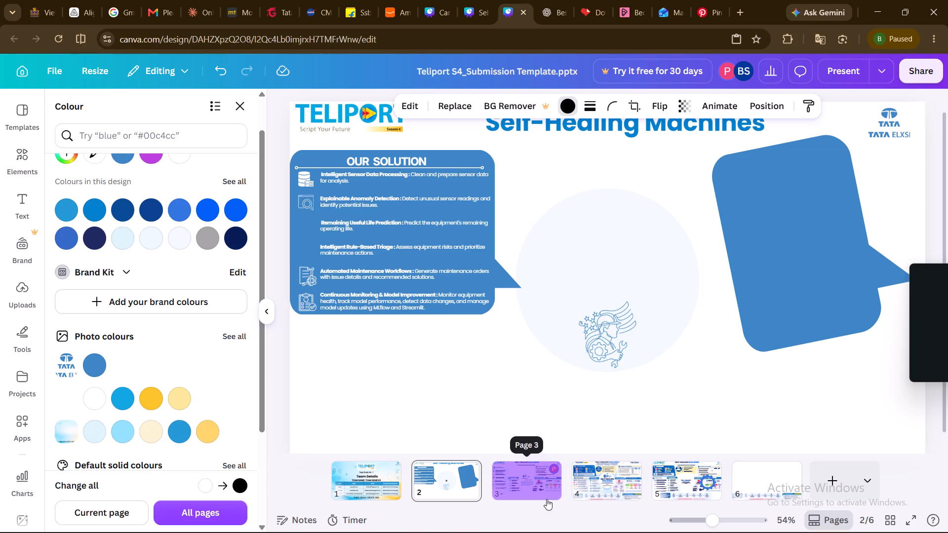
drag(547, 499, 460, 309)
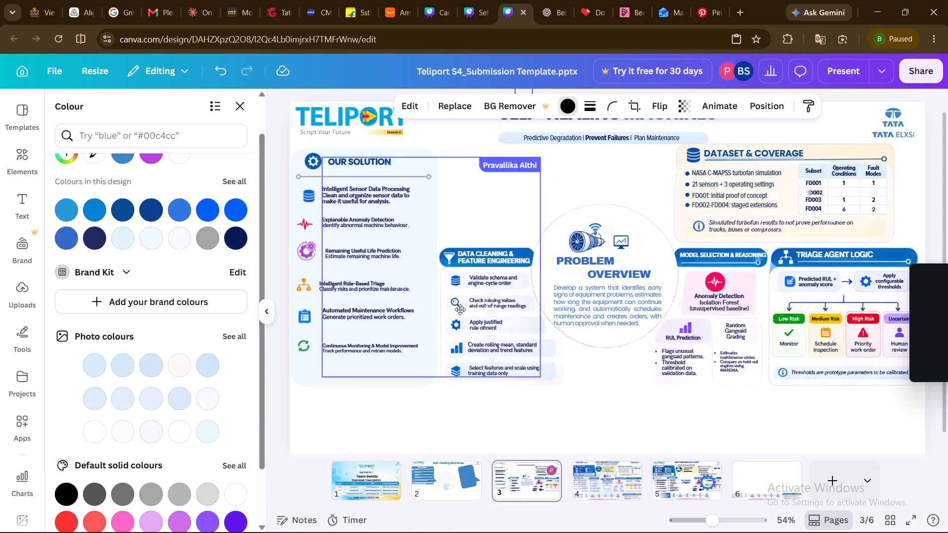
drag(460, 309, 485, 427)
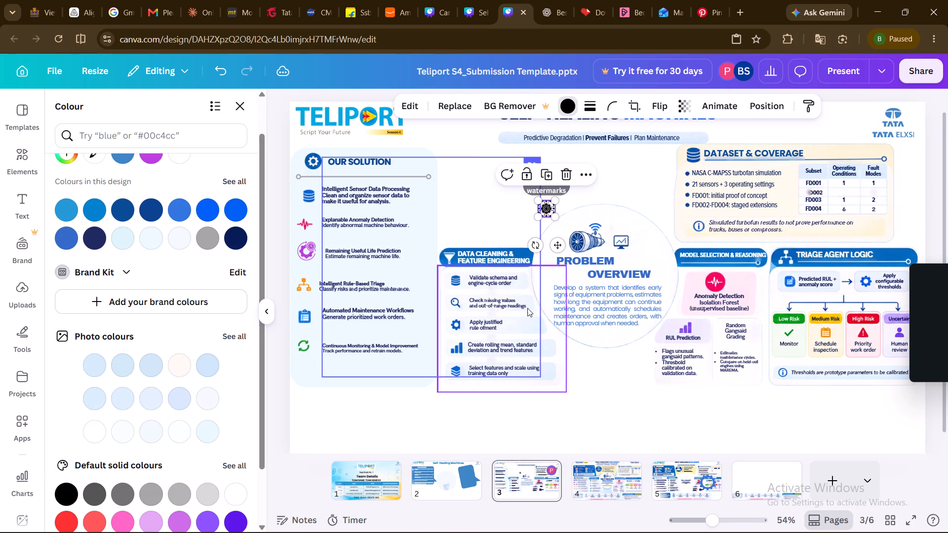
drag(557, 246, 391, 309)
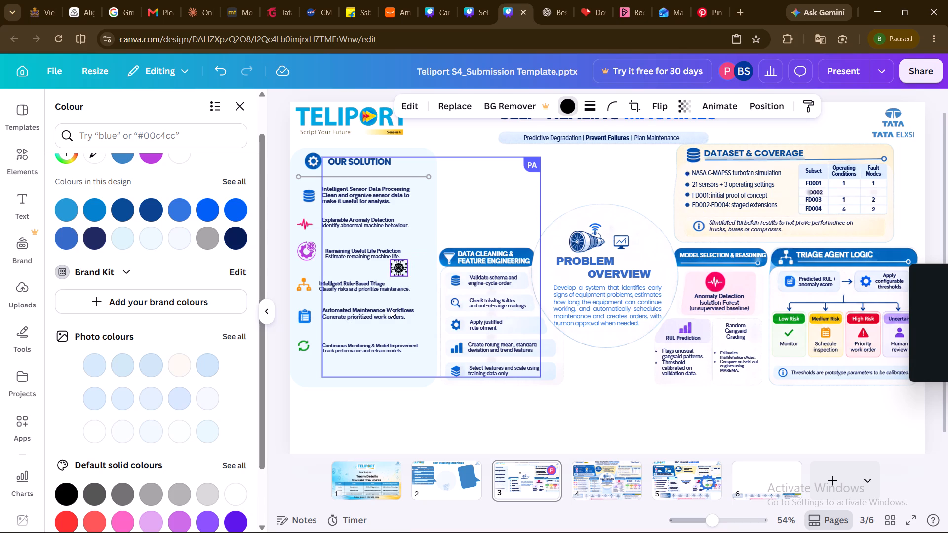
drag(391, 309, 417, 312)
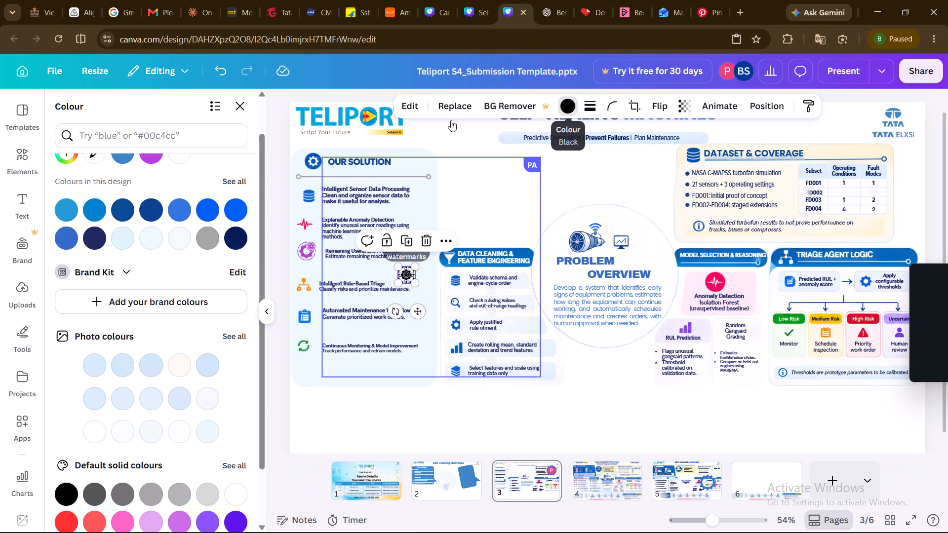
Search the colours for orange and recolour the black gear icon on page 3 with the bright yellow-orange default shade.
click(157, 132)
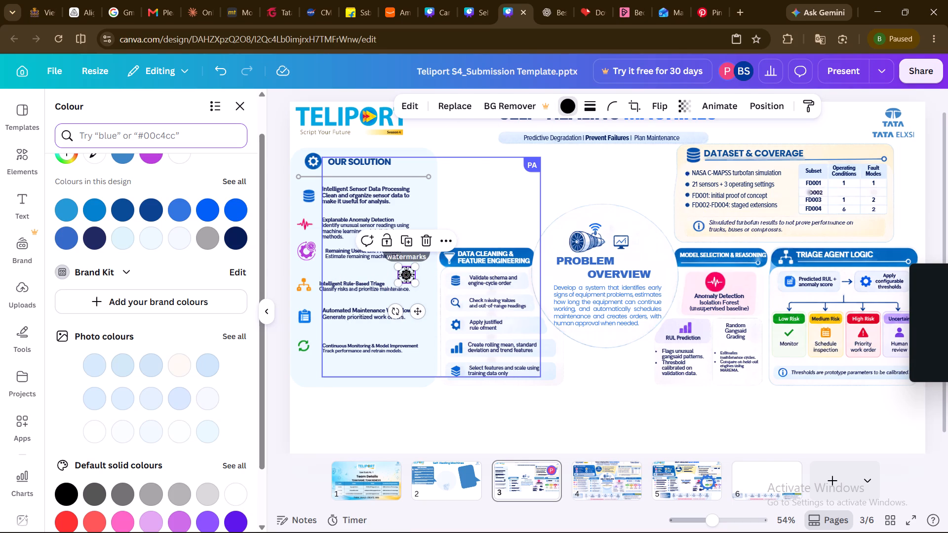
text(orenge)
key(Return)
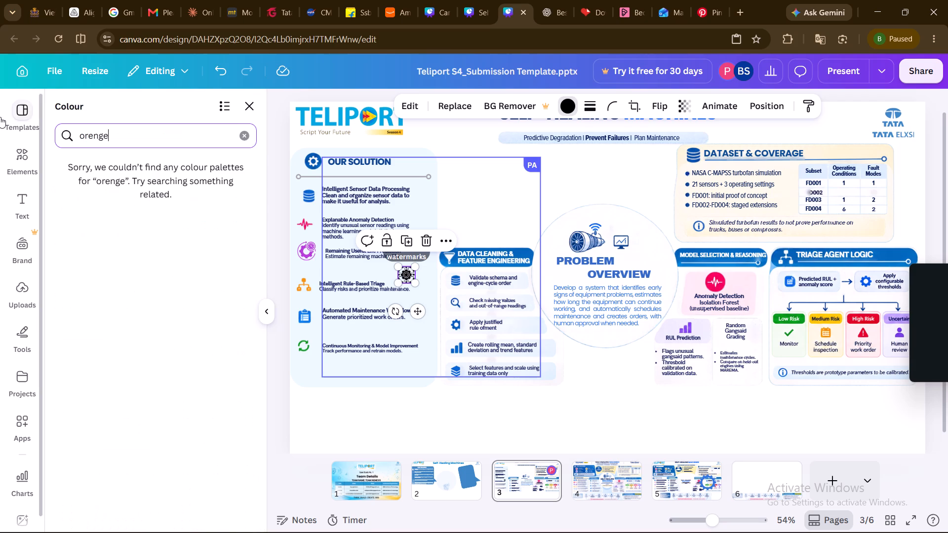
click(92, 138)
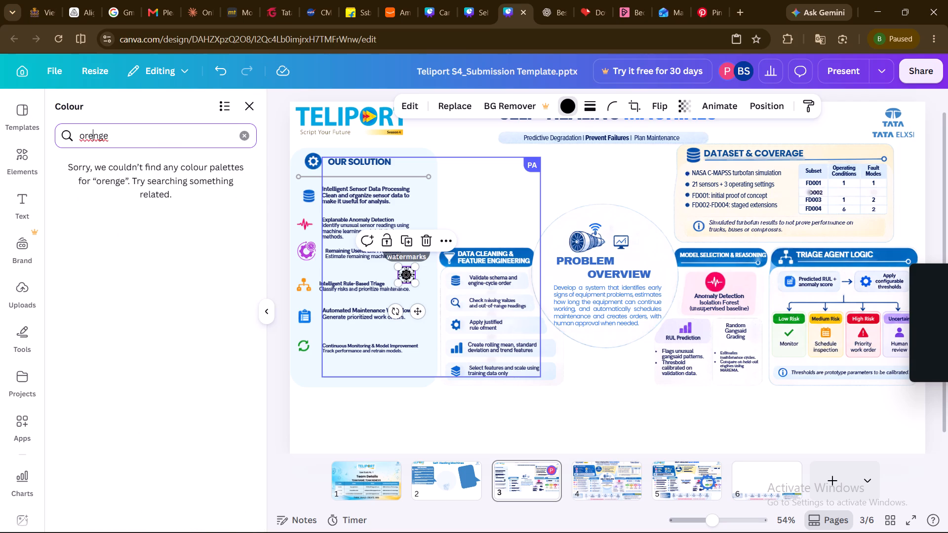
key(BackSpace)
key(a)
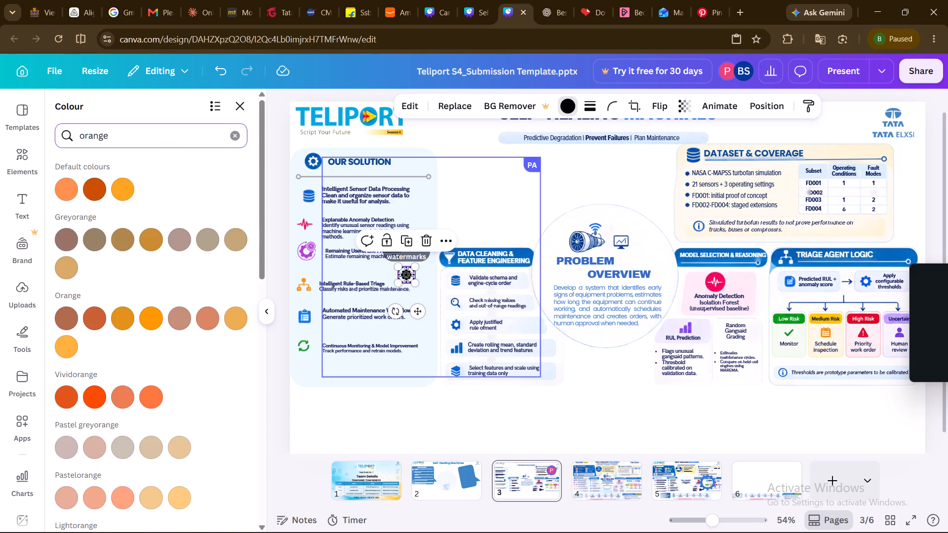
click(125, 189)
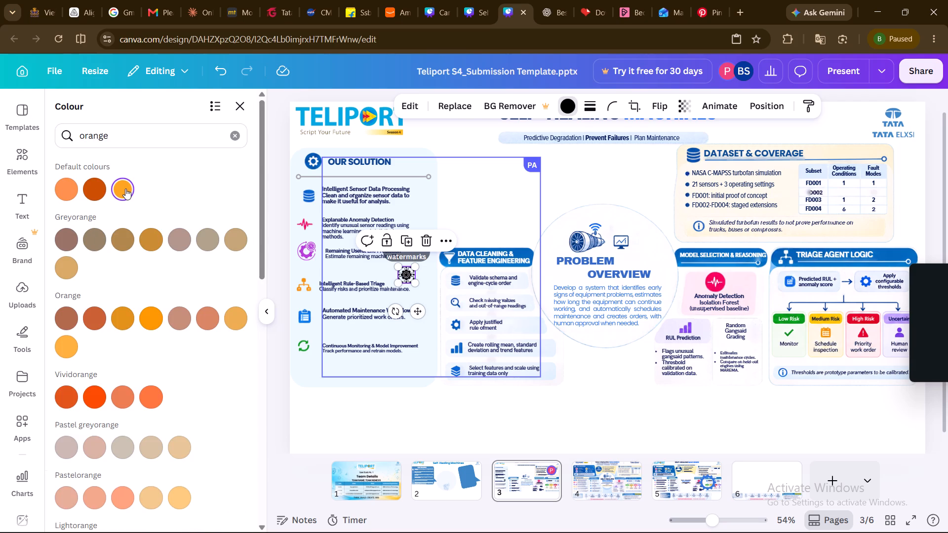
Delete the orange hierarchy icon beside Intelligent Rule-Based Triage on page 3 and put the yellow-orange gear icon in its place.
click(310, 285)
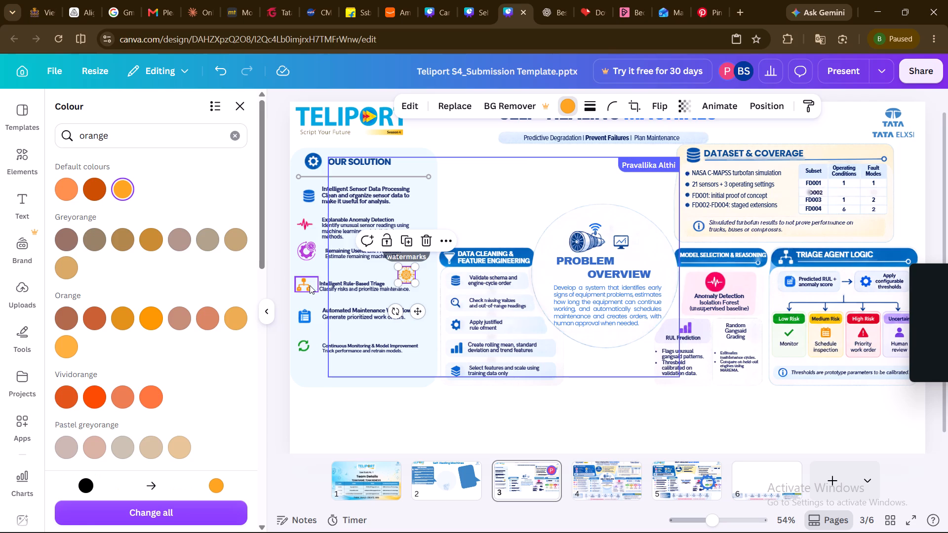
key(Delete)
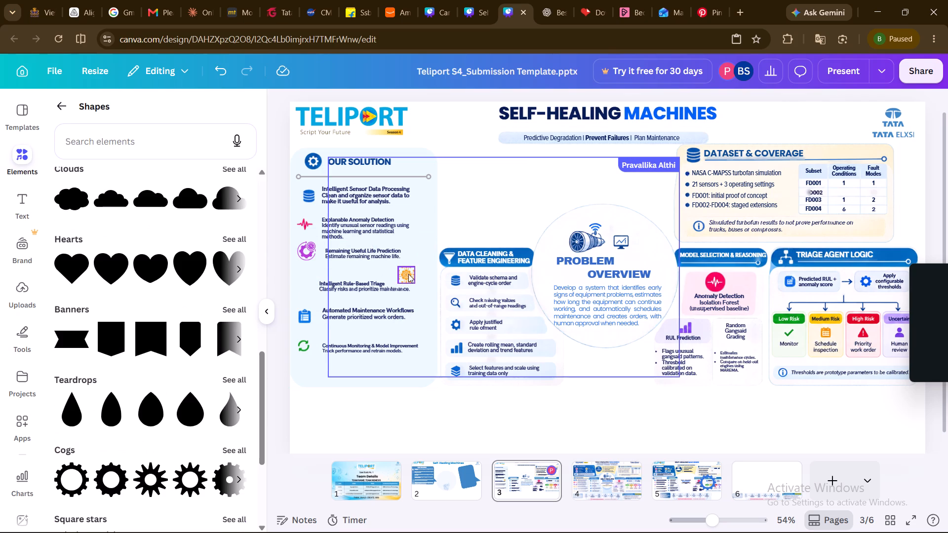
drag(408, 274, 306, 288)
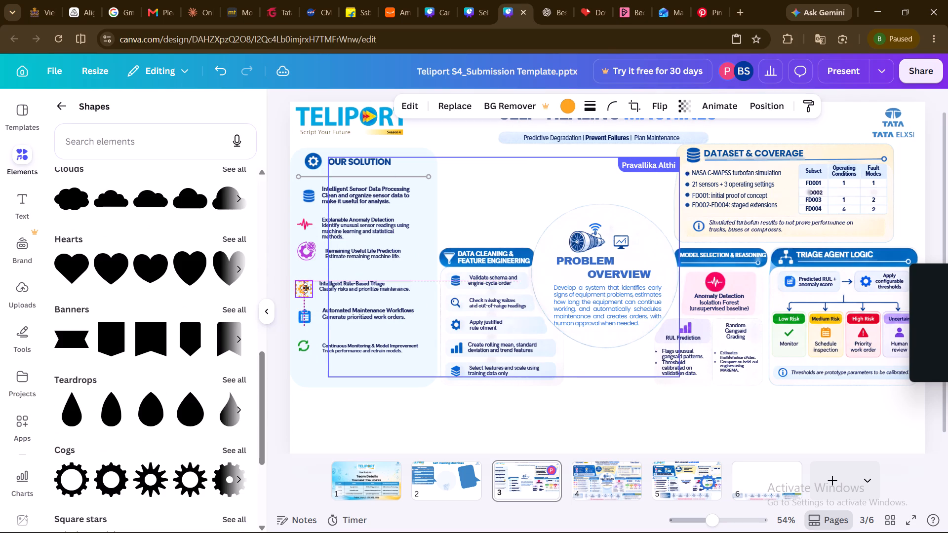
drag(306, 288, 306, 287)
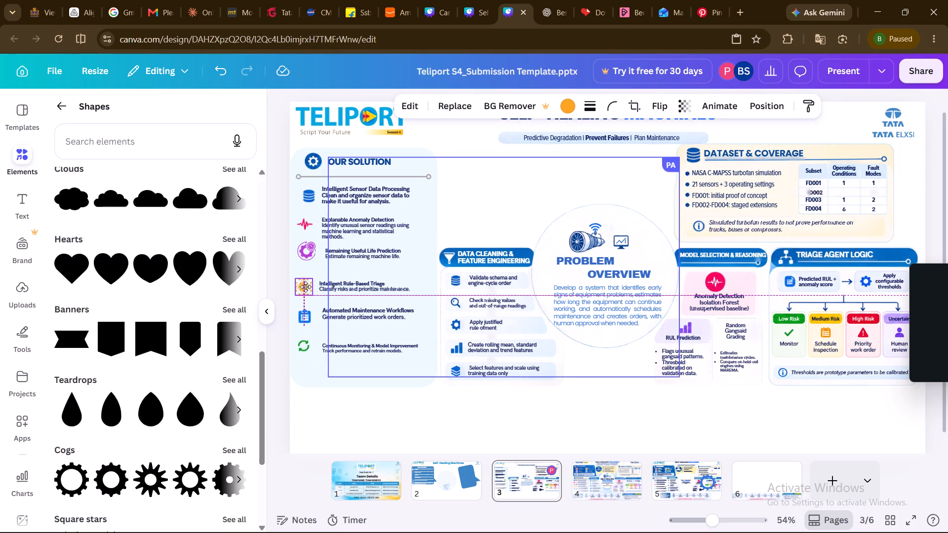
drag(306, 287, 306, 287)
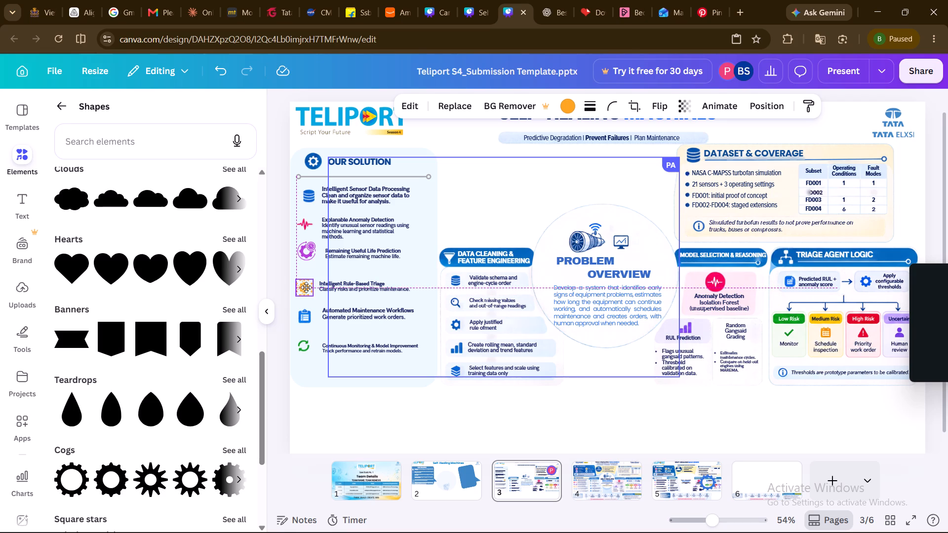
drag(306, 287, 305, 286)
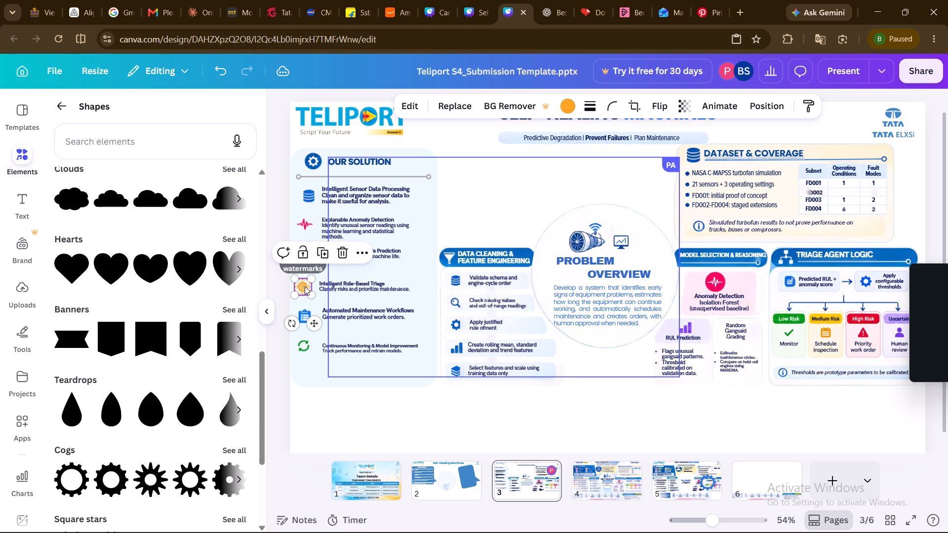
click(305, 286)
drag(305, 286, 311, 286)
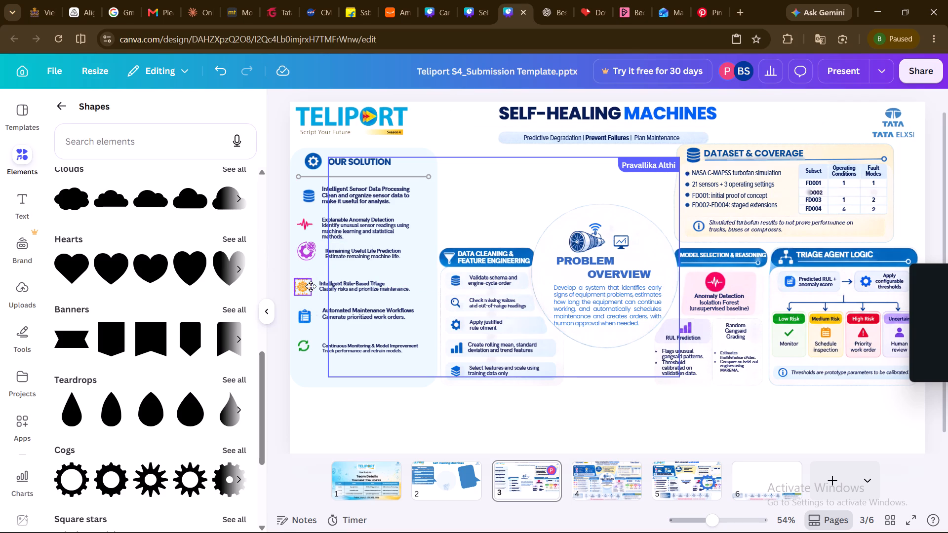
drag(311, 286, 313, 286)
drag(305, 286, 308, 286)
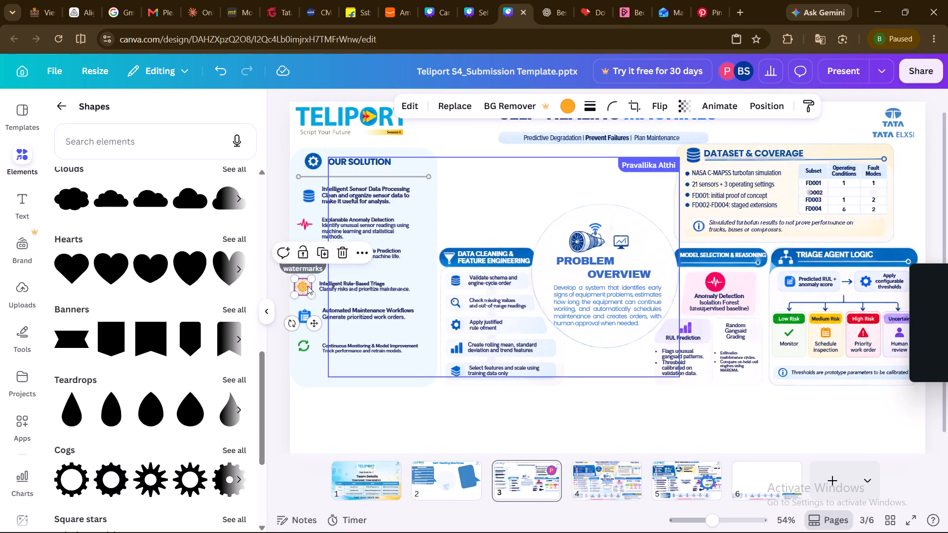
drag(308, 286, 310, 285)
Ungroup page 2's OUR SOLUTION panel and move the white document icon beside Automated Maintenance Workflows onto the Intelligent Rule-Based Triage text.
click(308, 317)
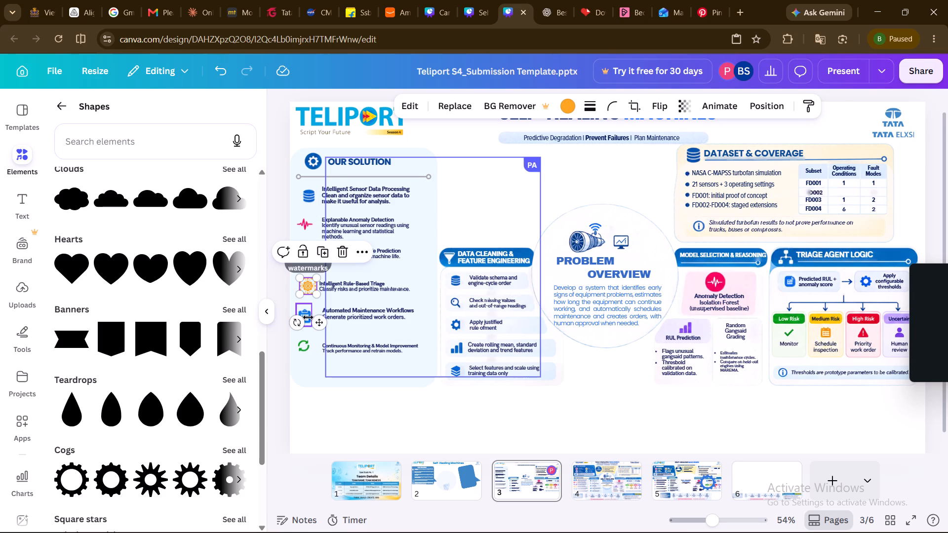
click(426, 486)
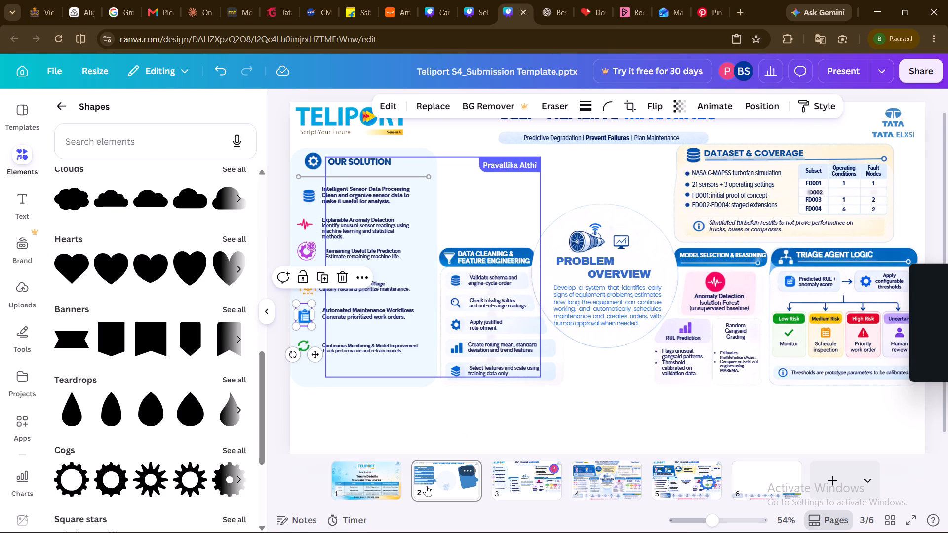
click(308, 278)
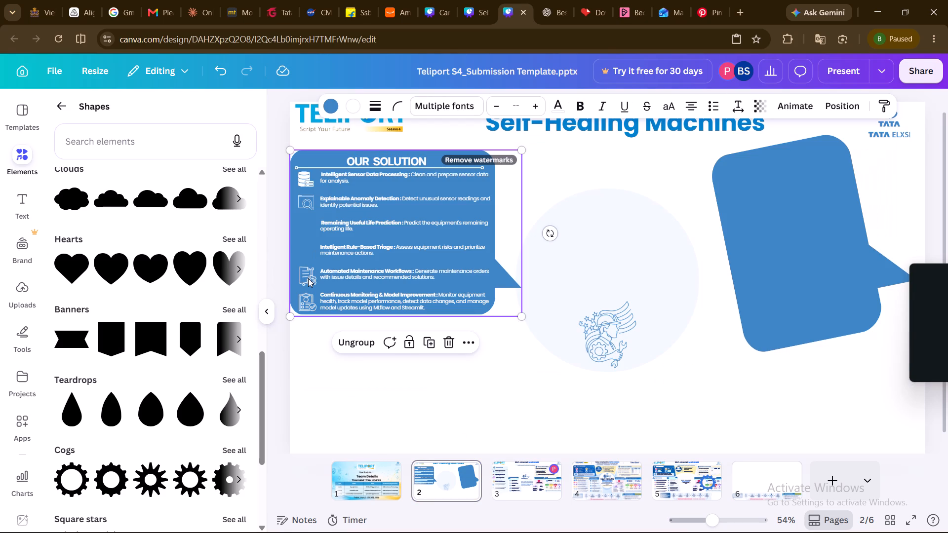
click(363, 343)
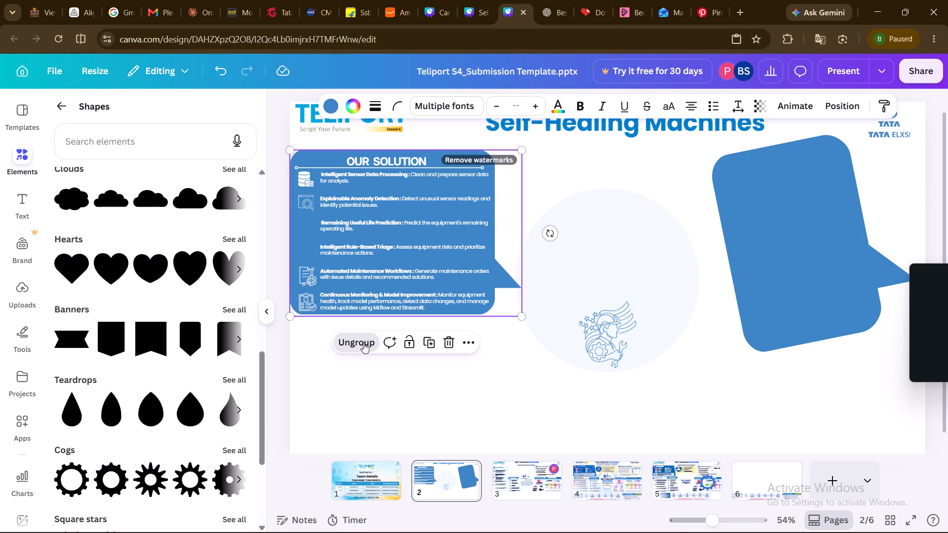
click(336, 355)
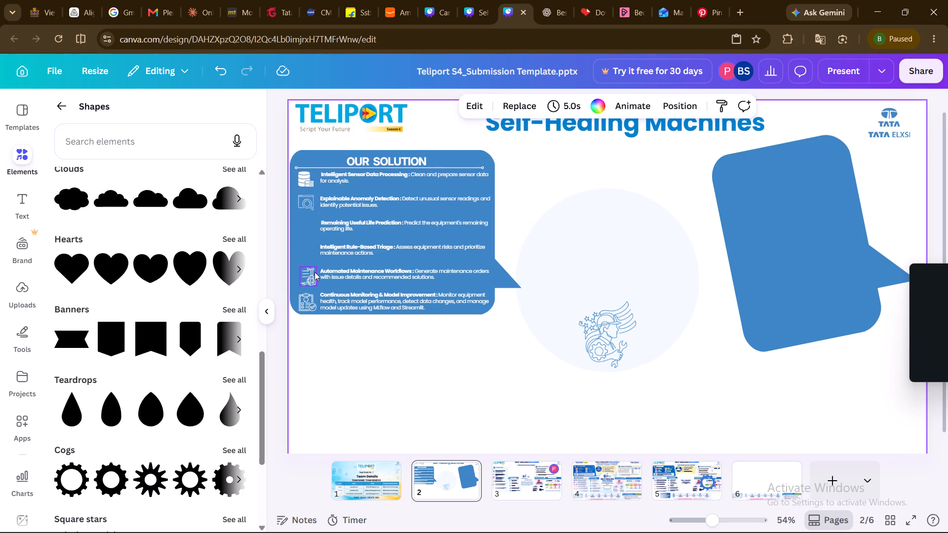
drag(308, 271, 497, 440)
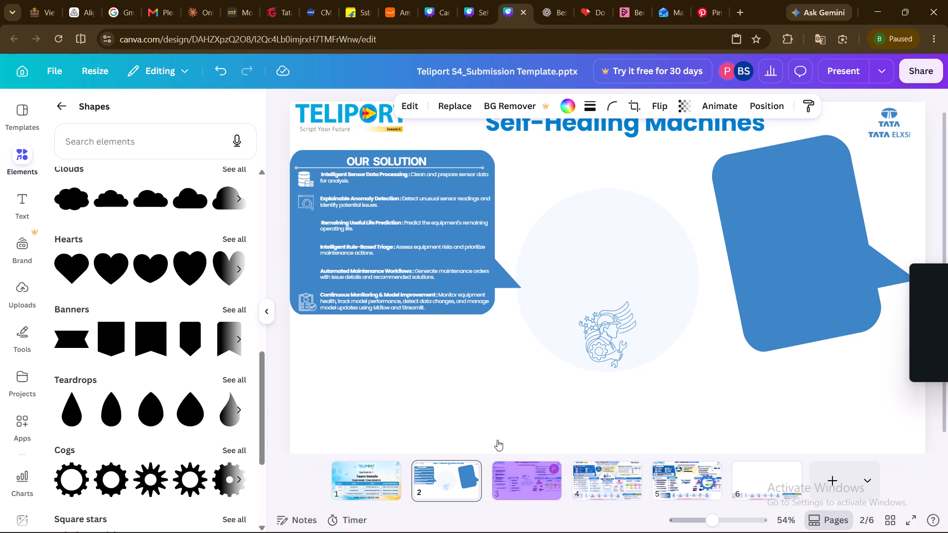
drag(497, 440, 407, 245)
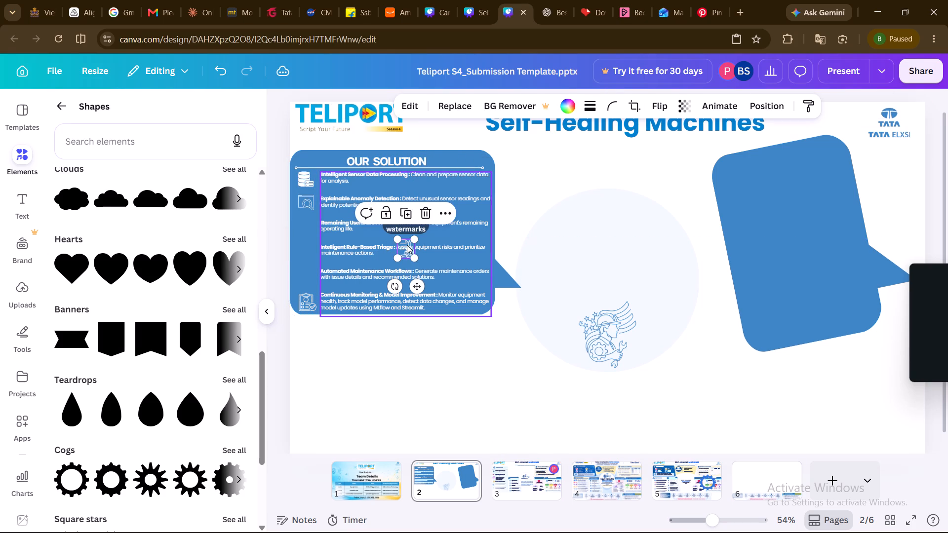
Clear the orange colour search and recolour the white document icon on page 2 black.
click(566, 106)
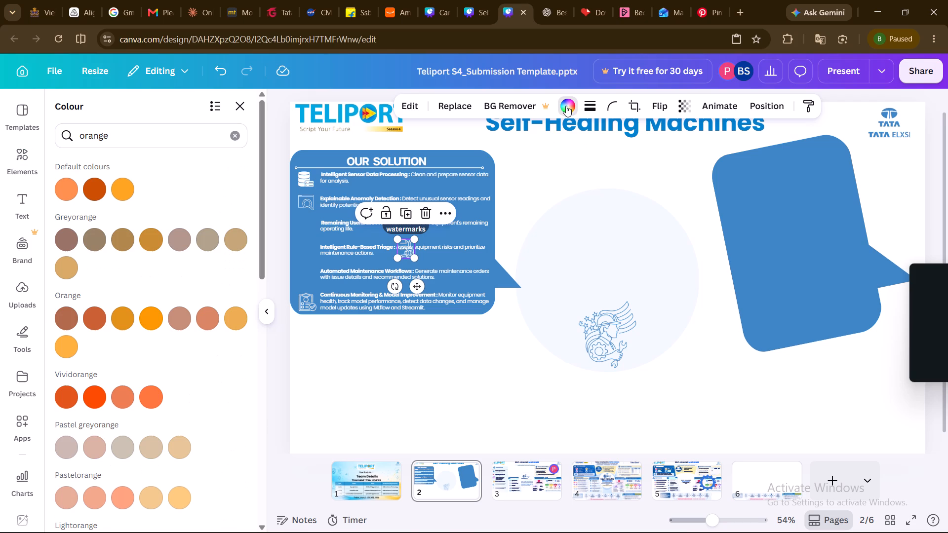
click(236, 135)
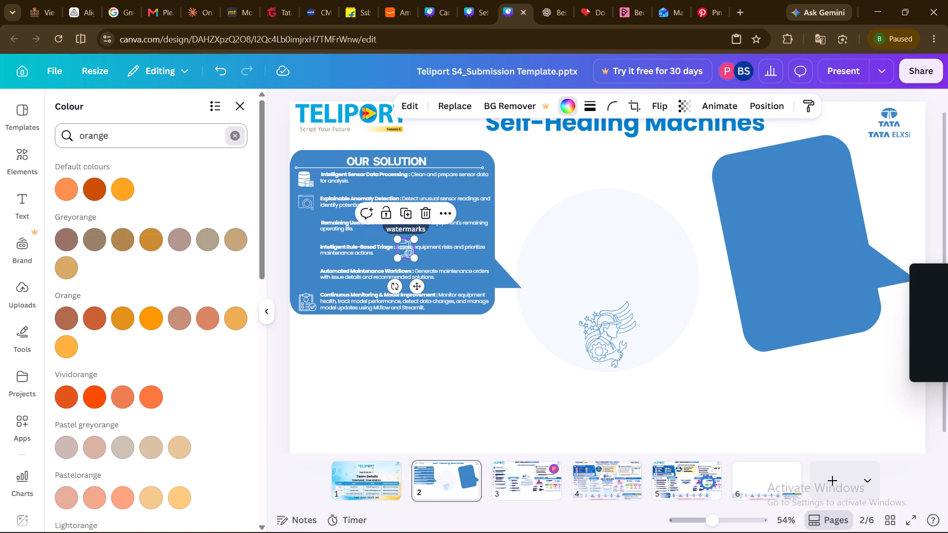
scroll(118, 337, down, 3)
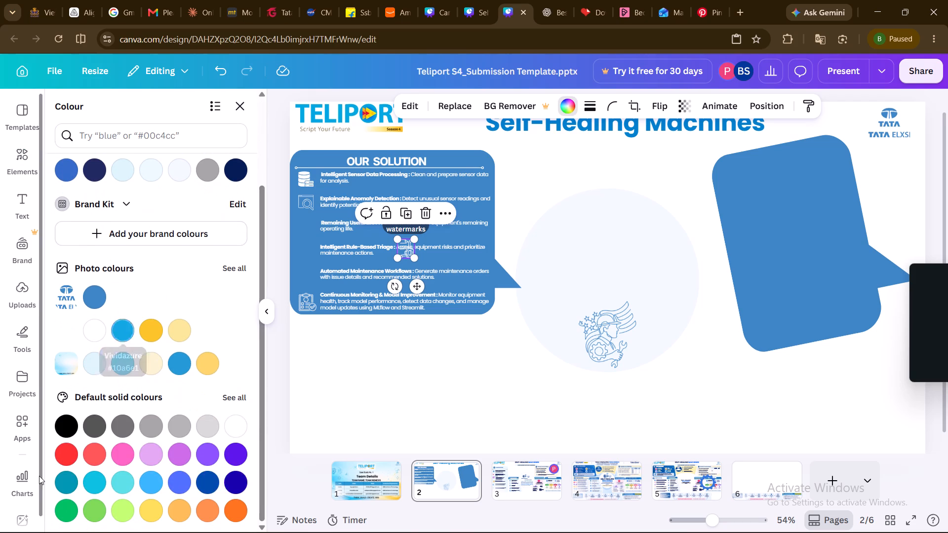
click(65, 431)
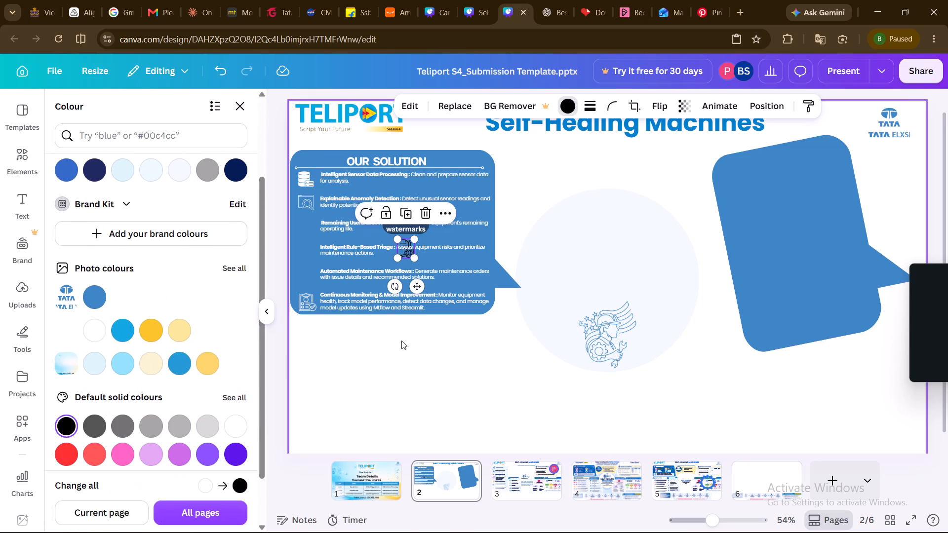
Carry the black document icon from page 2 into page 3's OUR SOLUTION panel, just below the Automated Maintenance Workflows text.
drag(418, 287, 530, 493)
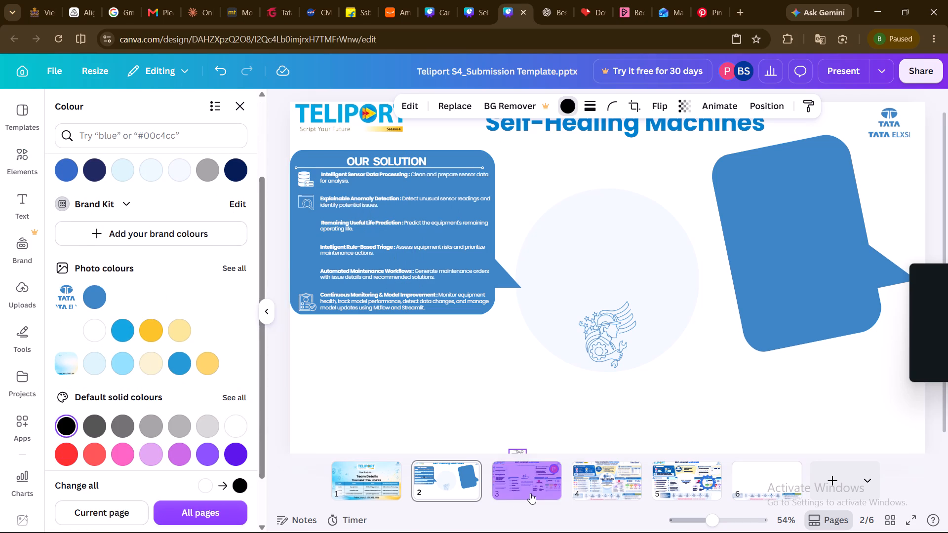
drag(530, 493, 410, 402)
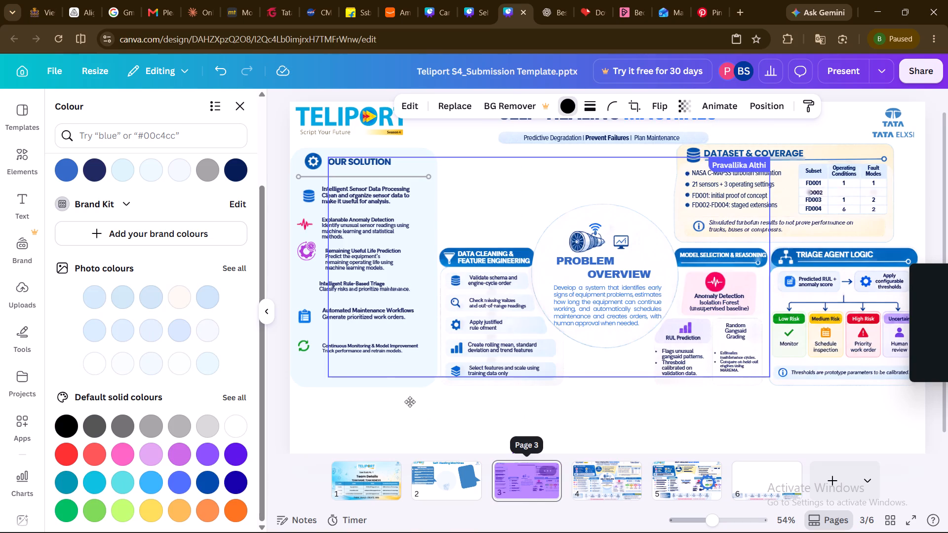
drag(410, 402, 387, 368)
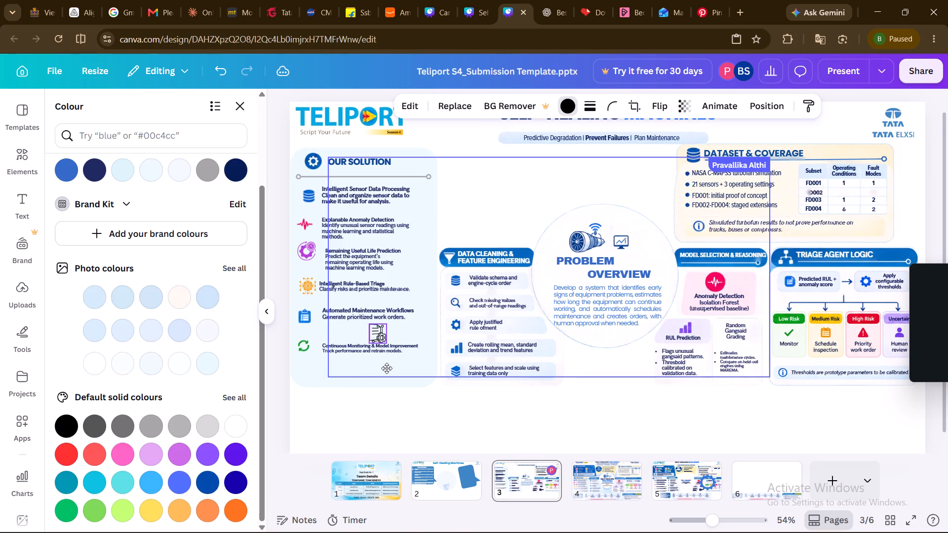
drag(387, 368, 388, 367)
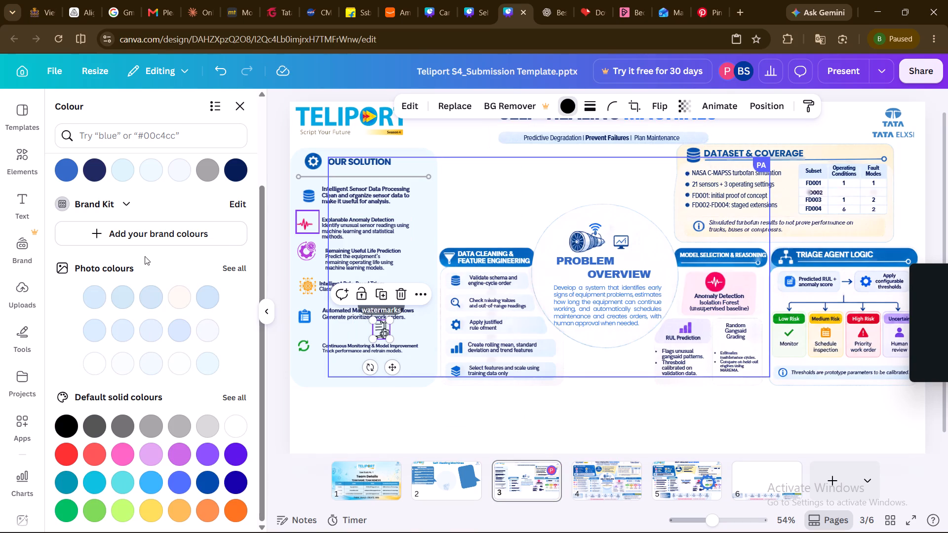
Try several of the design's blues on page 3's black document icon, settling on the dark blue beside the bright azure shade.
click(89, 172)
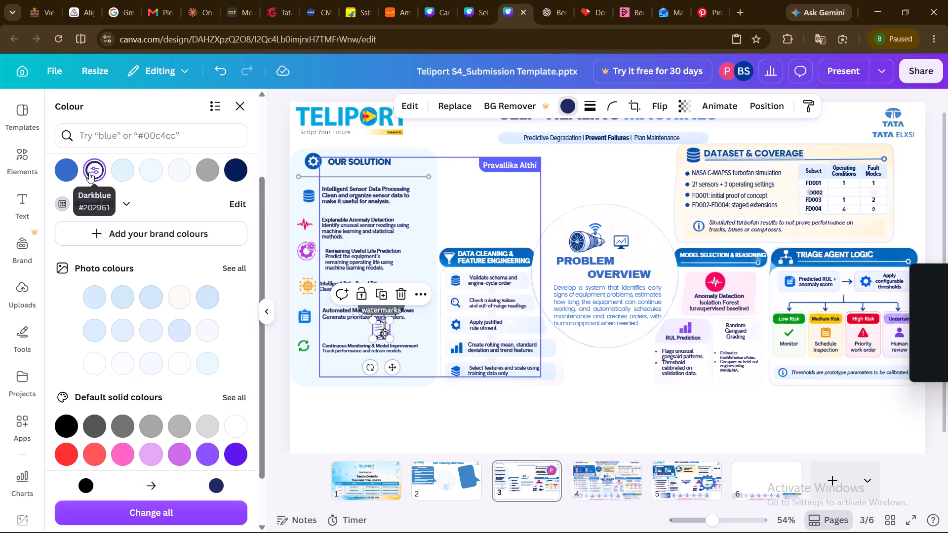
click(59, 174)
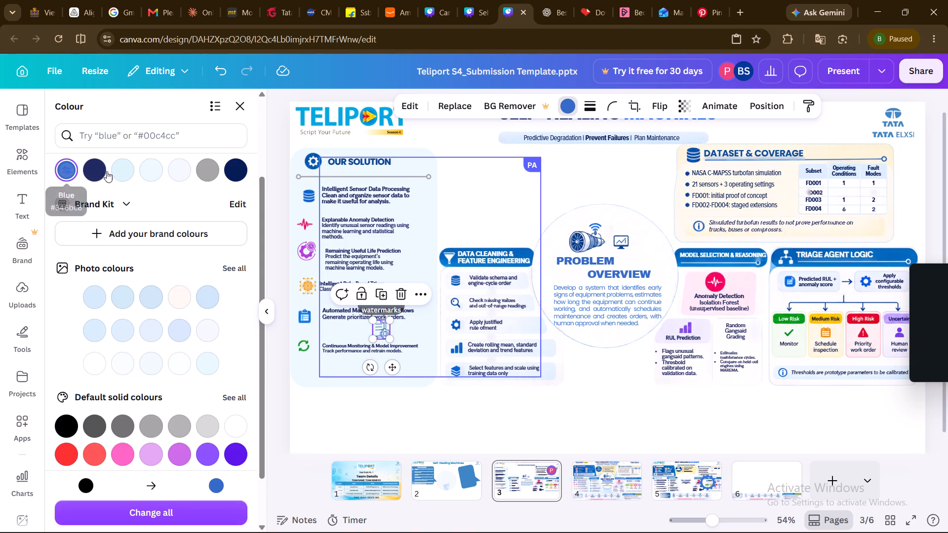
click(99, 172)
scroll(99, 172, up, 4)
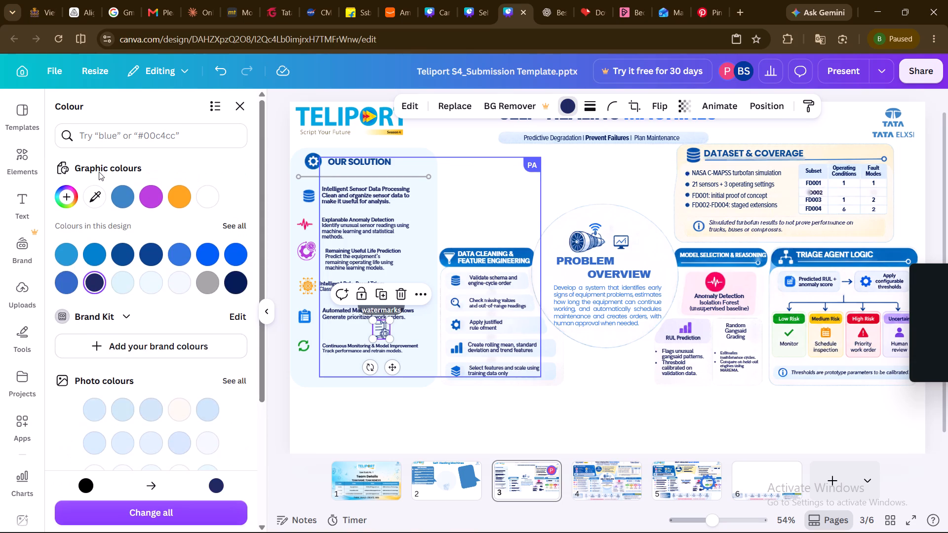
click(92, 255)
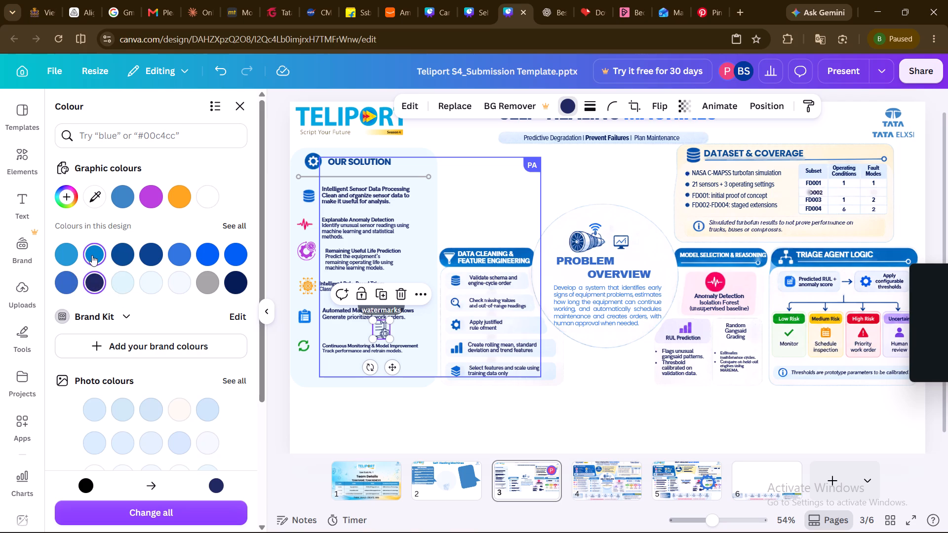
click(126, 258)
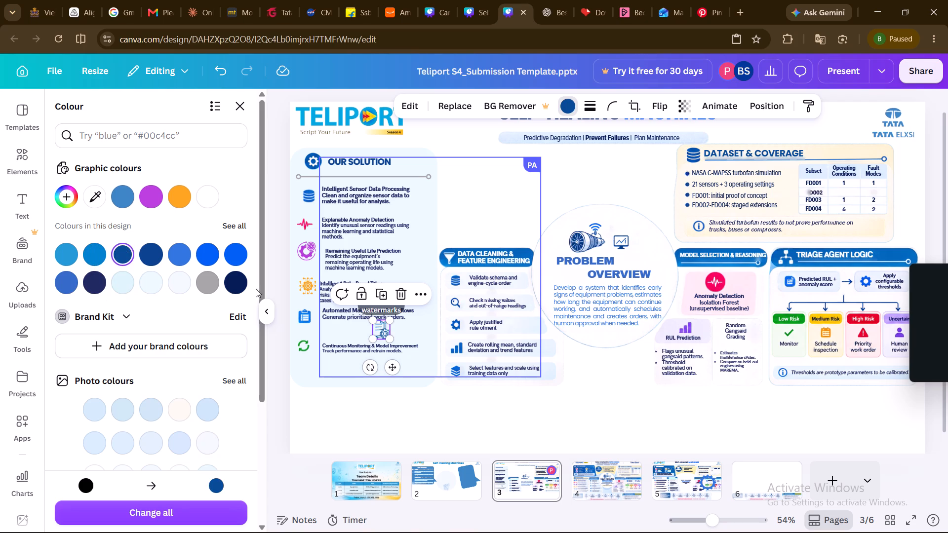
Delete the blue clipboard icon beside Automated Maintenance Workflows on page 3 and put the dark blue document icon in its place.
click(298, 316)
key(Delete)
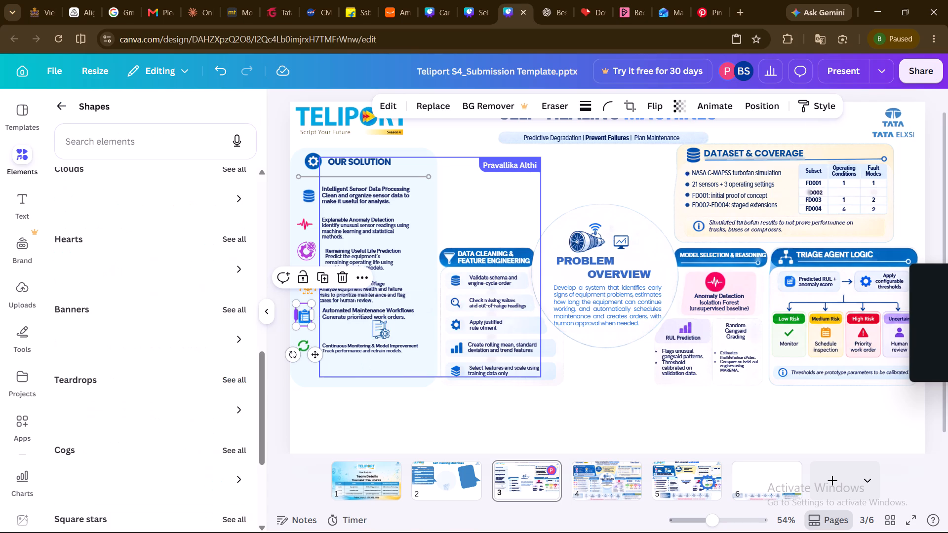
drag(388, 330, 350, 323)
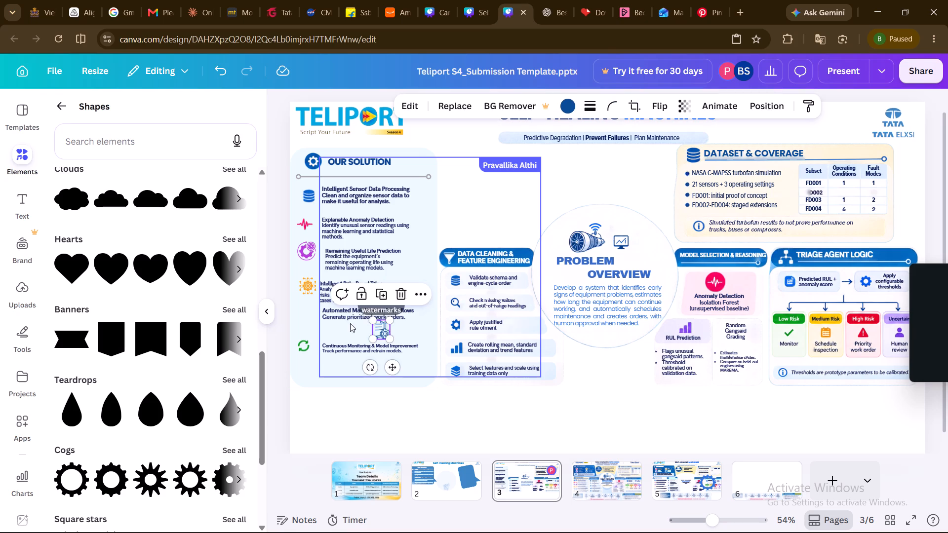
drag(350, 323, 315, 315)
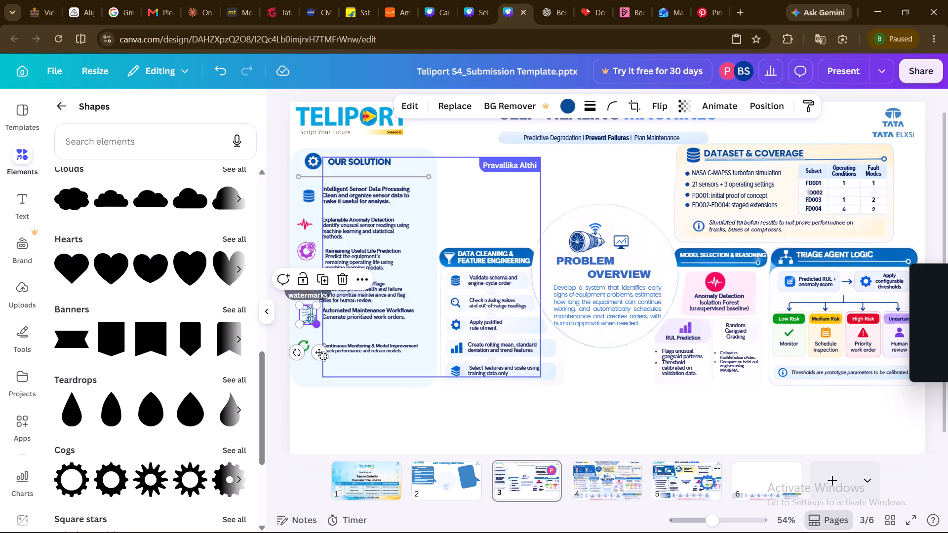
Delete the green circular-arrows icon beside Continuous Monitoring & Model Improvement on page 3.
click(307, 344)
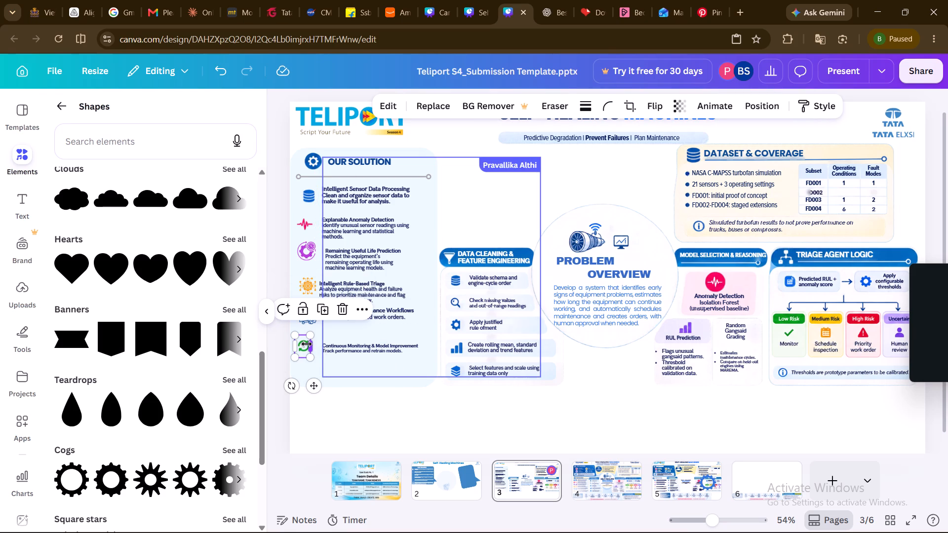
key(Delete)
Search the colours for green and recolour page 2's white icon beside Continuous Monitoring & Model Improvement, trying lime before settling on dark olive green.
click(433, 463)
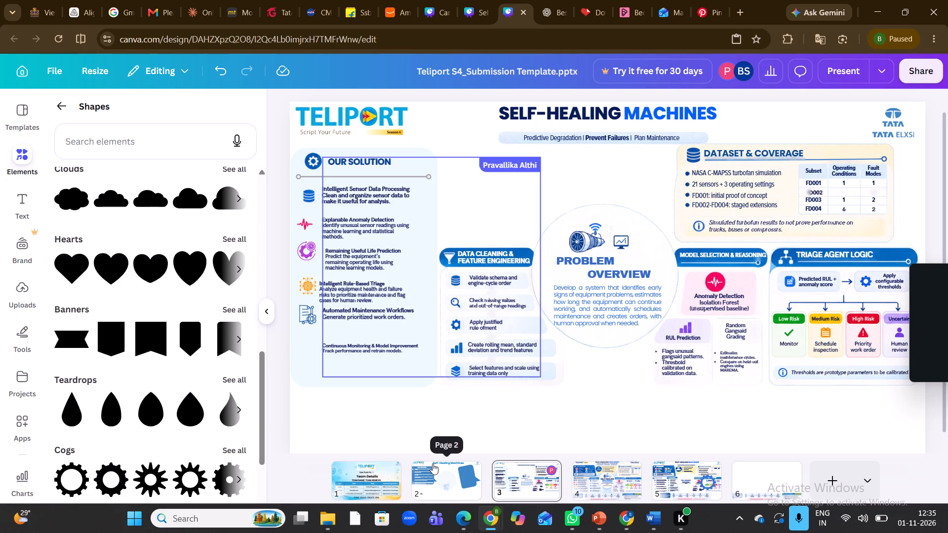
click(308, 306)
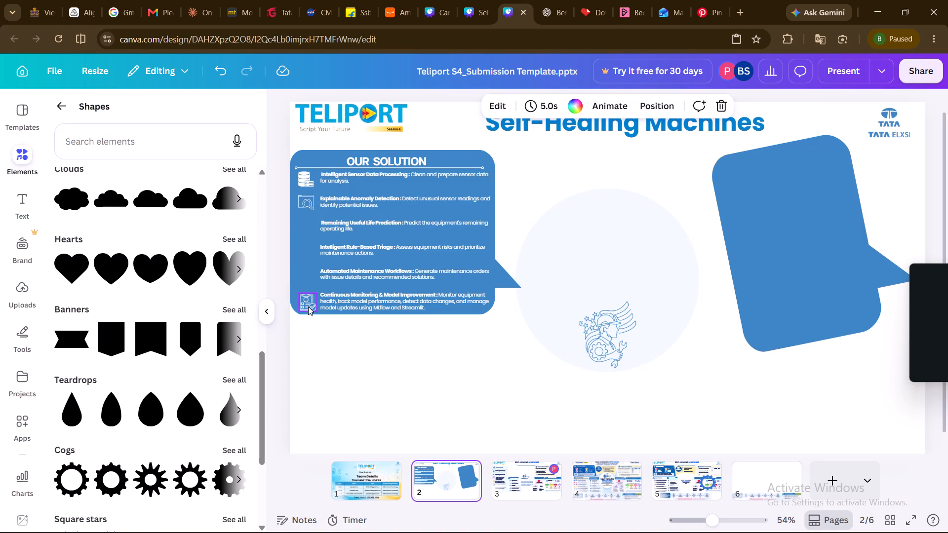
click(568, 100)
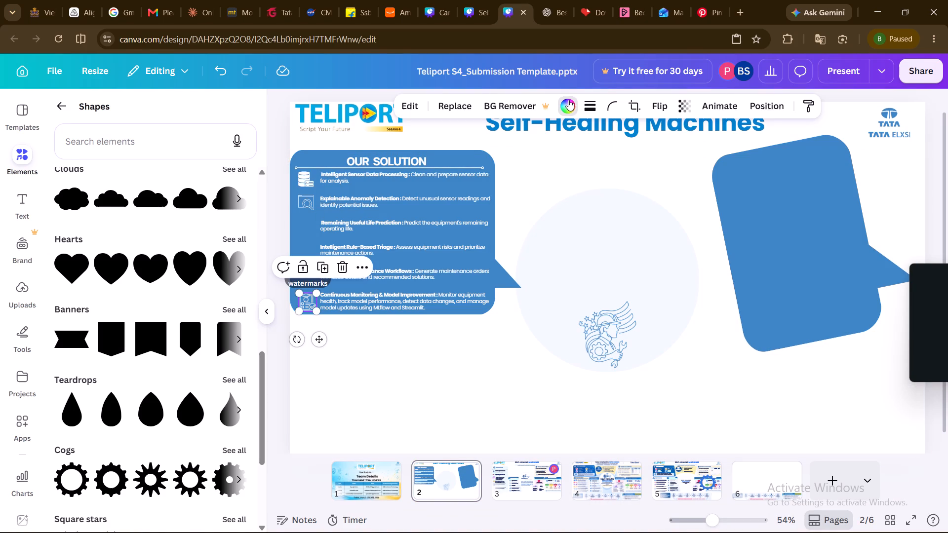
click(153, 139)
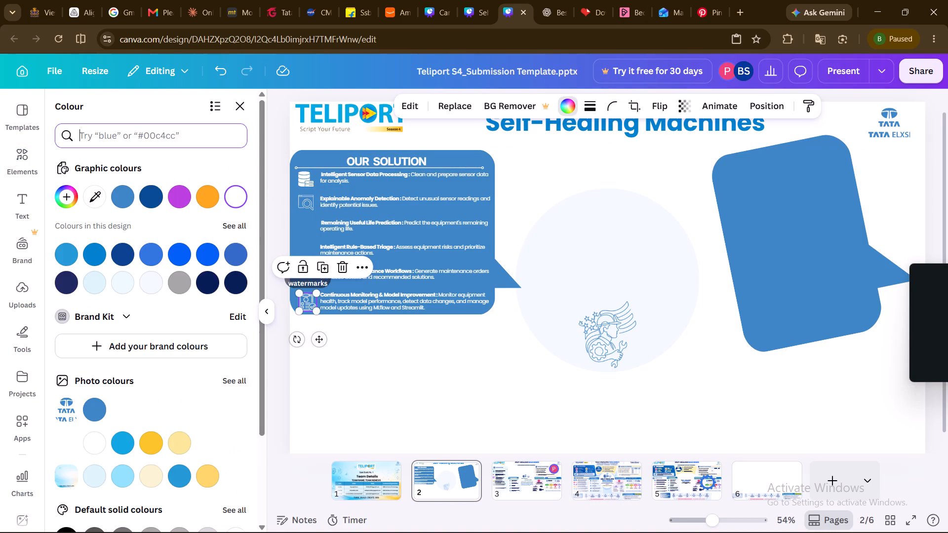
key(g)
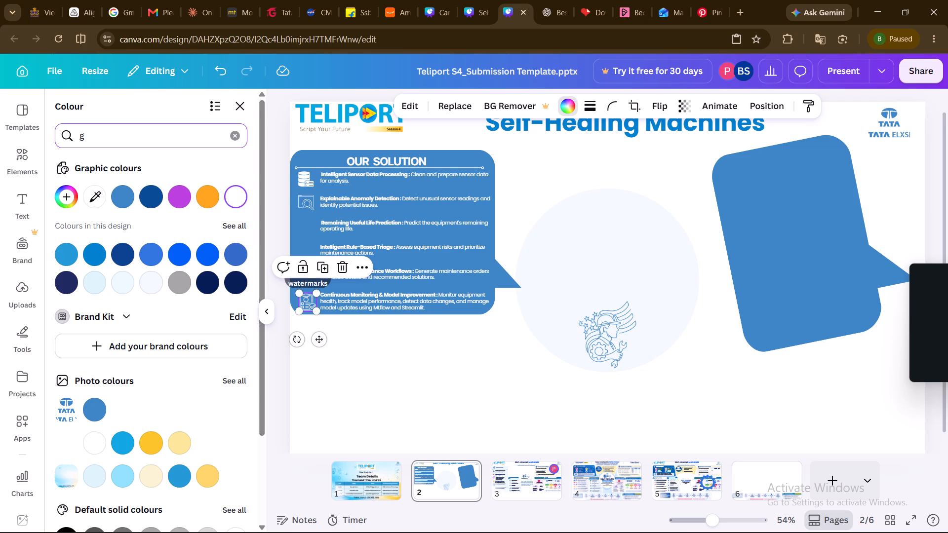
text(reen)
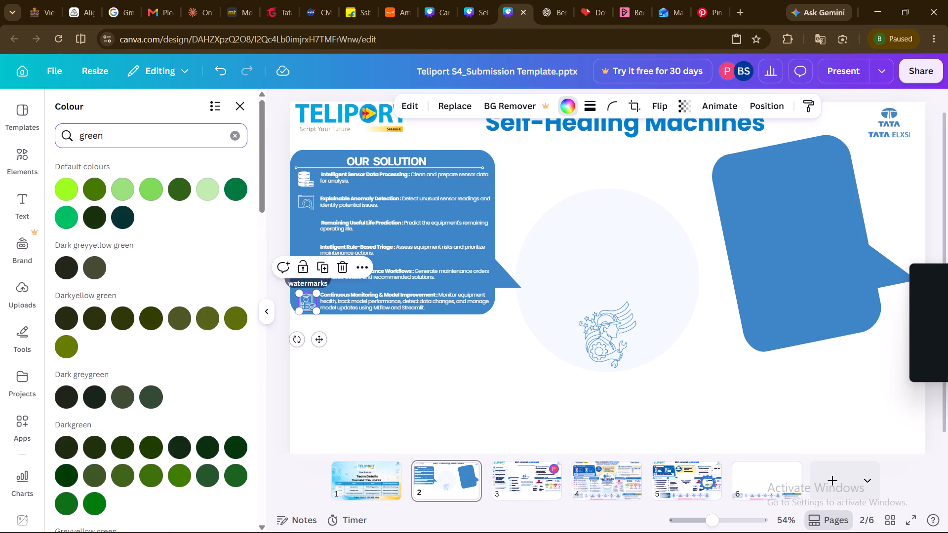
click(66, 188)
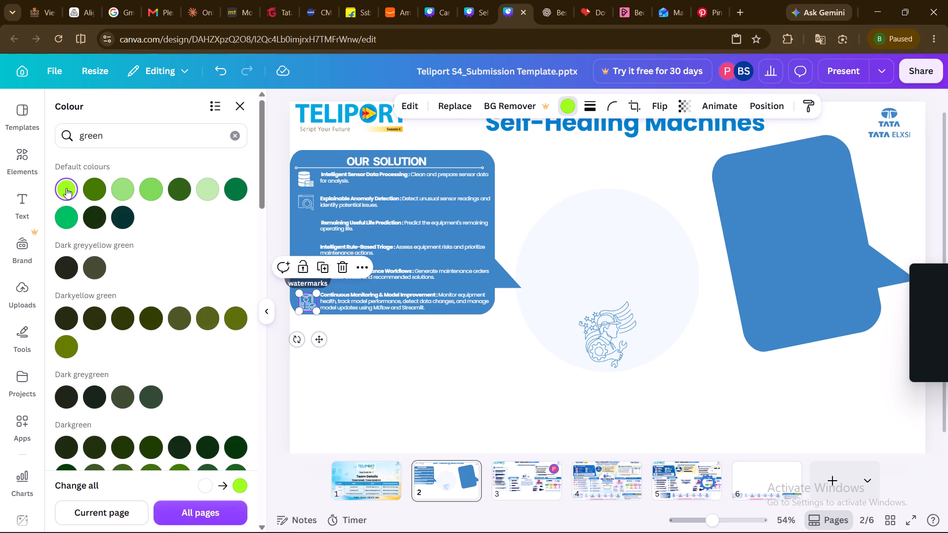
click(94, 192)
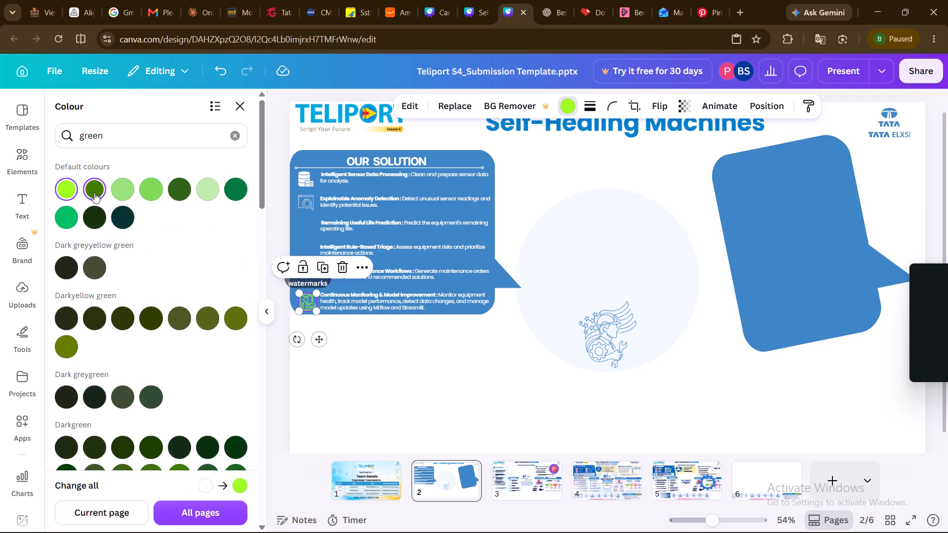
Carry the green icon from page 2 into page 3's OUR SOLUTION panel, placing it beside the Continuous Monitoring & Model Improvement text.
drag(321, 335, 583, 473)
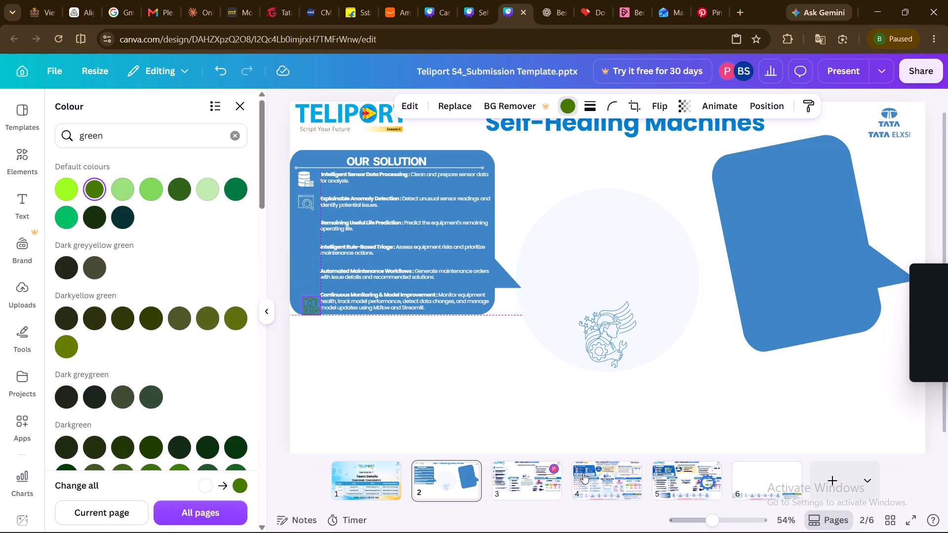
drag(583, 473, 539, 495)
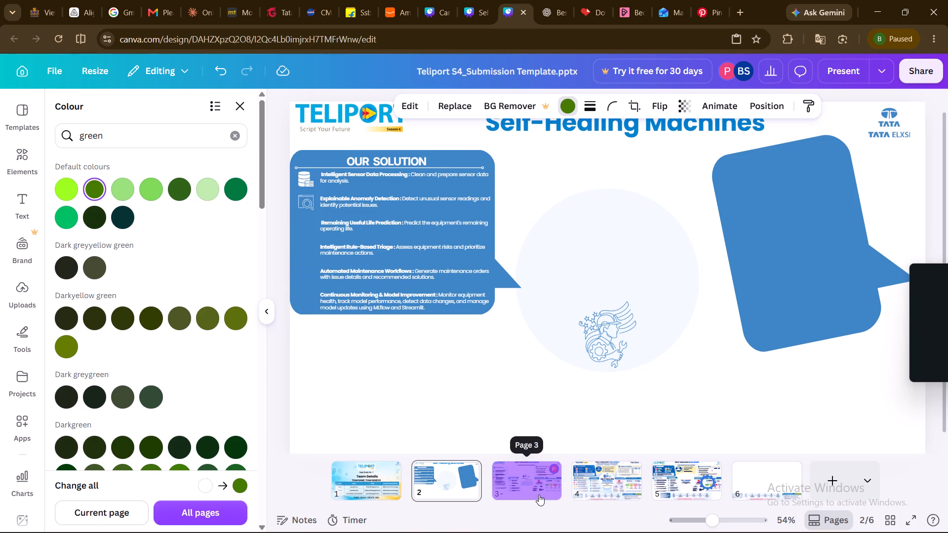
drag(539, 495, 316, 382)
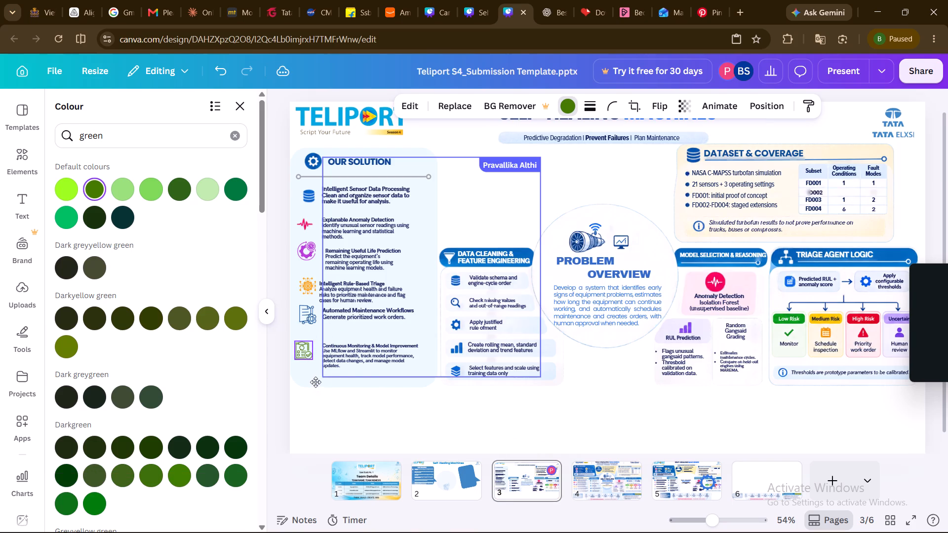
drag(316, 382, 322, 385)
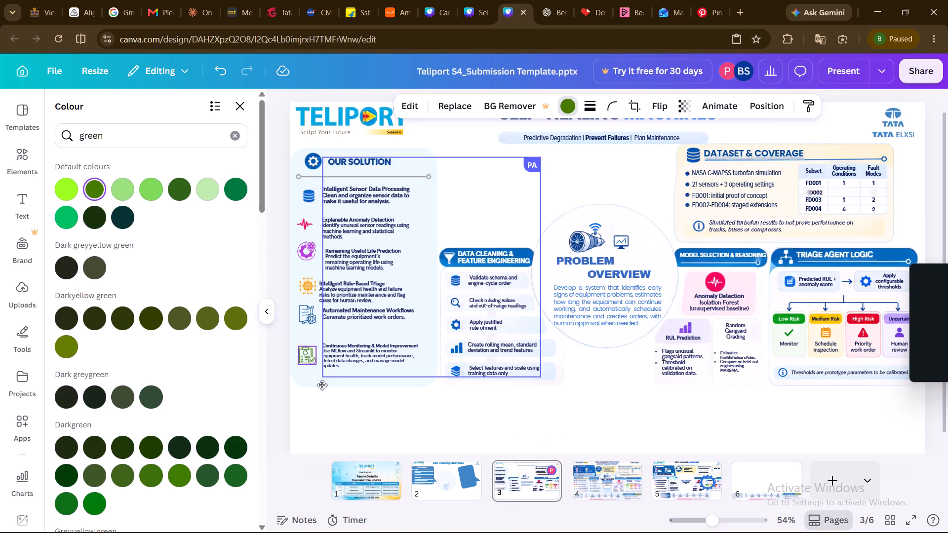
click(457, 441)
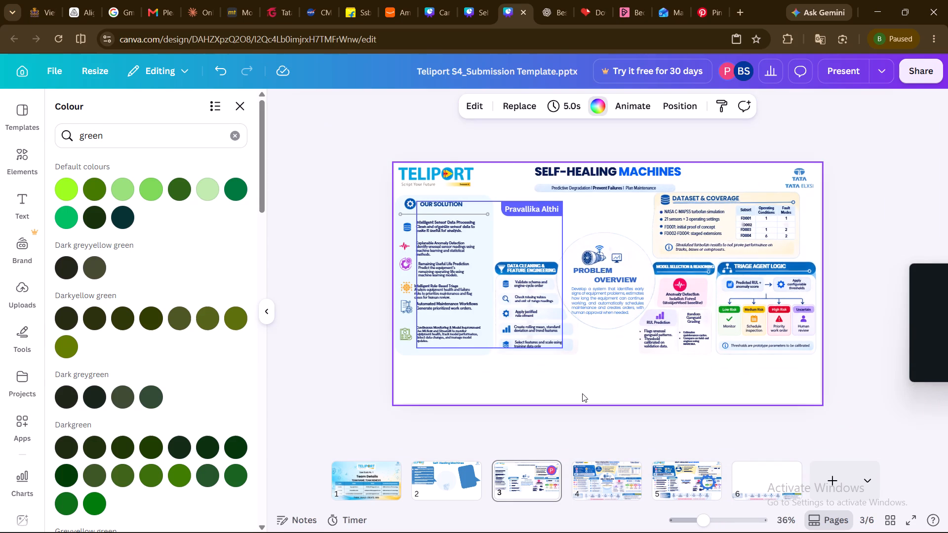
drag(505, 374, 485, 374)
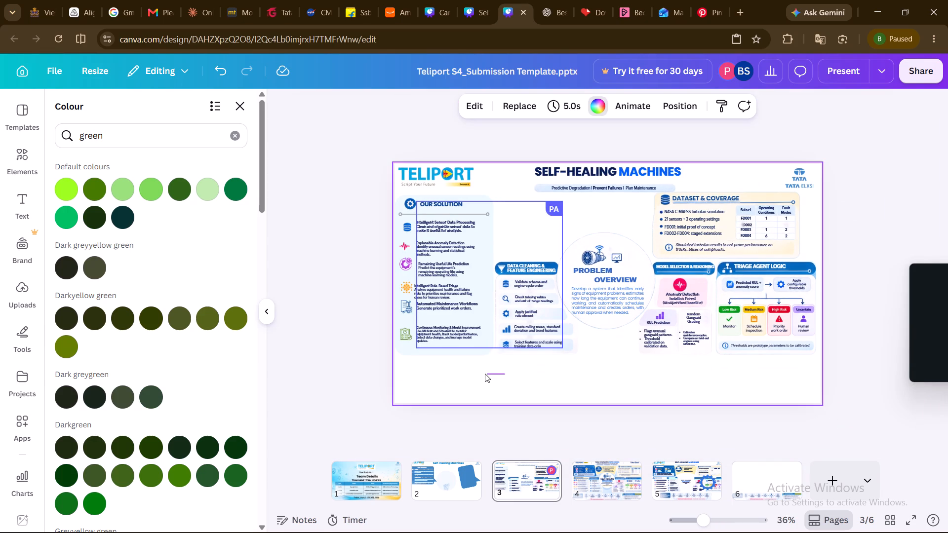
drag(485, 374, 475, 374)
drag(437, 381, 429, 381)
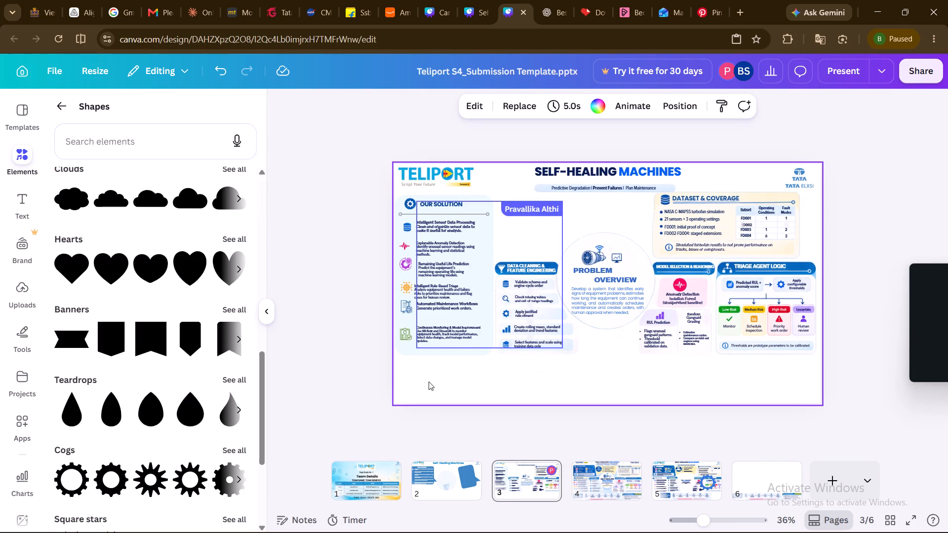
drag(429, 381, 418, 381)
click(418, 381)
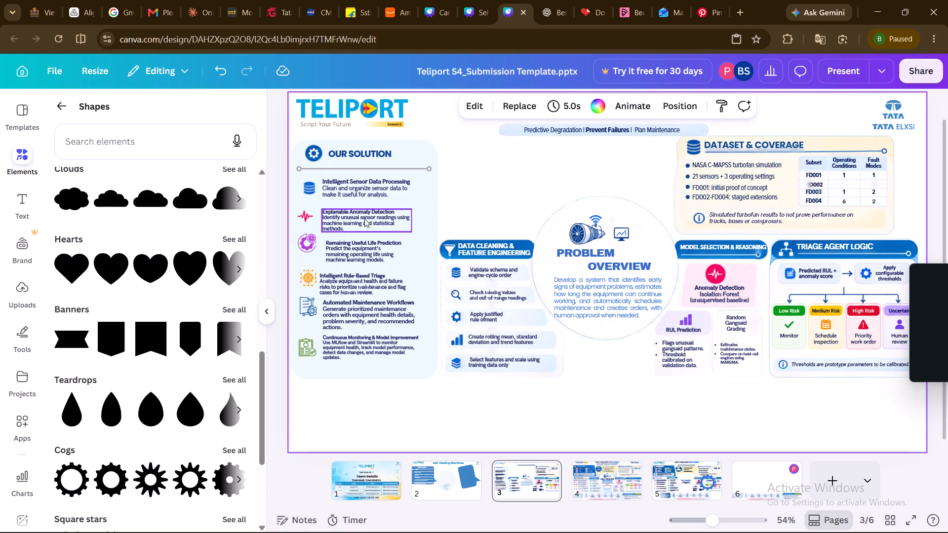
Add a colon after the Intelligent Sensor Data Processing heading in page 3's OUR SOLUTION panel.
click(354, 195)
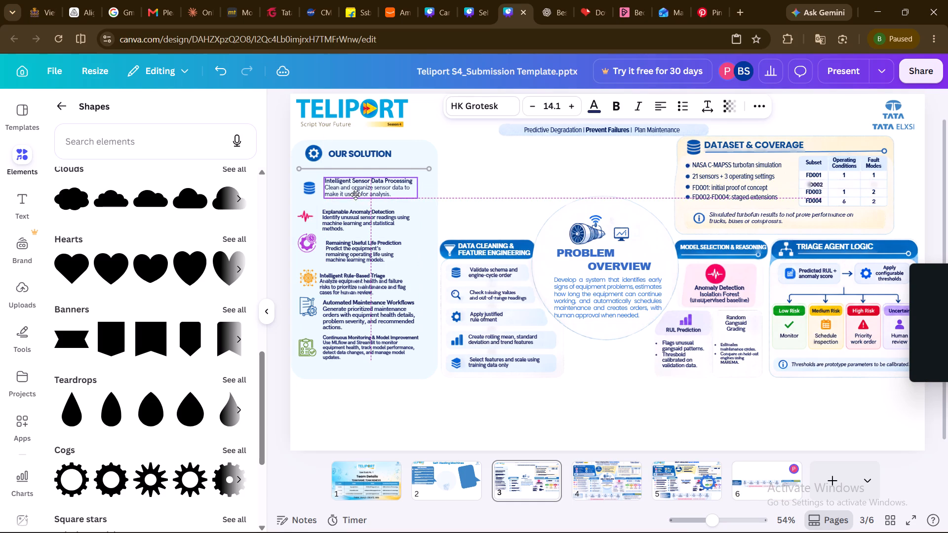
double_click(411, 182)
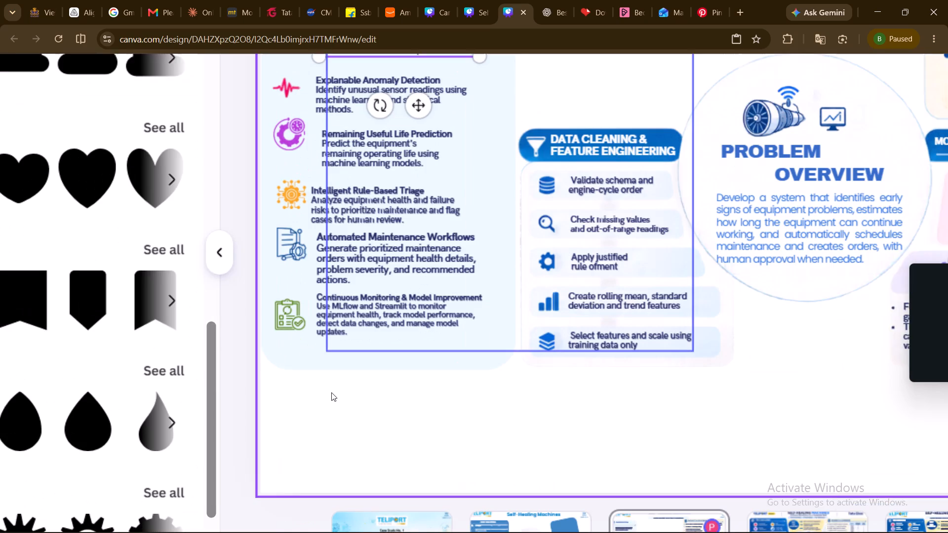
scroll(331, 392, up, 4)
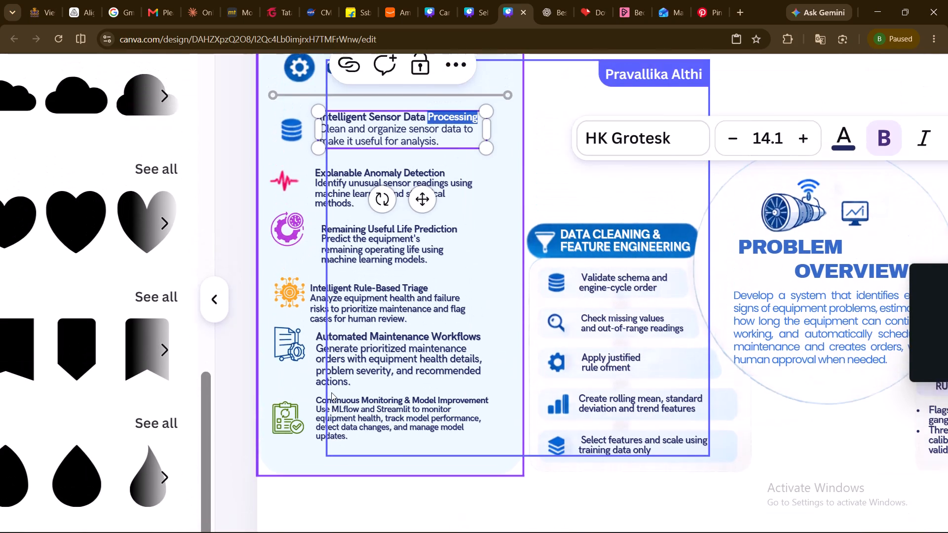
scroll(331, 392, up, 2)
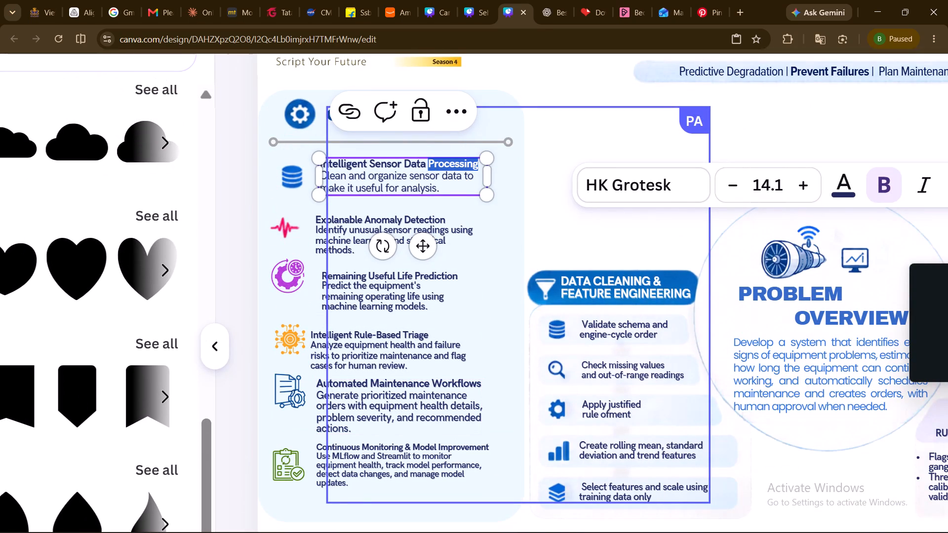
click(479, 168)
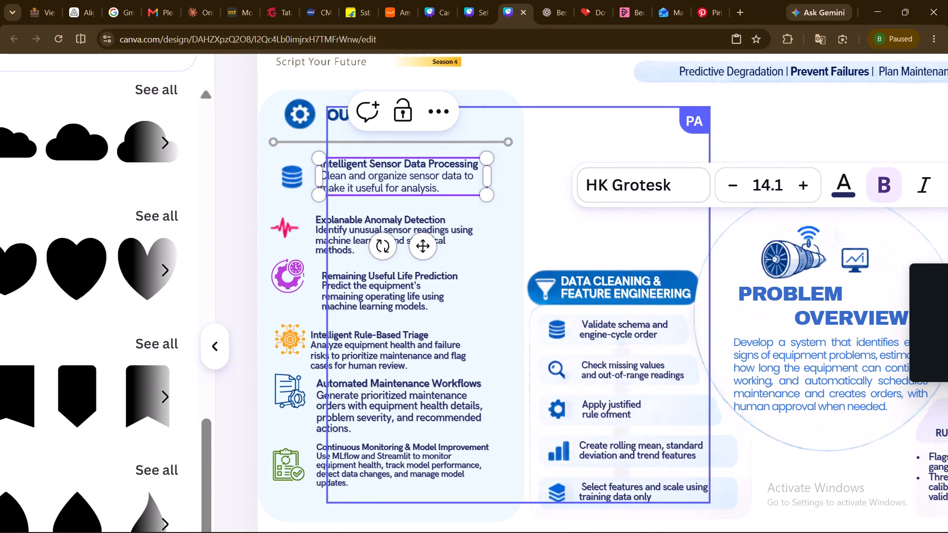
key(shift+colon)
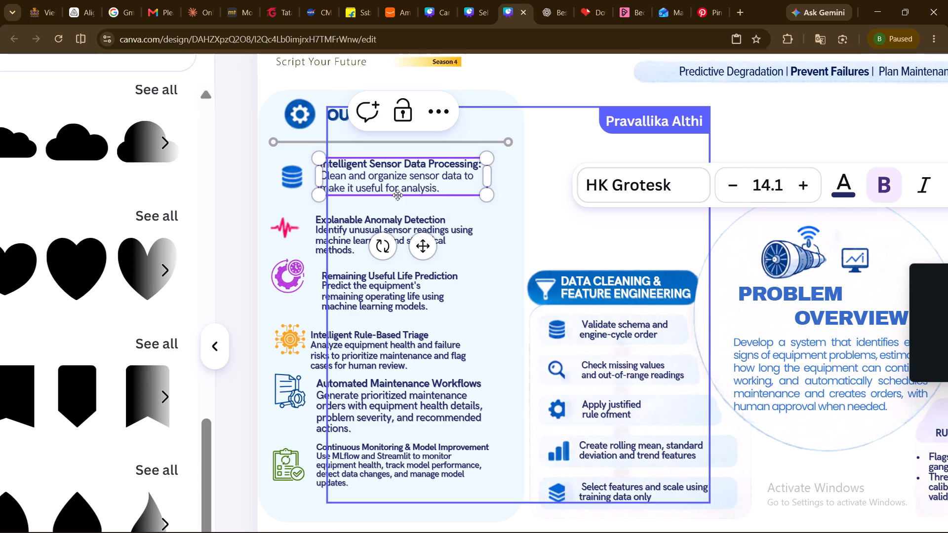
Add a colon after the Explanable Anomaly Detection heading in the OUR SOLUTION panel.
click(492, 219)
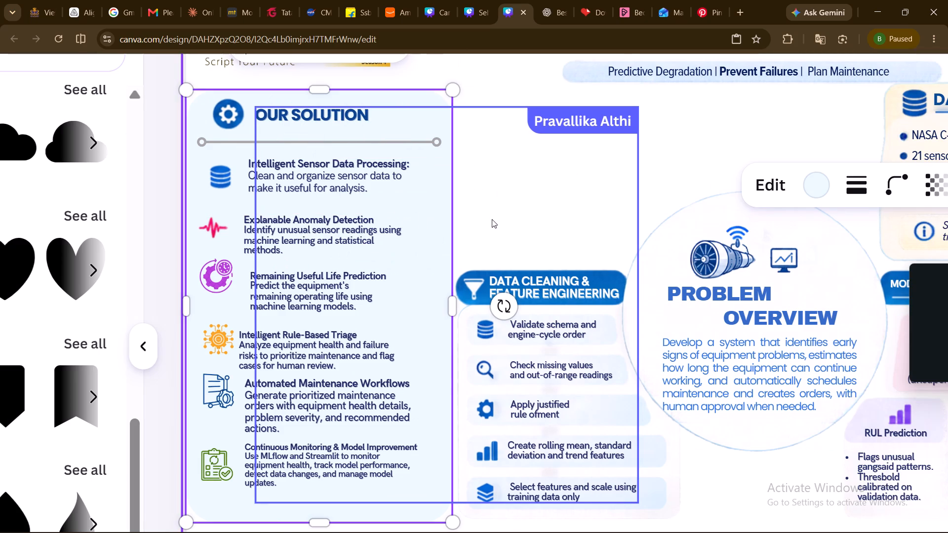
scroll(331, 446, down, 1)
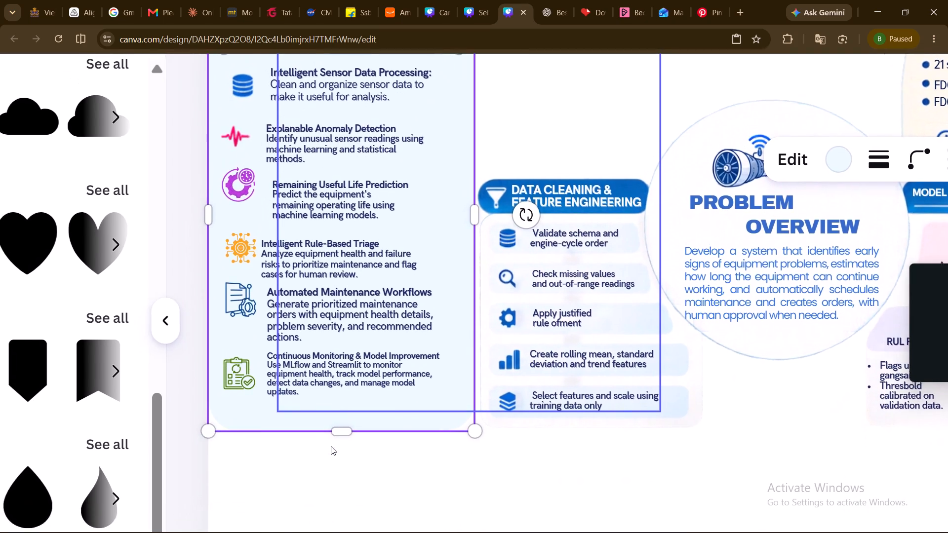
scroll(331, 446, down, 1)
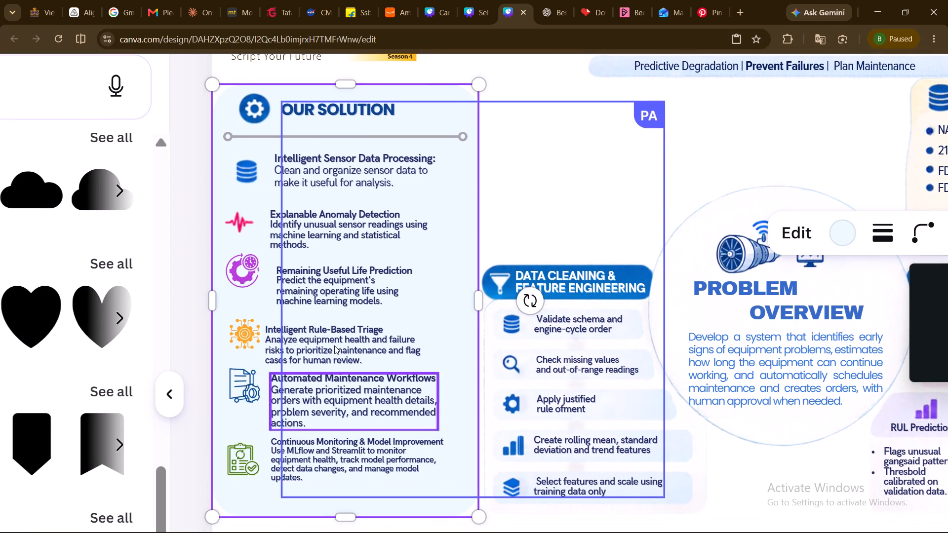
double_click(403, 212)
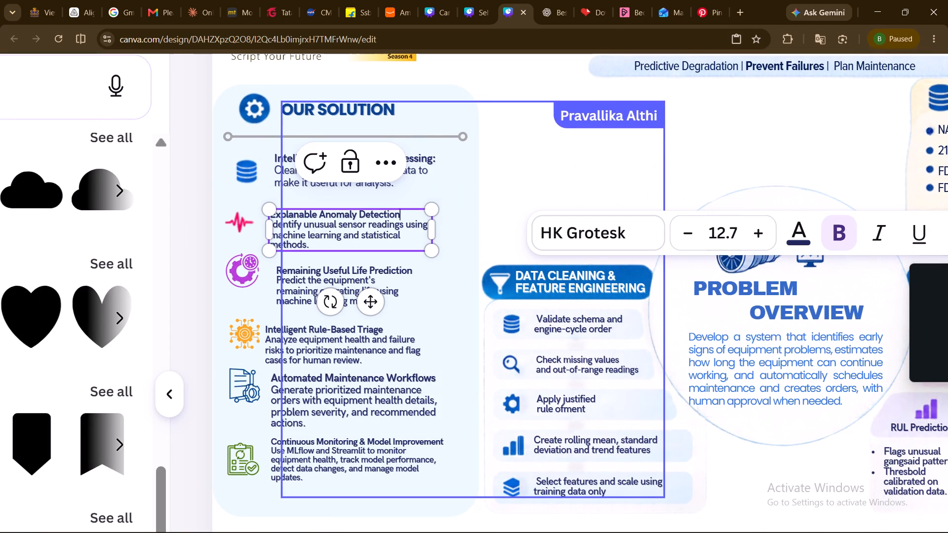
key(shift+colon)
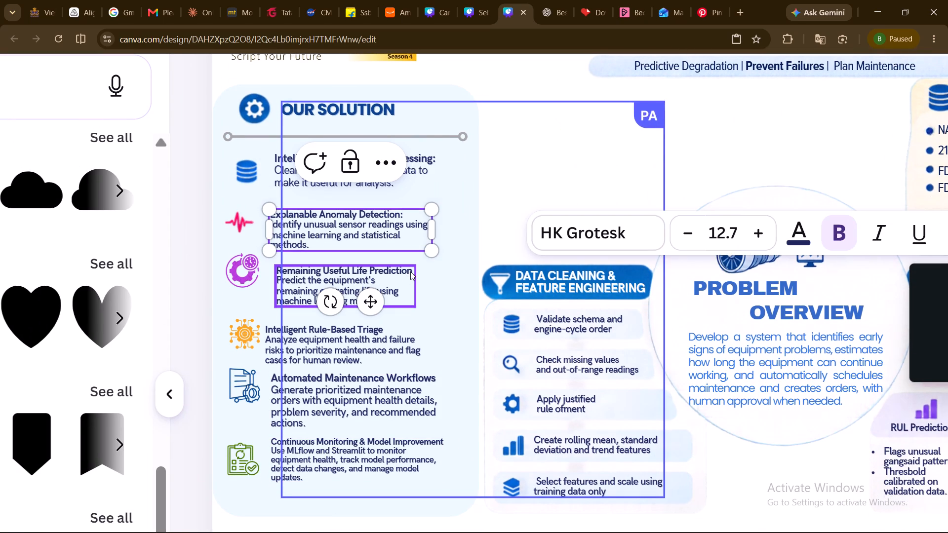
double_click(410, 271)
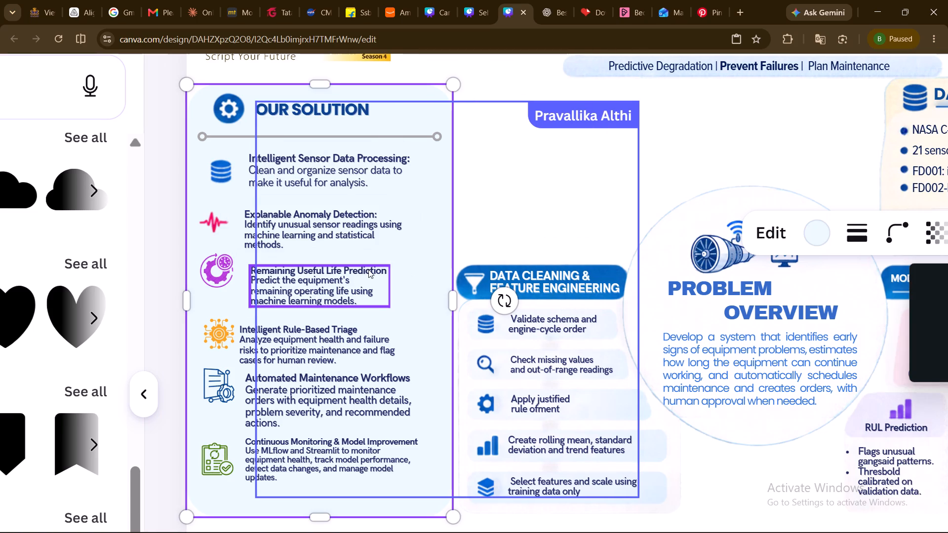
Delete the round blue gear icon beside the OUR SOLUTION title.
click(229, 110)
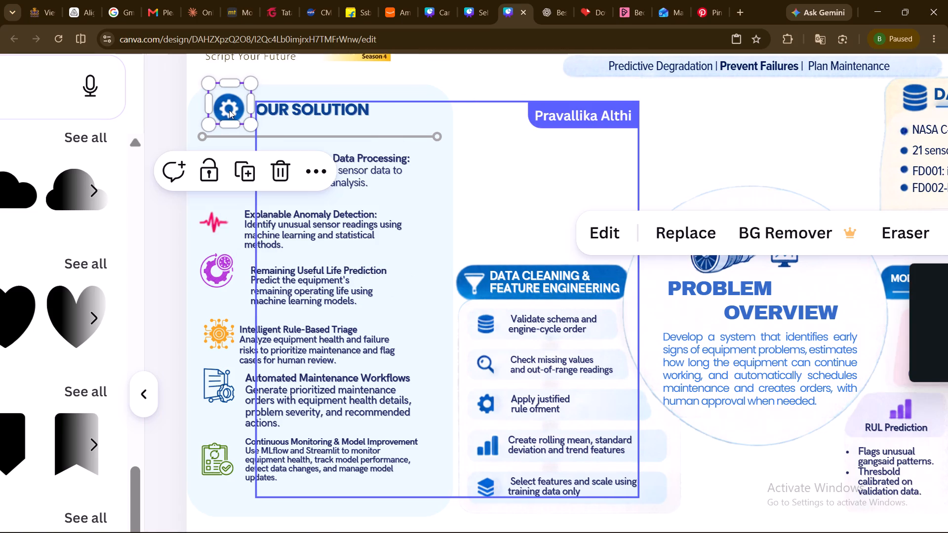
key(Delete)
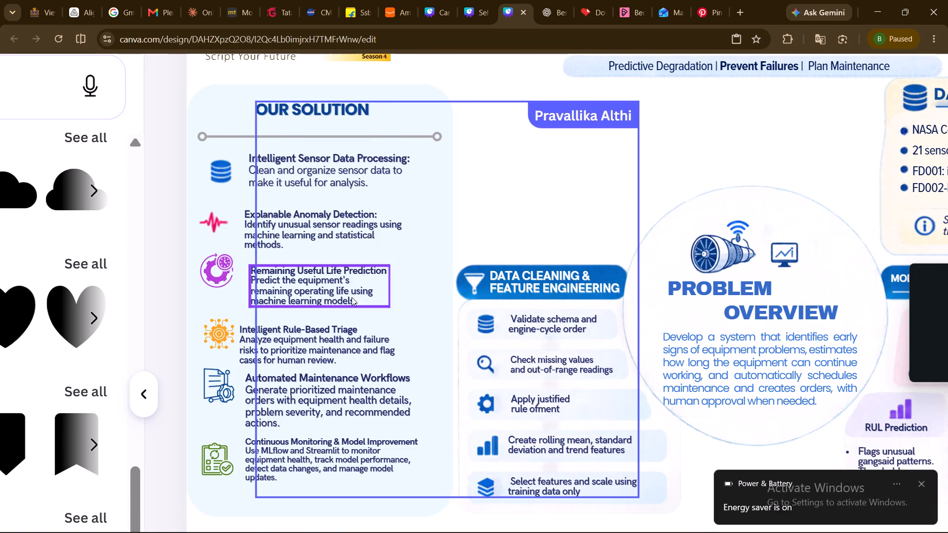
Add a colon after both the Remaining Useful Life Prediction and Intelligent Rule-Based Triage headings.
double_click(386, 273)
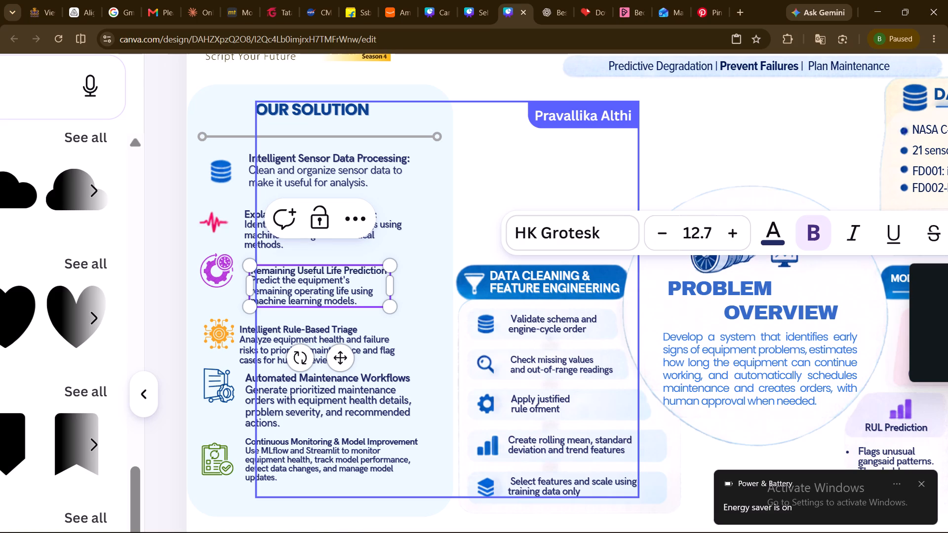
key(shift+colon)
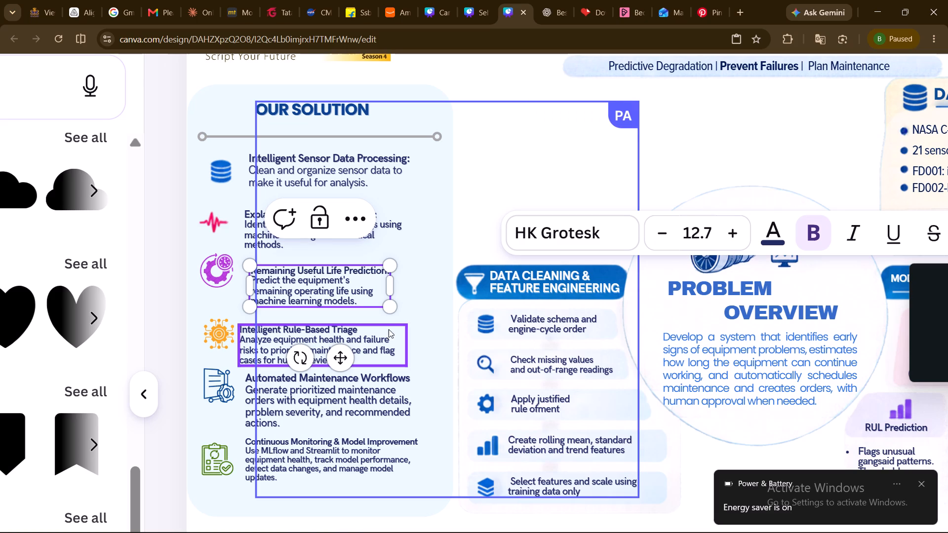
double_click(378, 330)
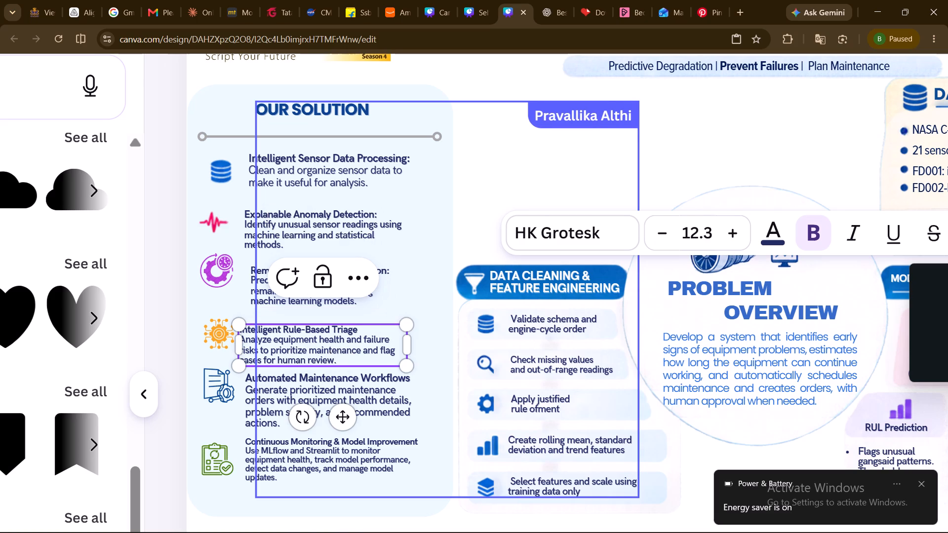
key(shift+colon)
Add a colon after the Automated Maintenance Workflows heading and widen its text box so the heading fits on one line.
double_click(408, 383)
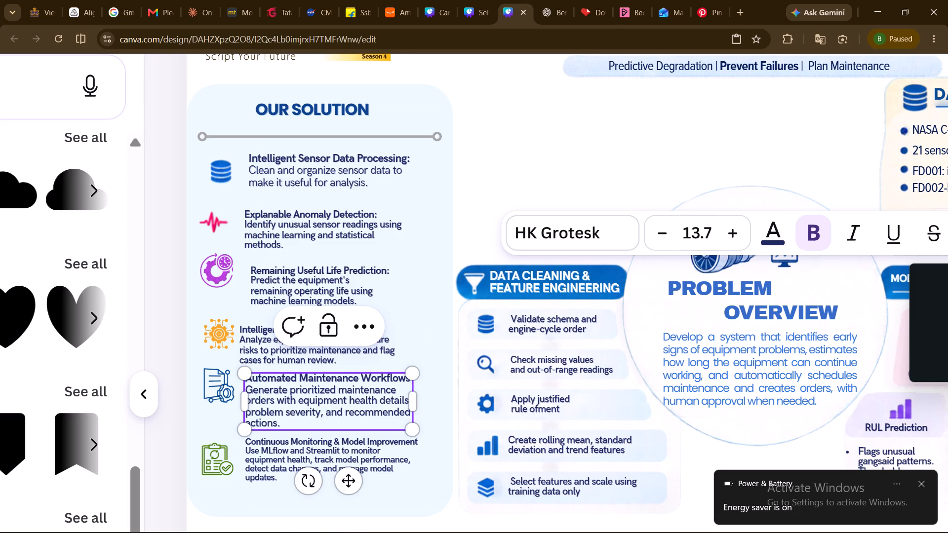
key(shift+colon)
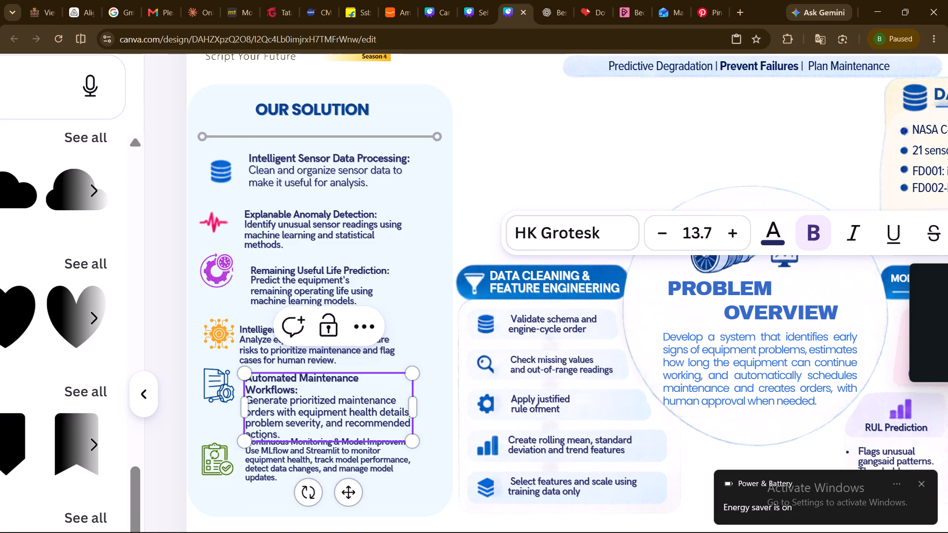
click(410, 410)
drag(414, 408, 421, 406)
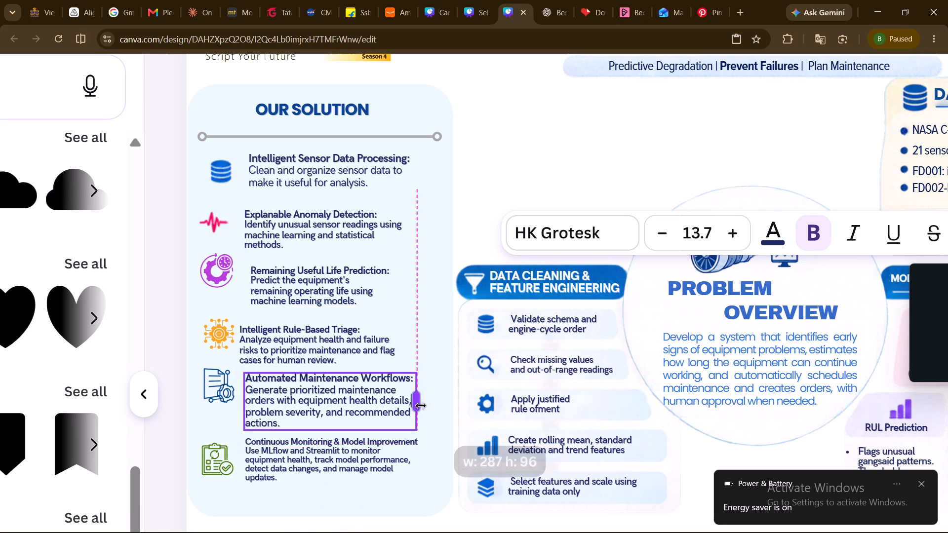
drag(421, 406, 422, 405)
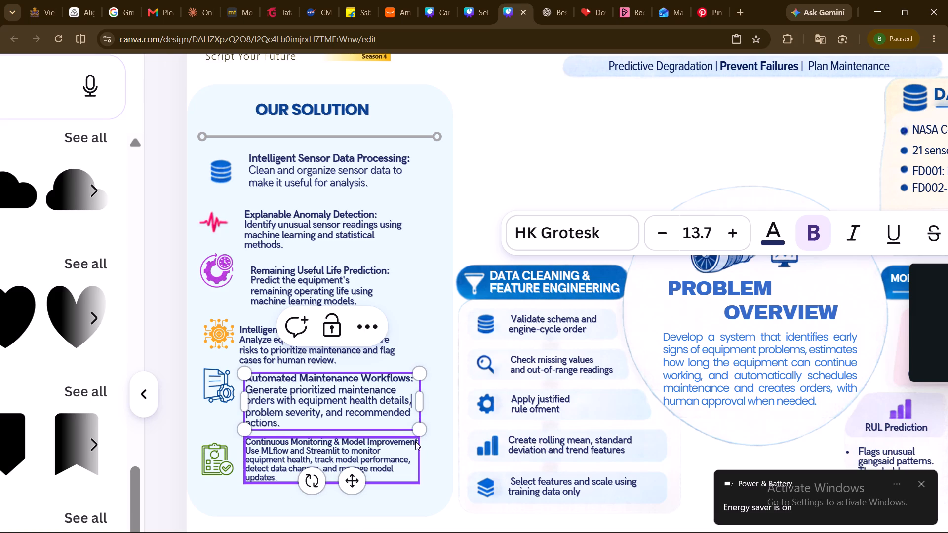
Add a colon after the Continuous Monitoring & Model Improvement heading and widen its text box so the heading fits on one line.
double_click(415, 441)
double_click(410, 447)
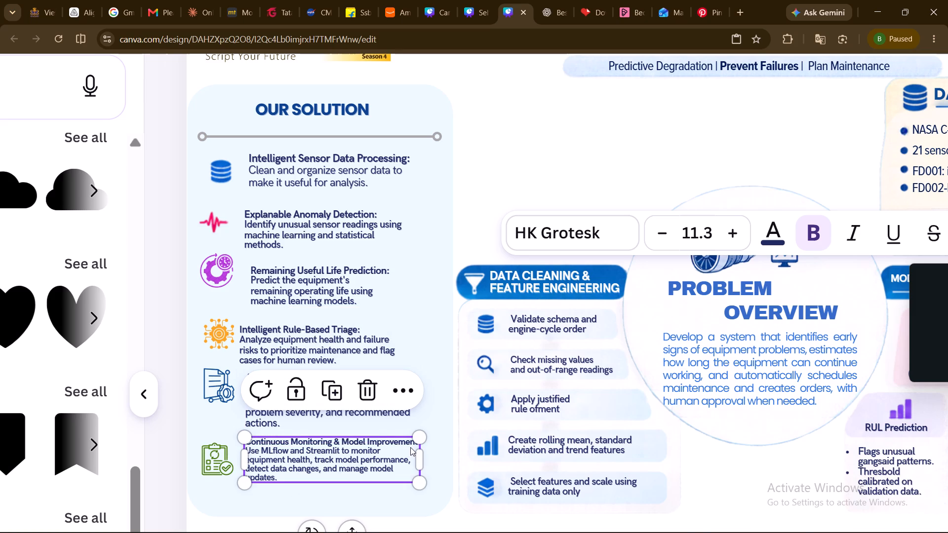
click(410, 446)
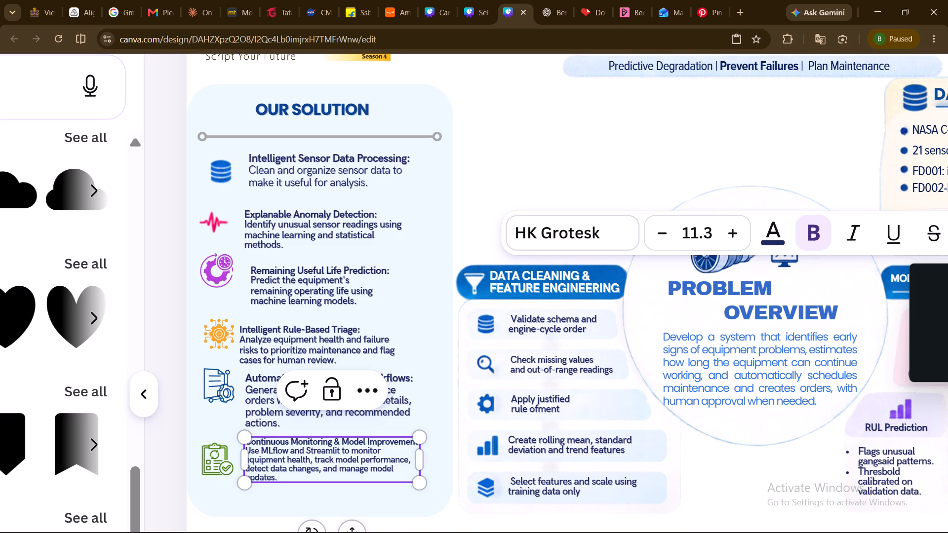
click(408, 441)
key(Right)
key(Right)
key(shift+colon)
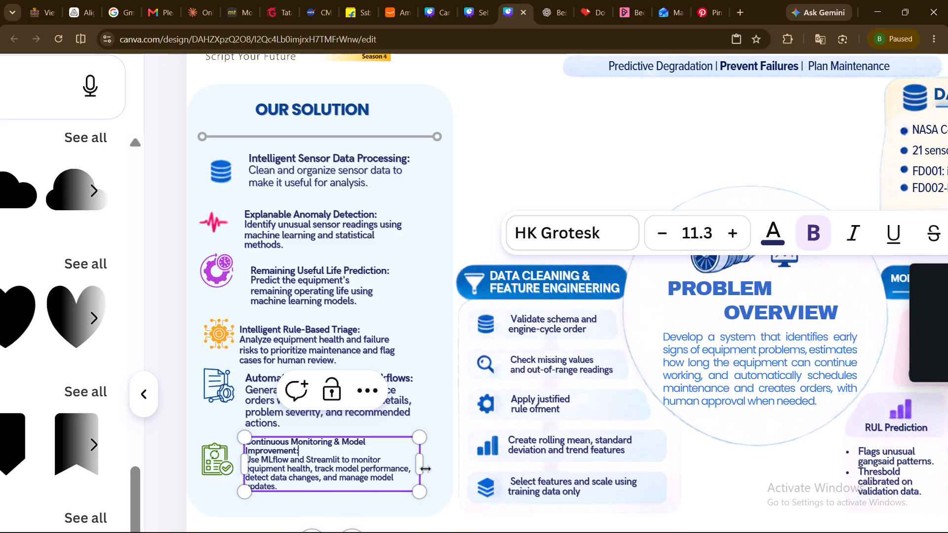
drag(422, 461, 433, 459)
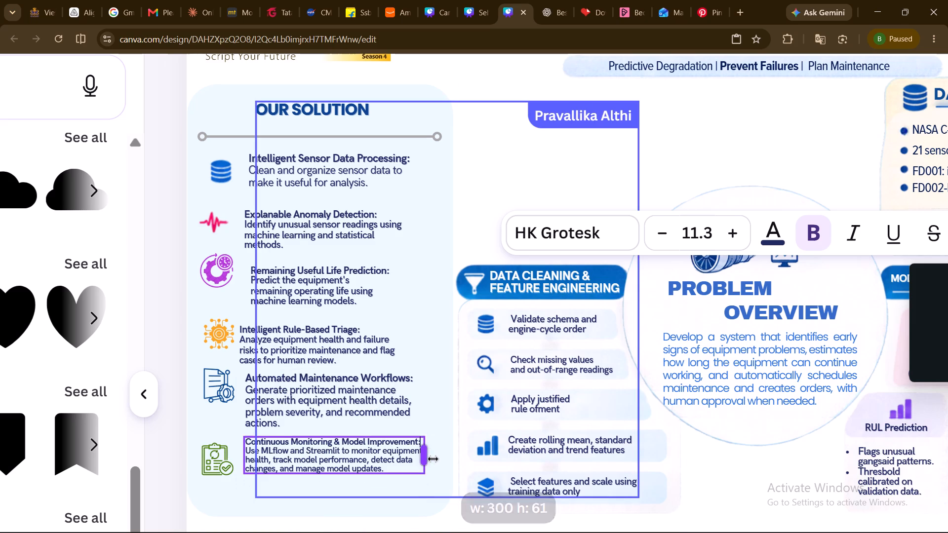
drag(433, 459, 435, 459)
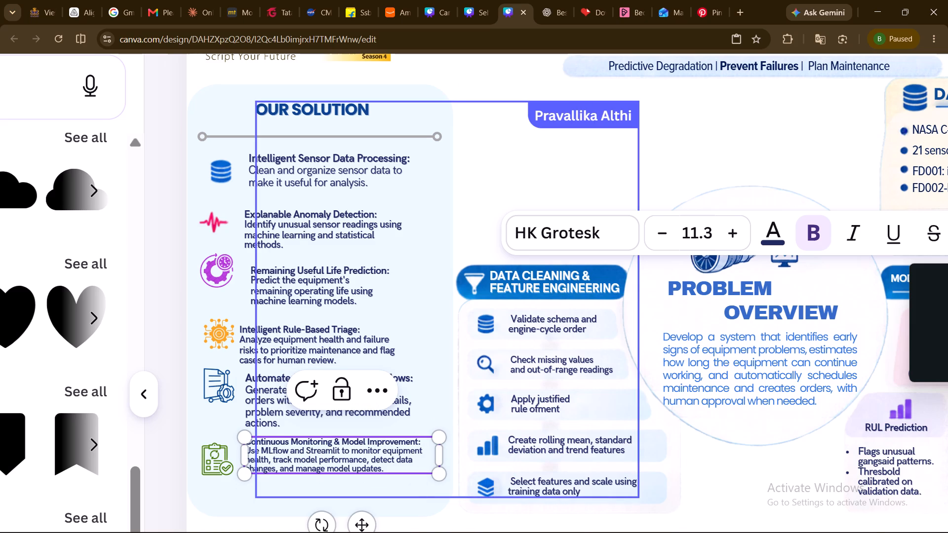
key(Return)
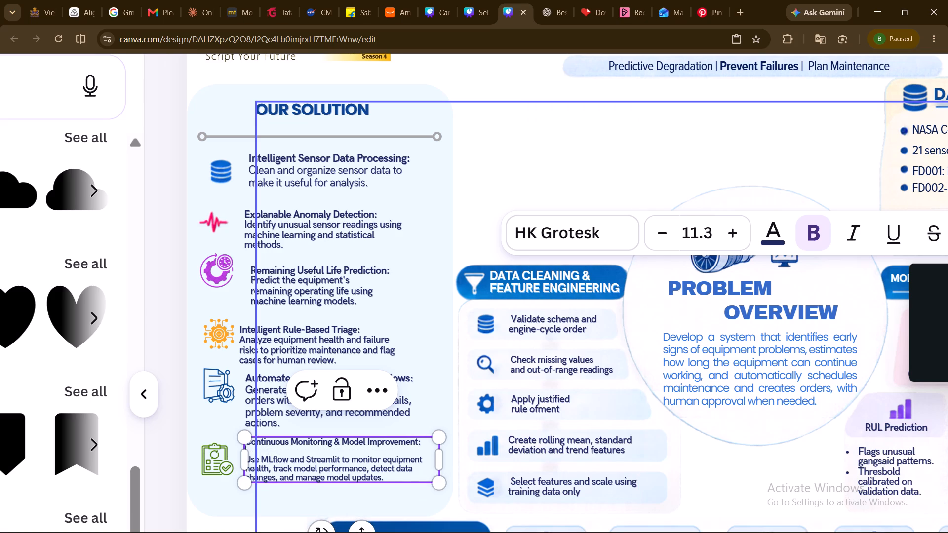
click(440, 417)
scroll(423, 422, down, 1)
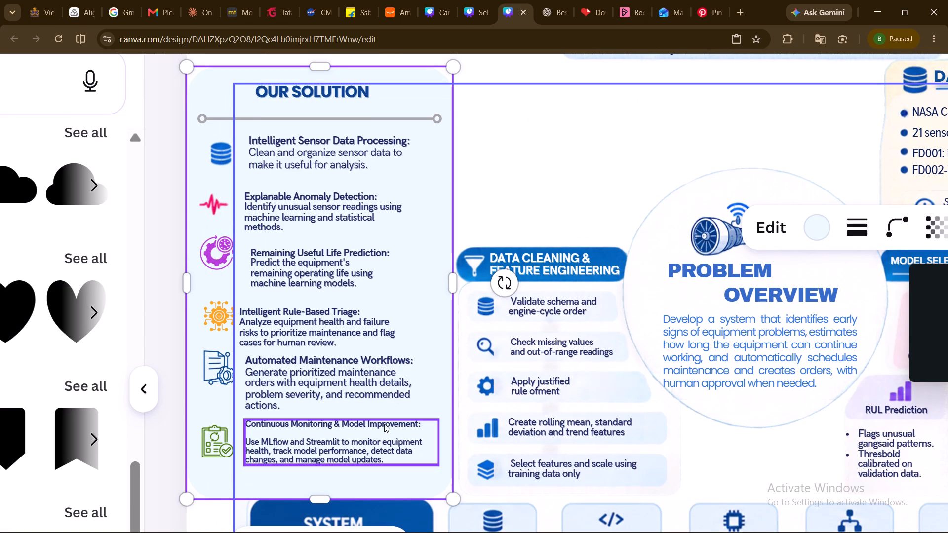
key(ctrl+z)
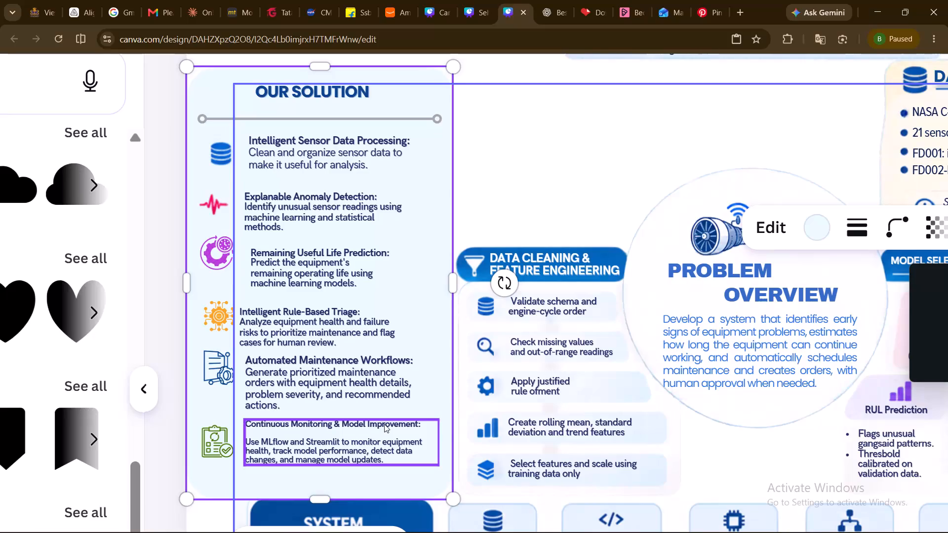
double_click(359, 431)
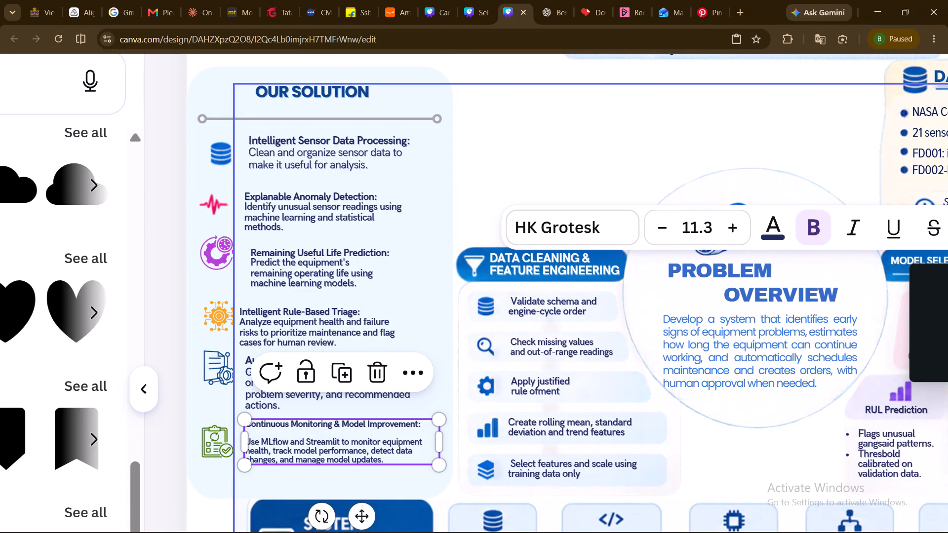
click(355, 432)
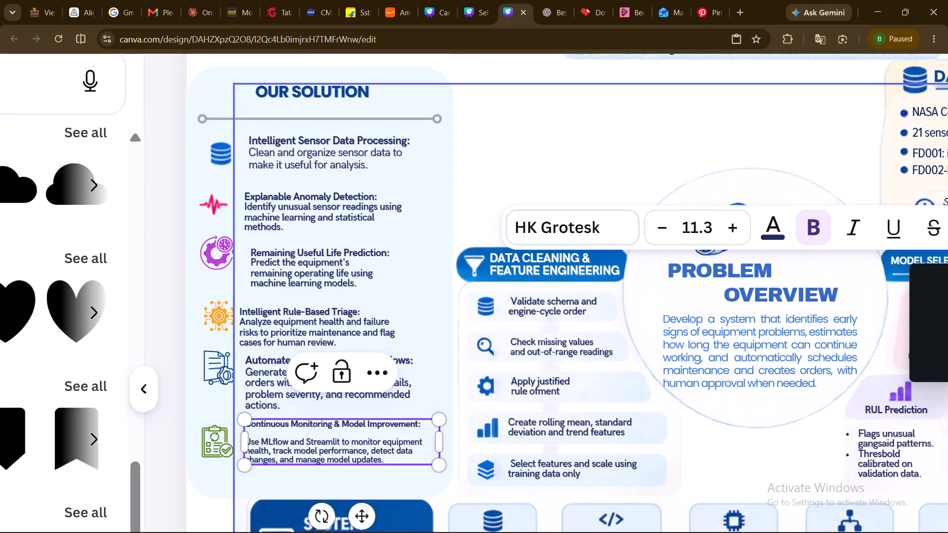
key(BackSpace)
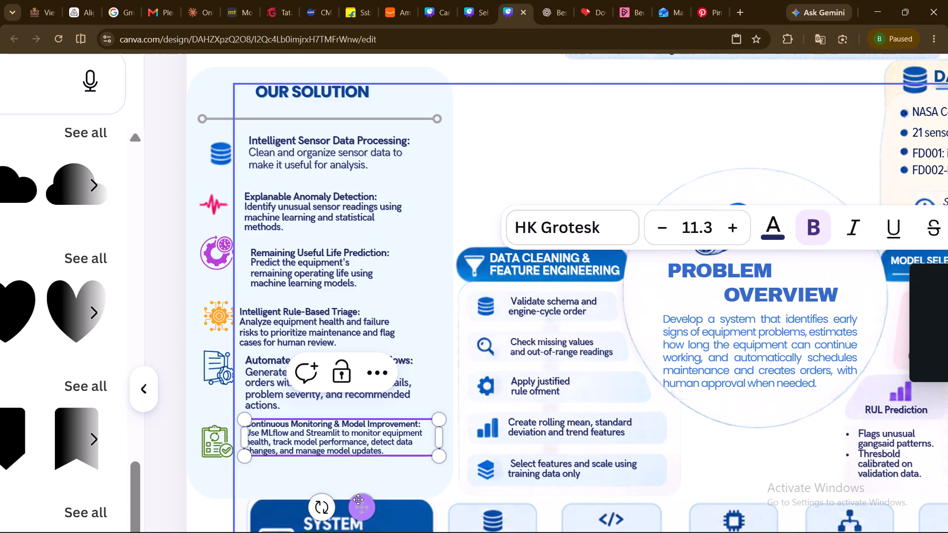
Move the Continuous Monitoring & Model Improvement text block slightly down, beside its green clipboard icon.
drag(362, 506, 359, 518)
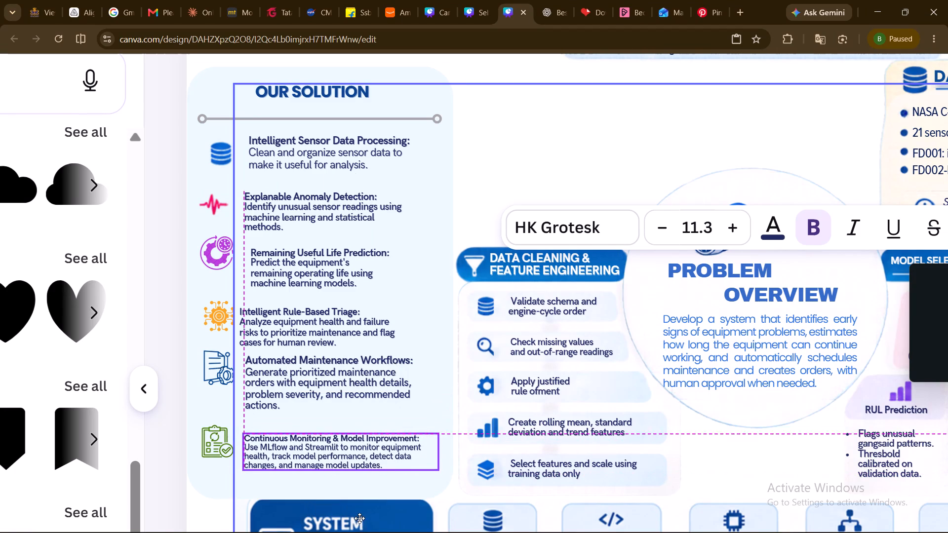
drag(359, 518, 357, 512)
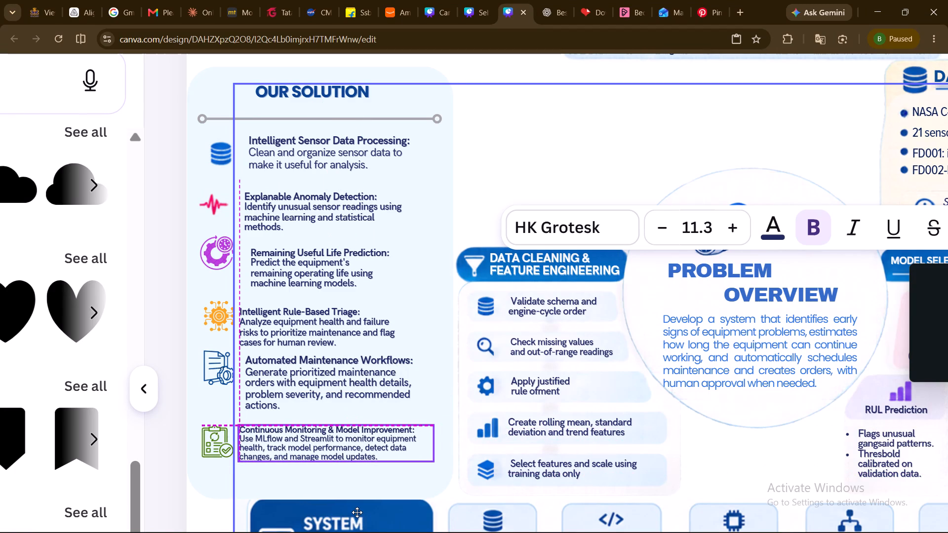
drag(357, 512, 357, 513)
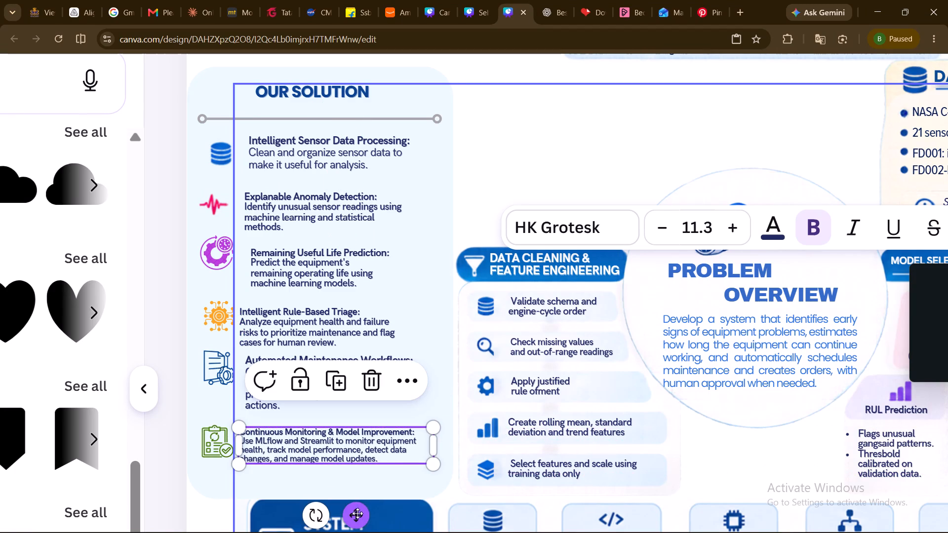
click(357, 513)
drag(357, 513, 360, 513)
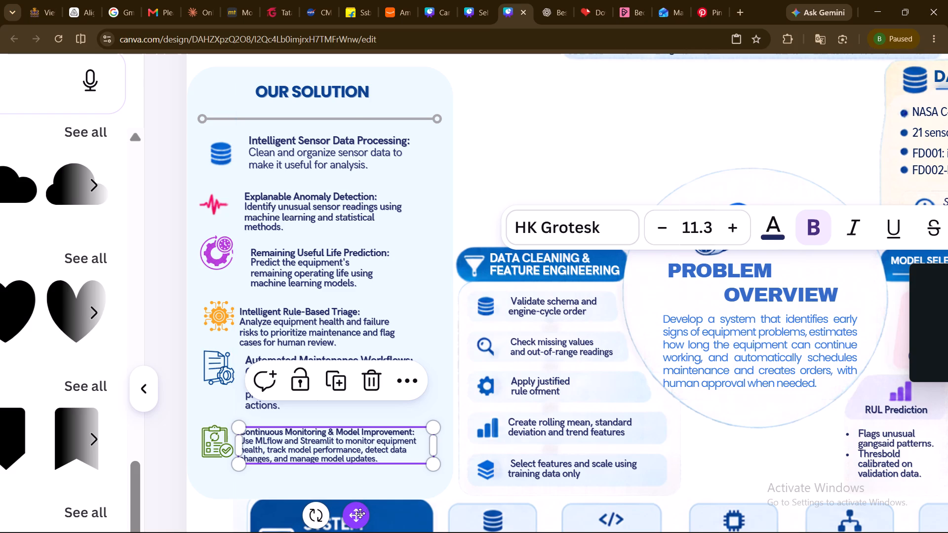
drag(360, 513, 364, 513)
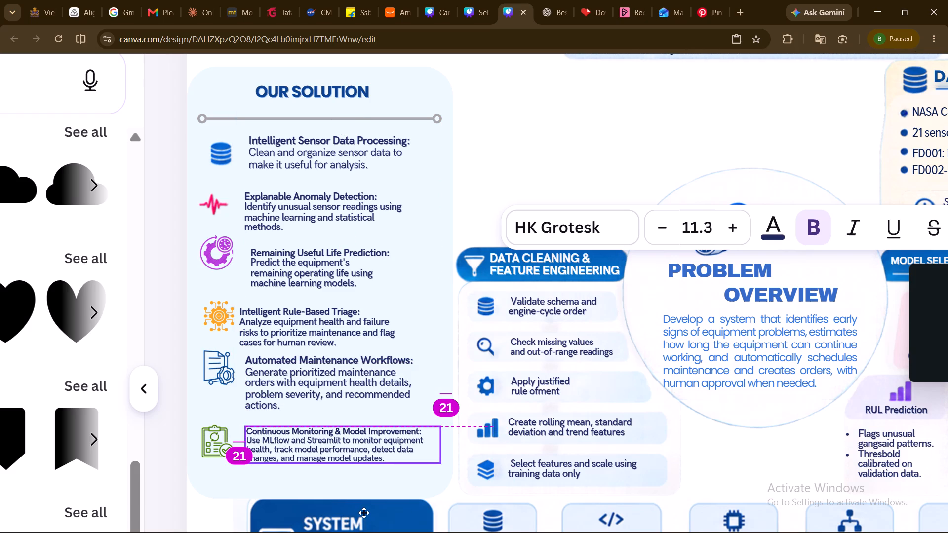
drag(364, 513, 363, 513)
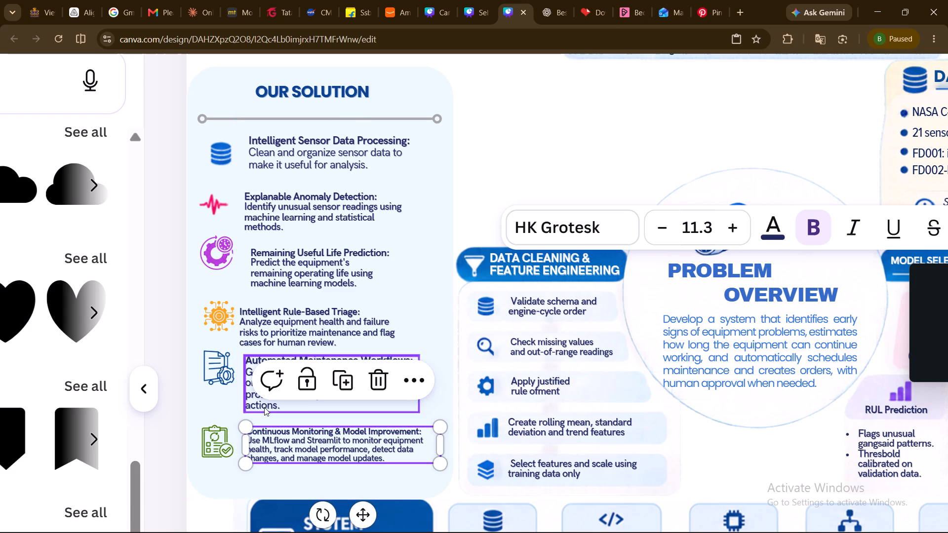
Shift the Automated Maintenance Workflows text block right, away from its icon, and nudge the Continuous Monitoring & Model Improvement block slightly up and right.
click(247, 392)
drag(247, 392, 263, 392)
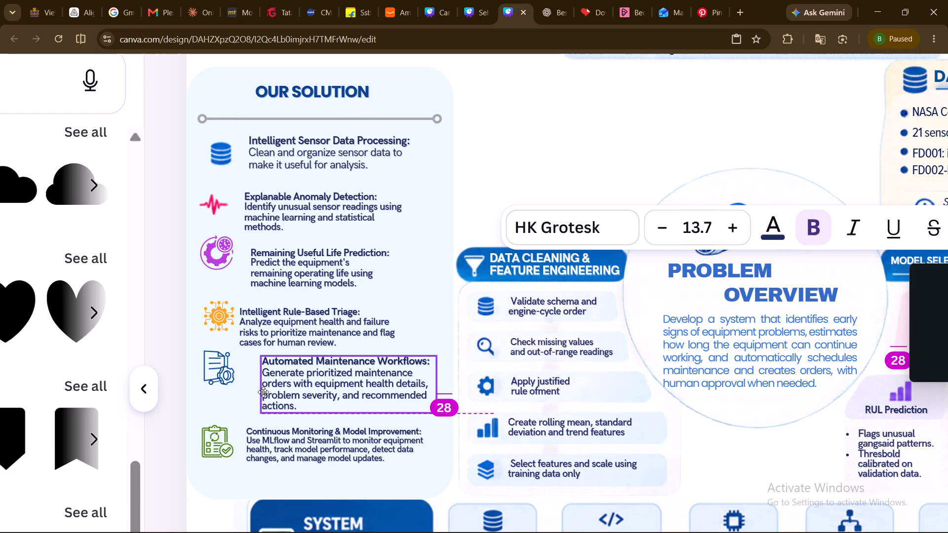
drag(263, 392, 254, 391)
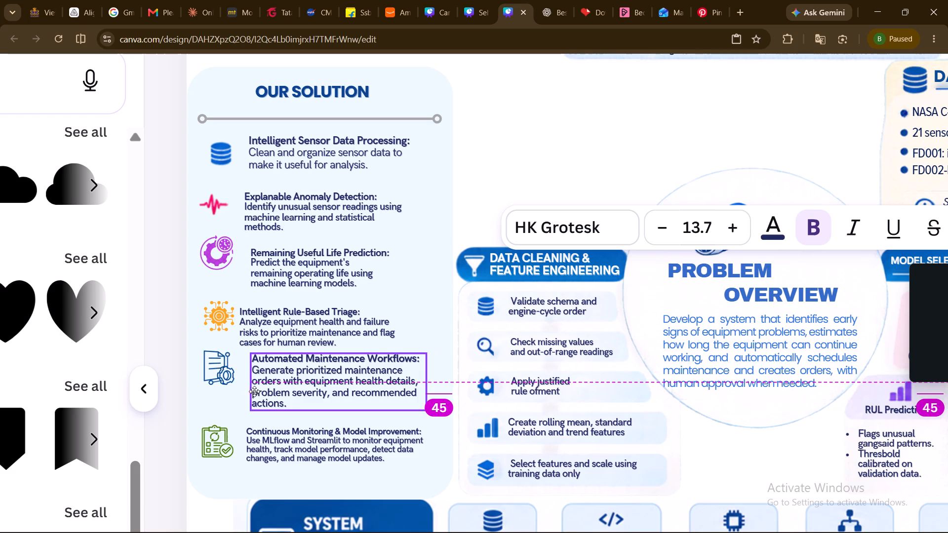
drag(254, 391, 254, 393)
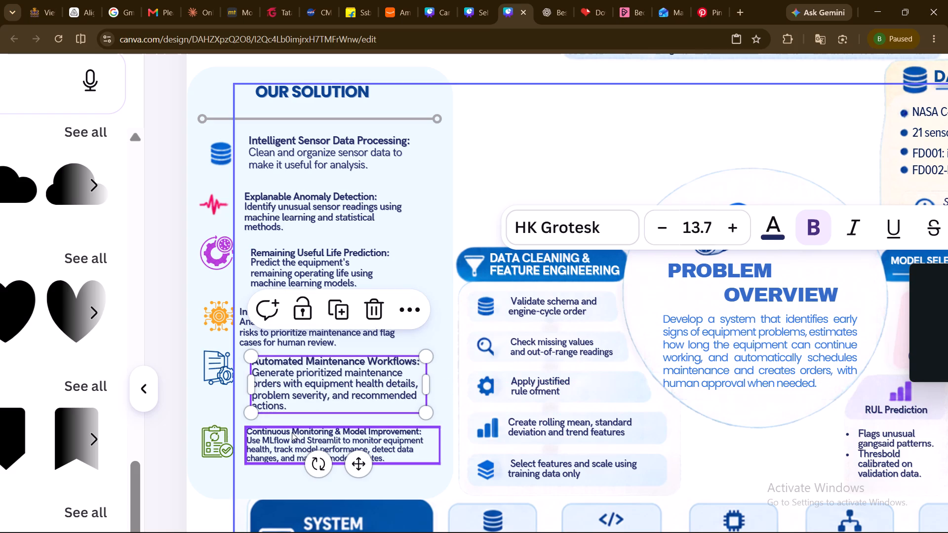
click(292, 436)
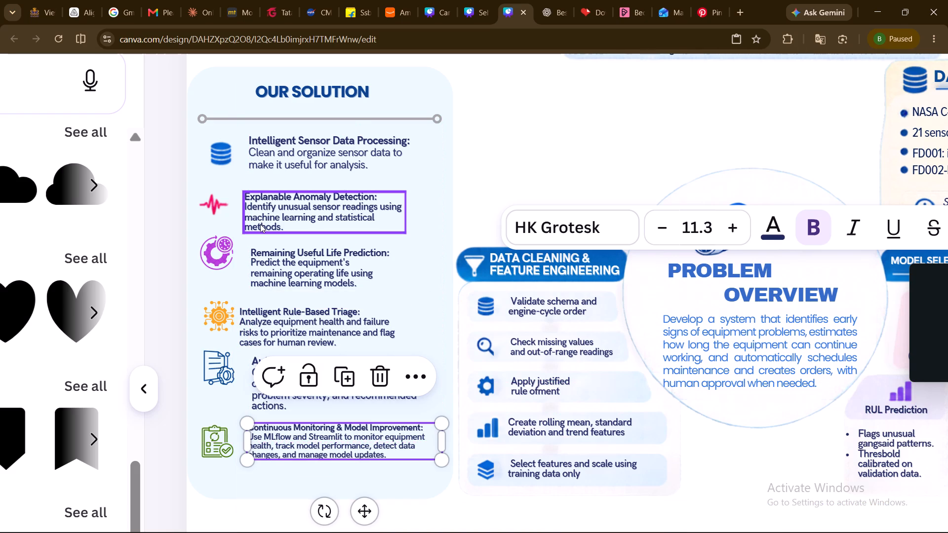
Move the Explanable Anomaly Detection and Intelligent Sensor Data Processing text blocks right to align with the Automated Maintenance Workflows block's left edge.
drag(273, 202, 281, 203)
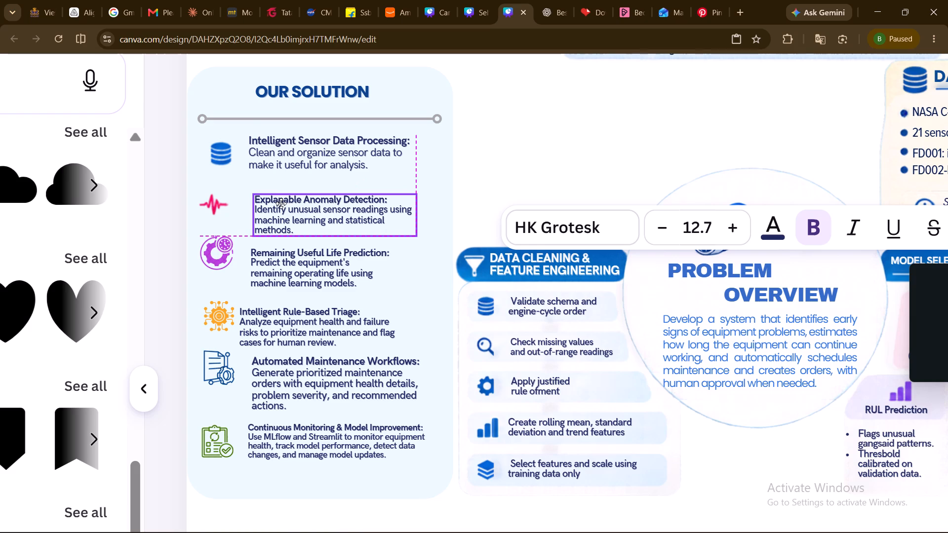
drag(281, 203, 279, 203)
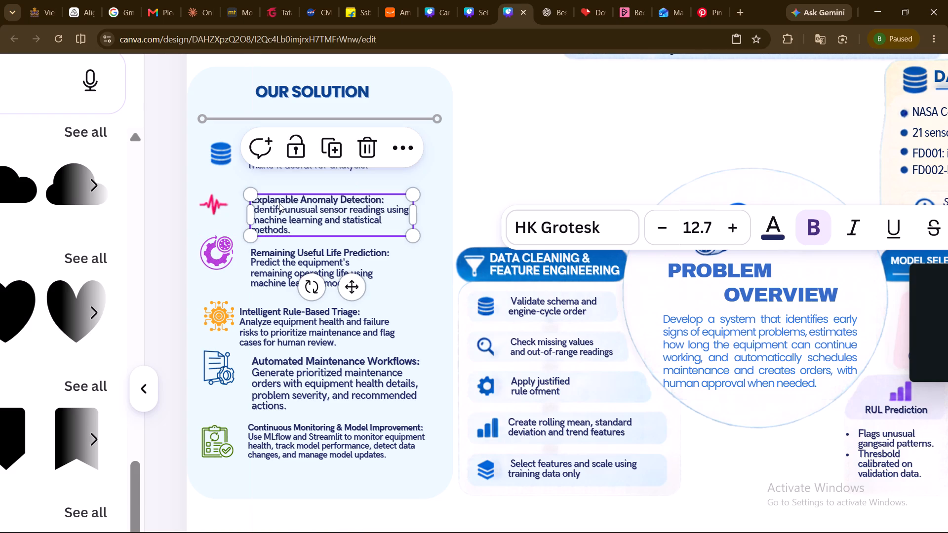
click(279, 203)
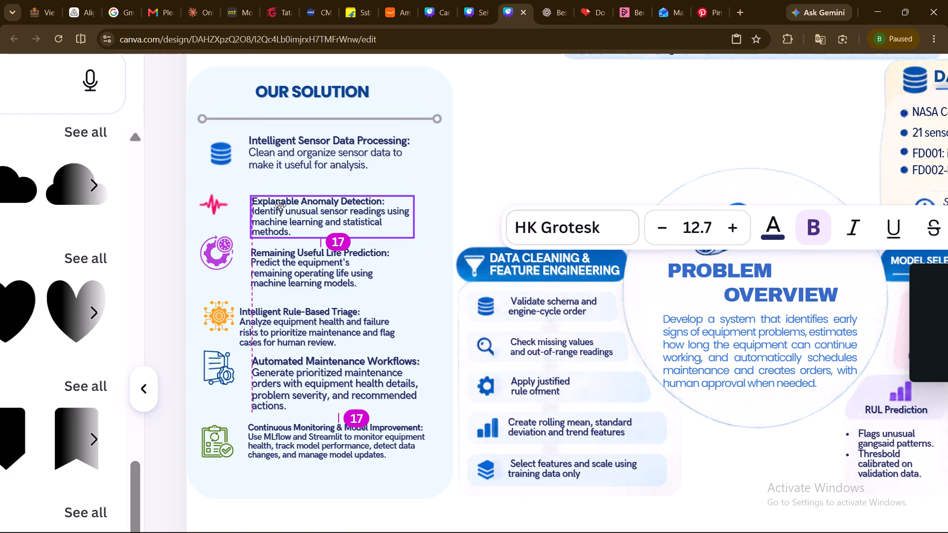
drag(274, 159, 277, 161)
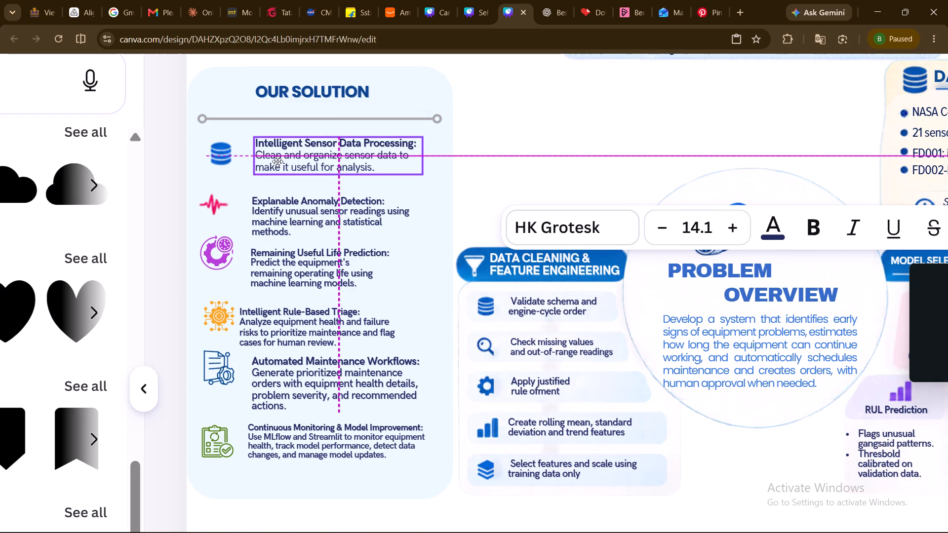
drag(277, 161, 278, 161)
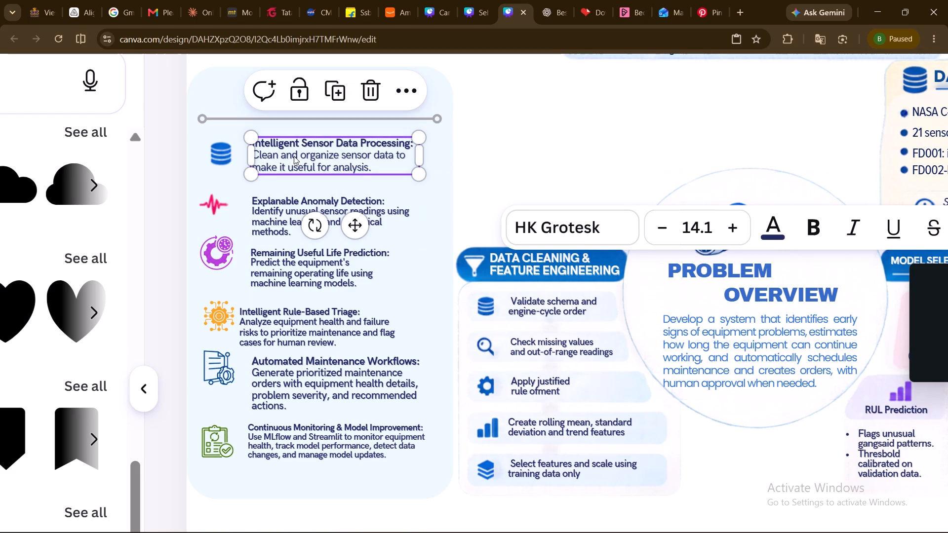
Set all the Continuous Monitoring & Model Improvement text to size 14.1, matching the Intelligent Sensor Data Processing block.
double_click(360, 141)
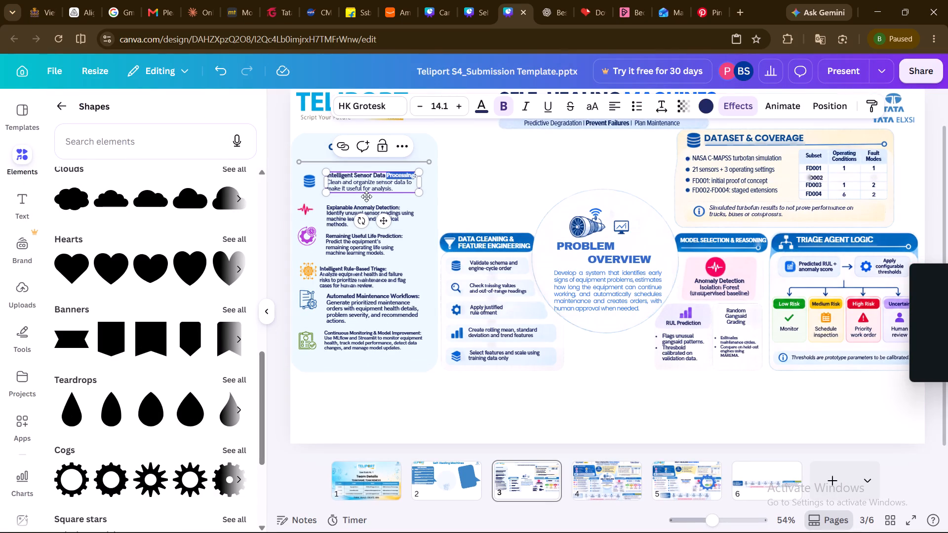
double_click(367, 187)
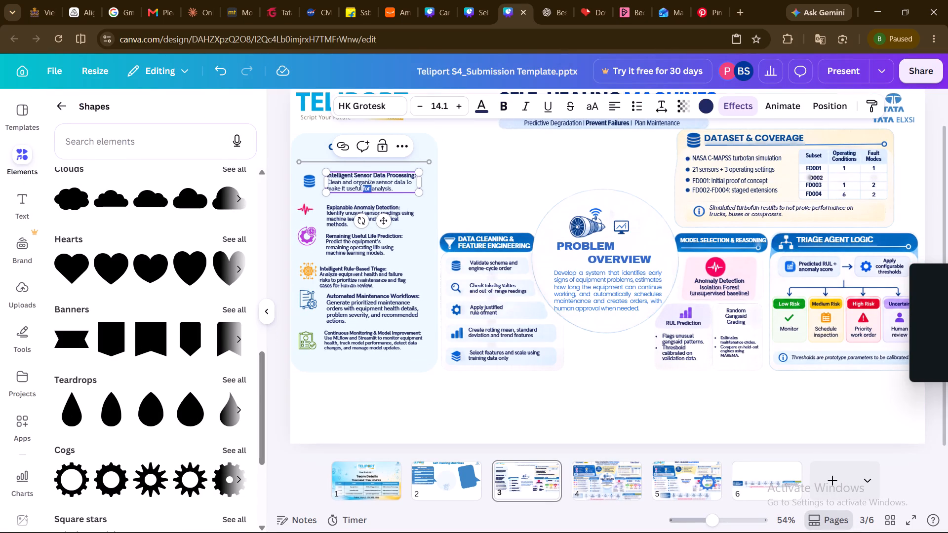
double_click(372, 177)
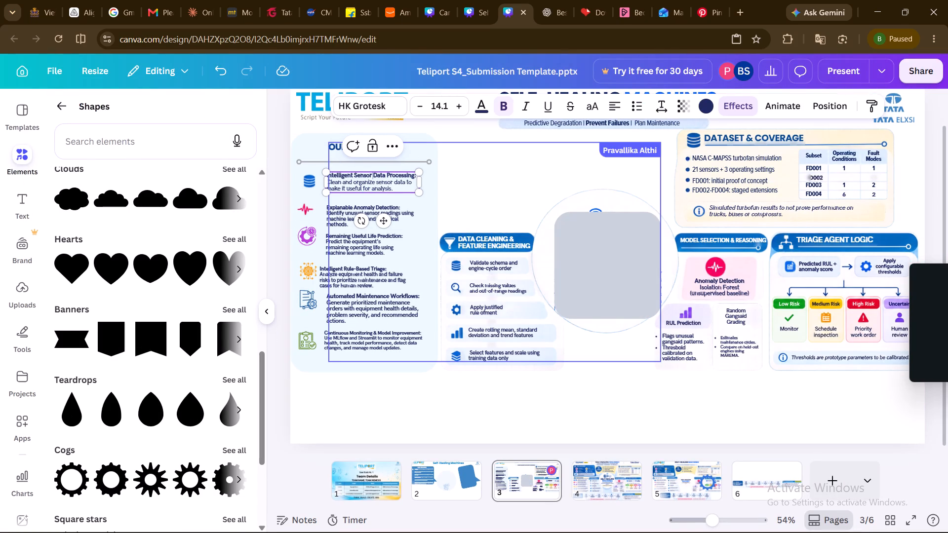
double_click(381, 175)
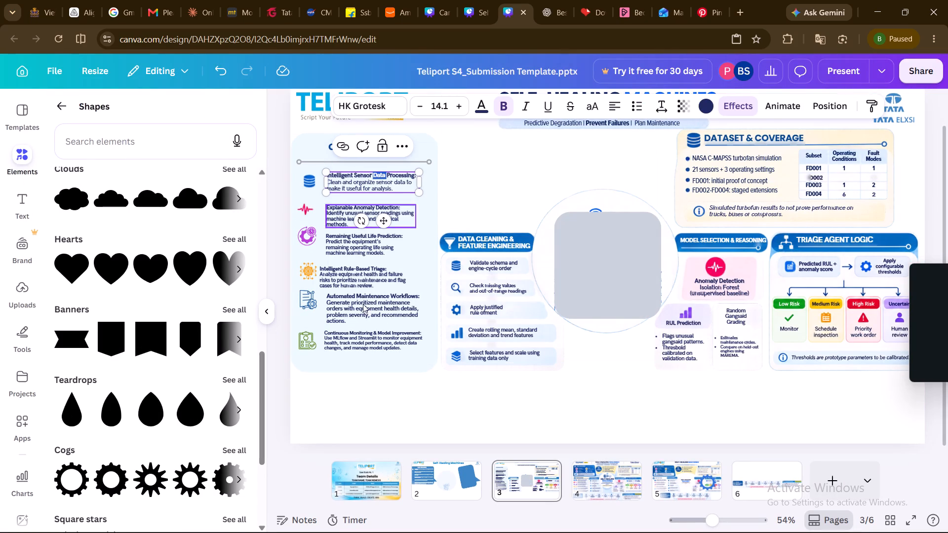
click(353, 341)
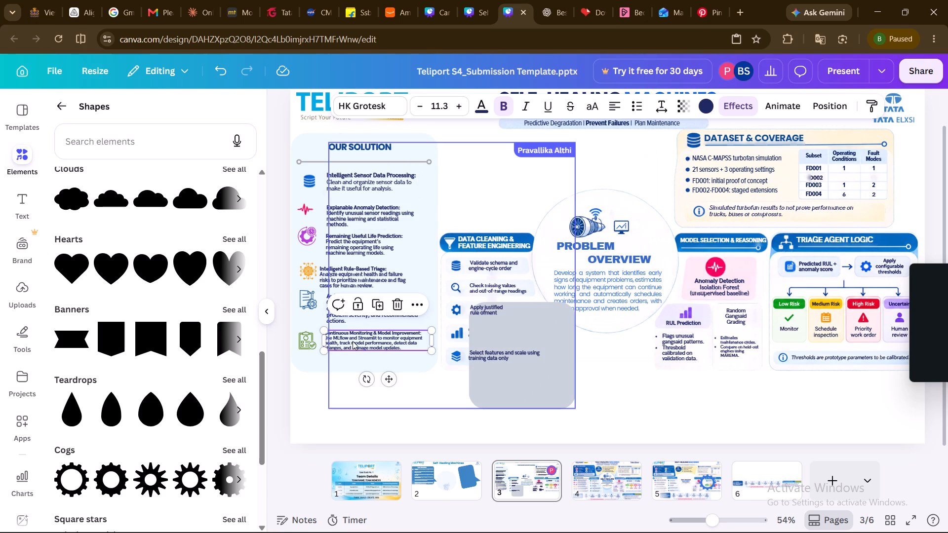
double_click(353, 341)
key(ctrl+a)
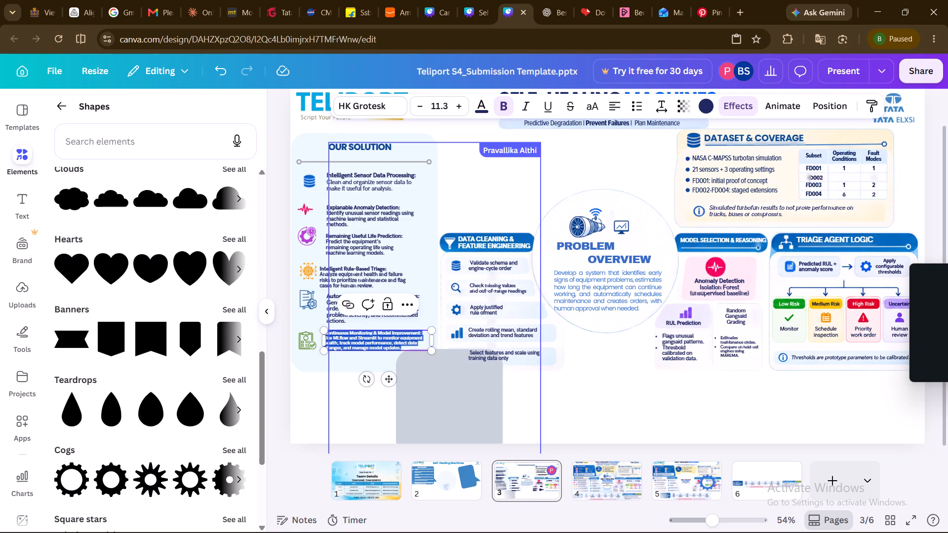
click(451, 107)
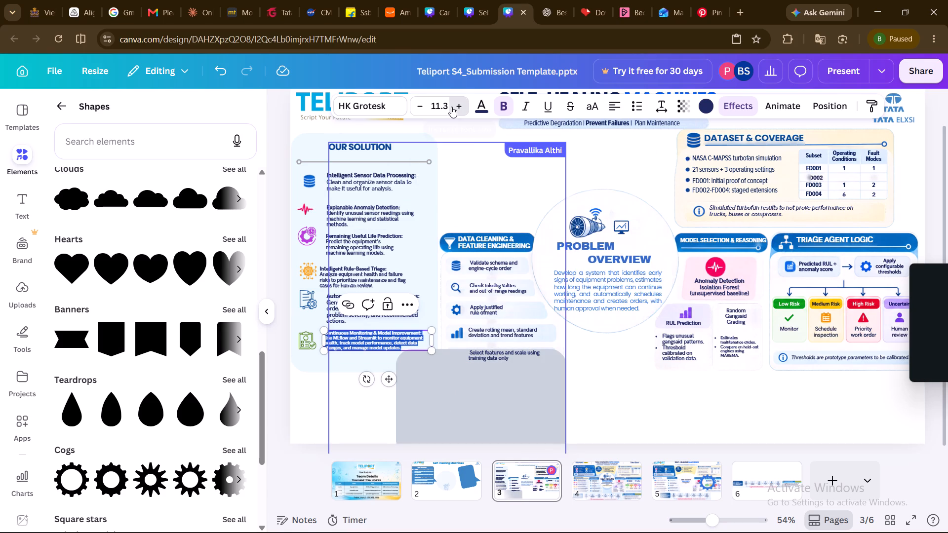
click(447, 106)
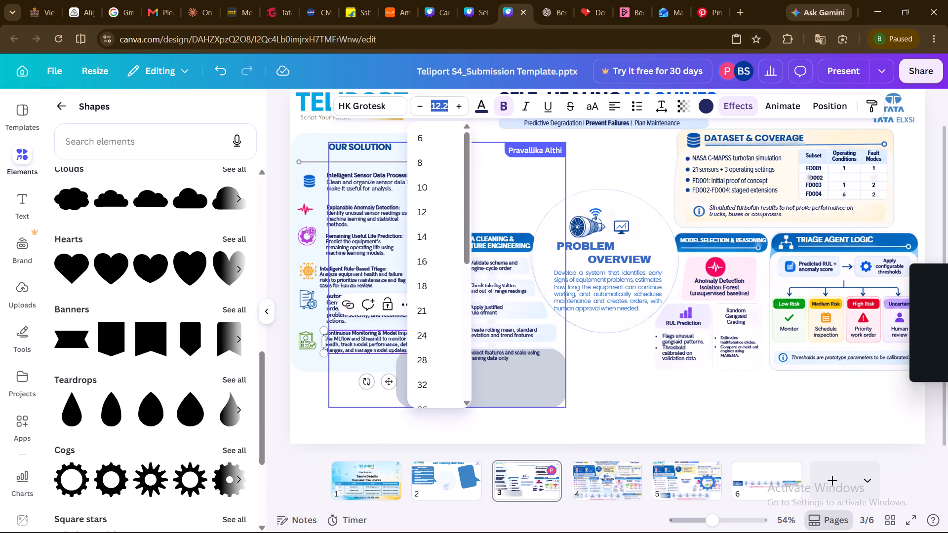
key(BackSpace)
text(14.1)
key(Return)
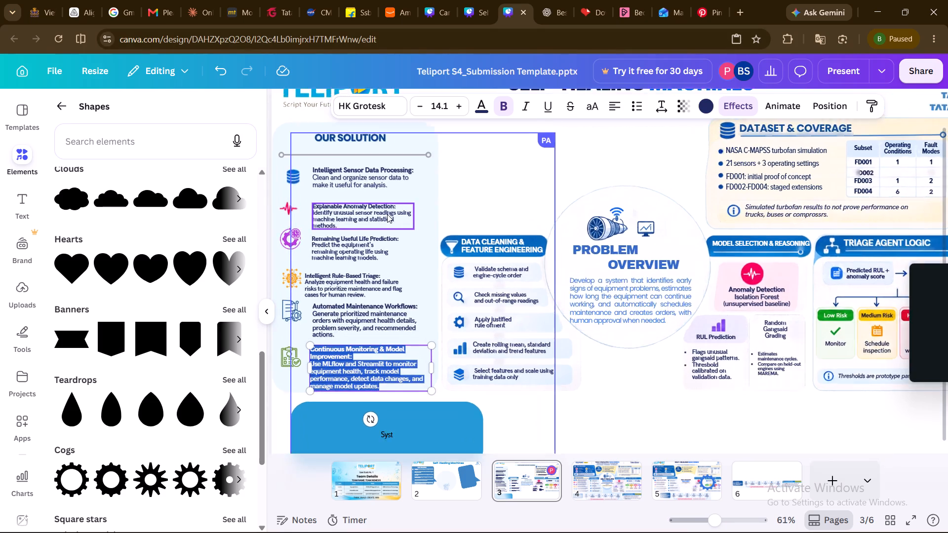
Widen the Continuous Monitoring & Model Improvement text box until its heading fits on one line.
scroll(387, 214, right, 2)
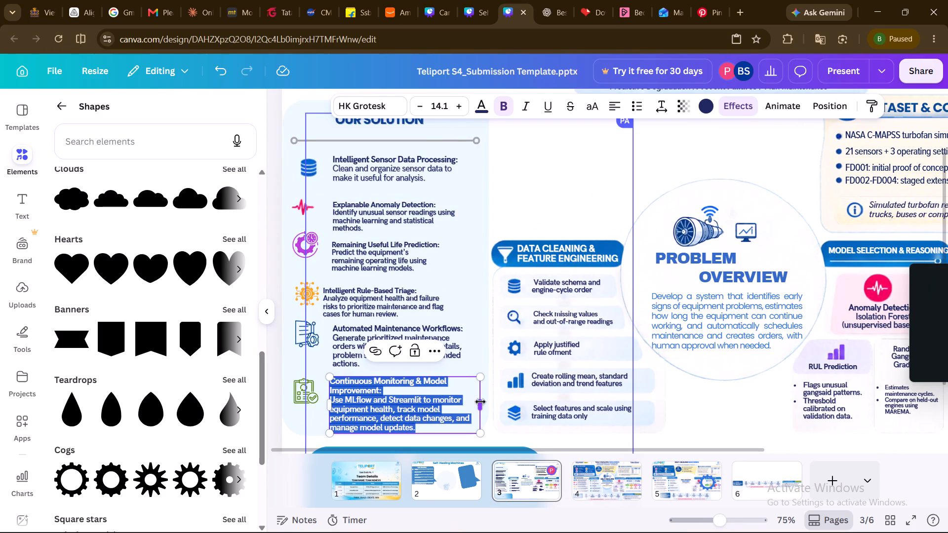
drag(480, 402, 494, 398)
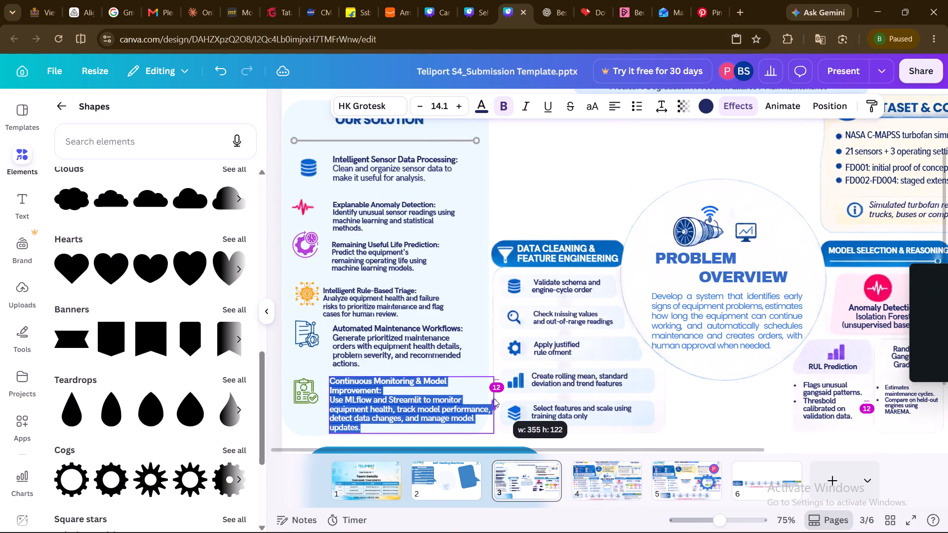
drag(494, 398, 499, 396)
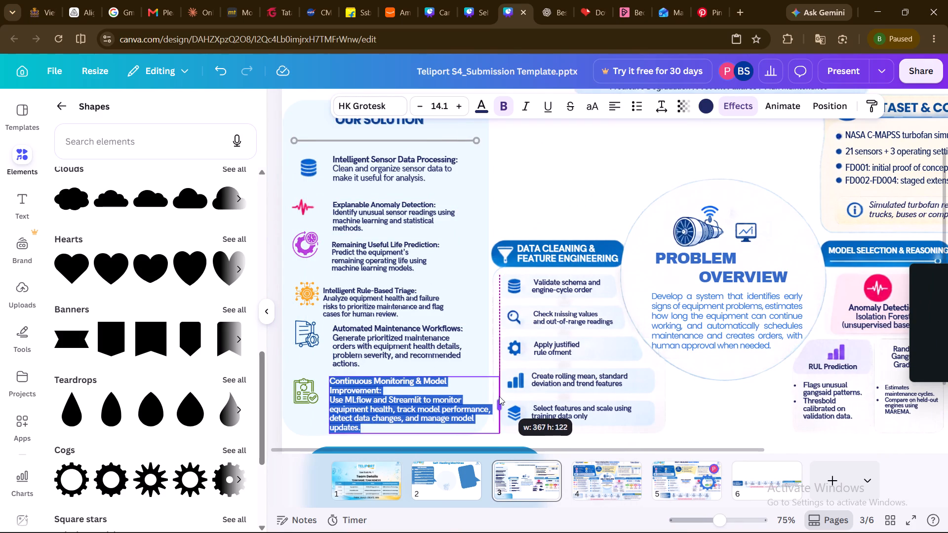
drag(499, 396, 504, 395)
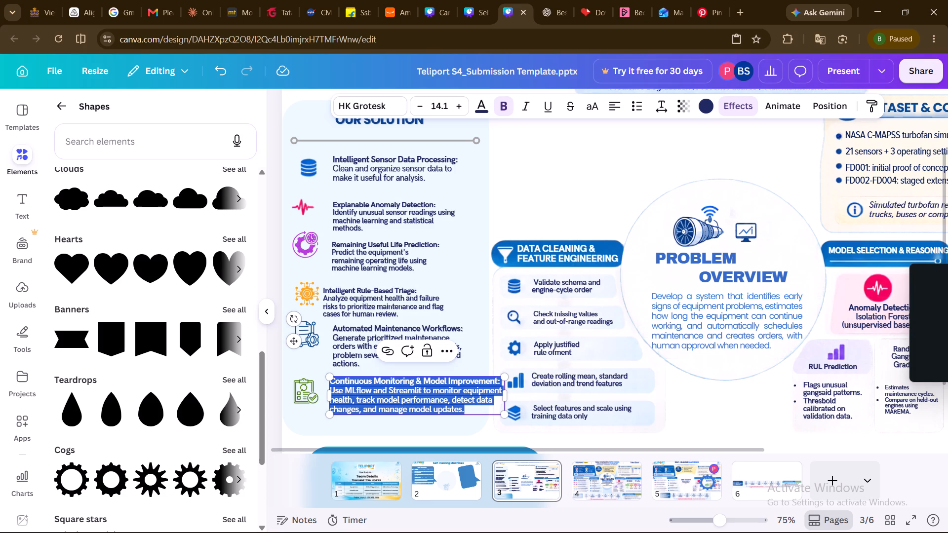
scroll(387, 389, right, 1)
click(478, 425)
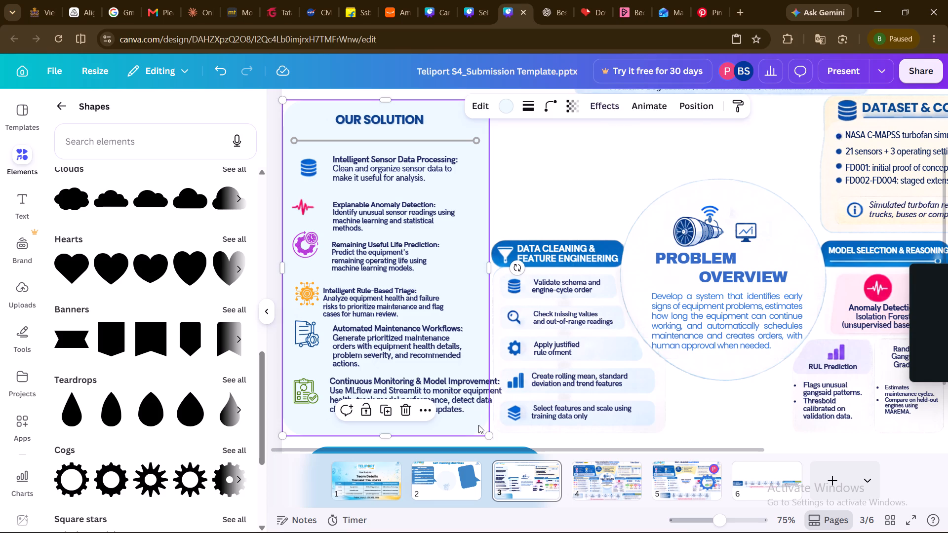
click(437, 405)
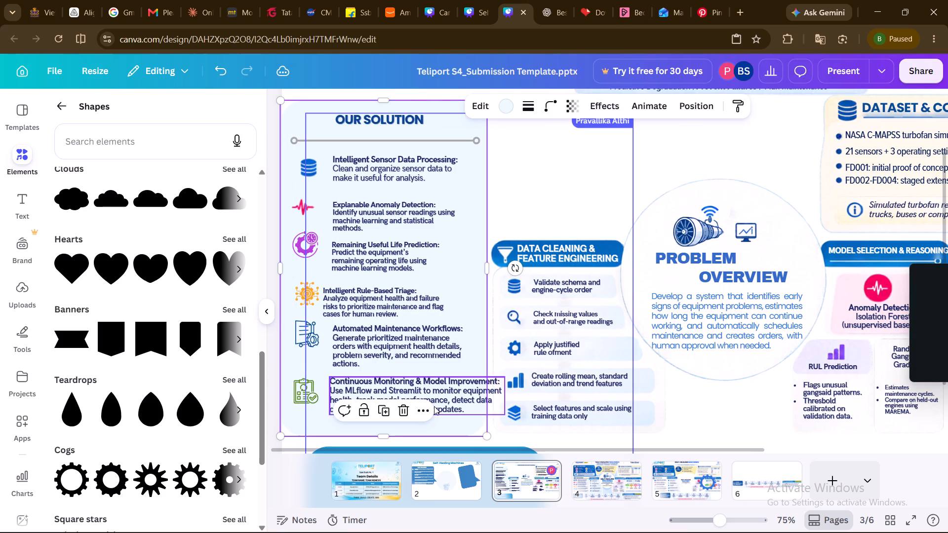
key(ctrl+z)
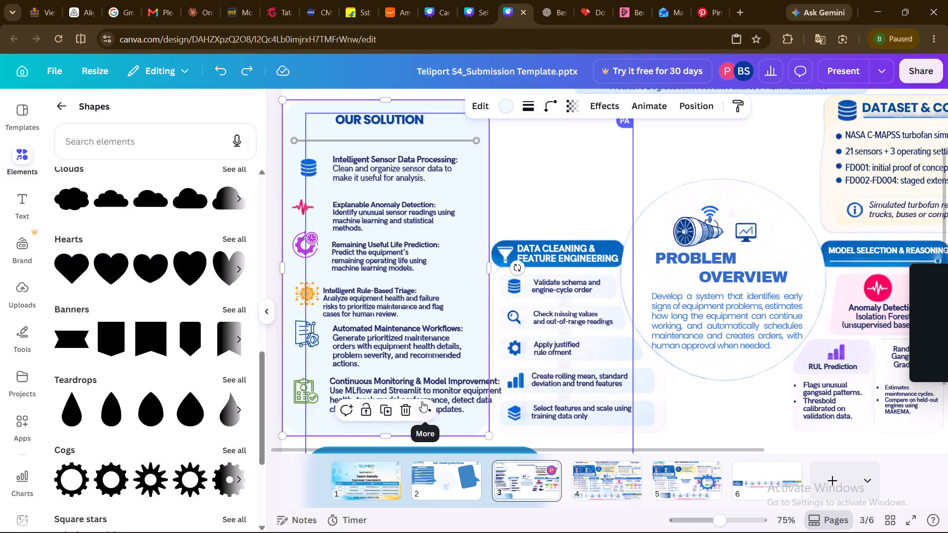
Narrow the Continuous Monitoring & Model Improvement text box to about 369 wide and move it left and slightly up, close to its clipboard icon.
click(416, 391)
drag(416, 391, 408, 392)
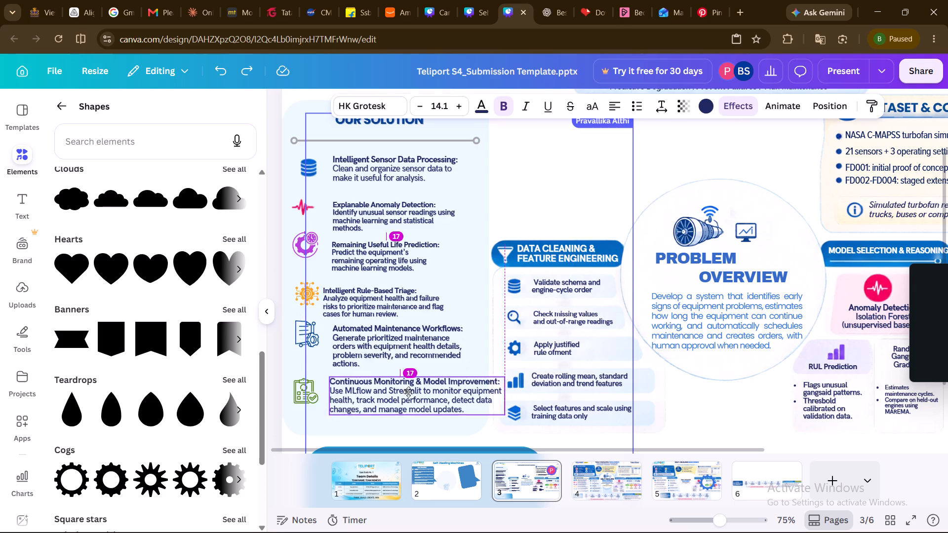
drag(408, 392, 398, 392)
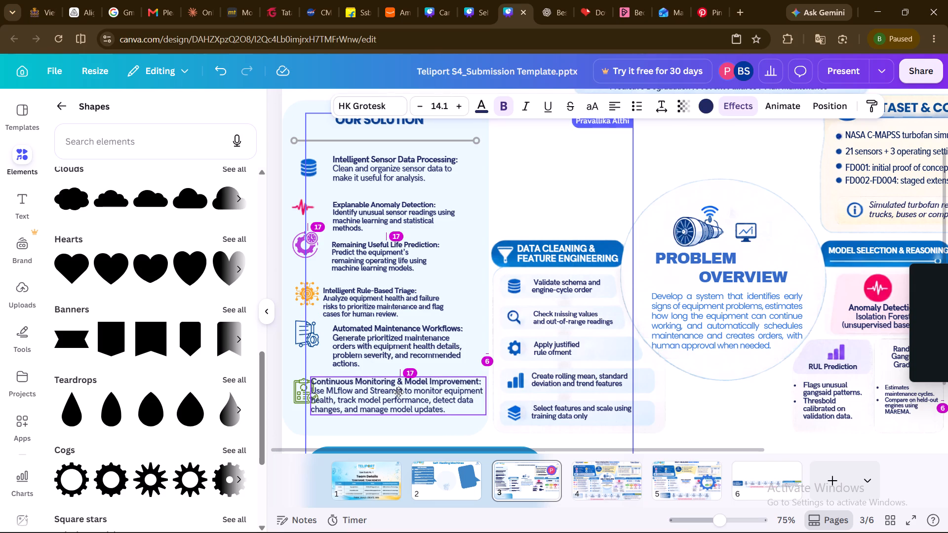
drag(398, 392, 408, 392)
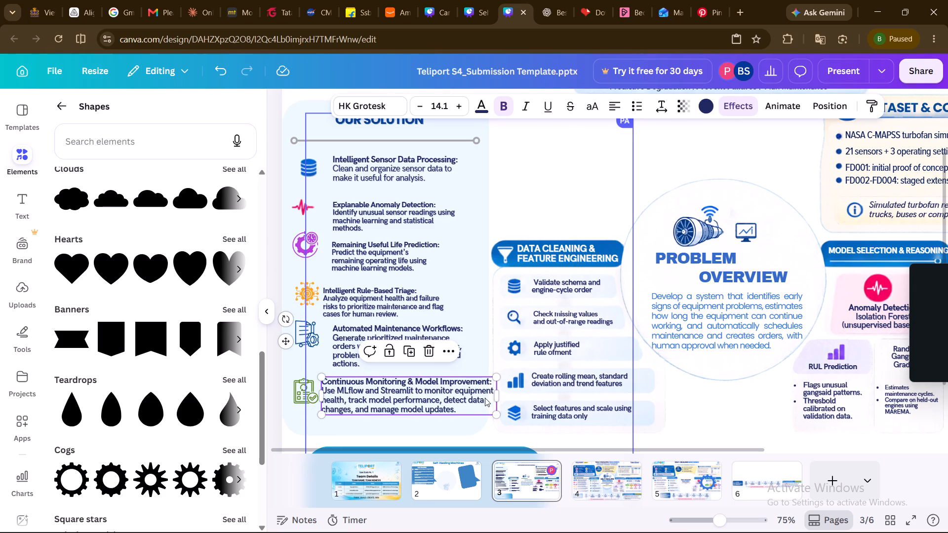
drag(497, 395, 493, 395)
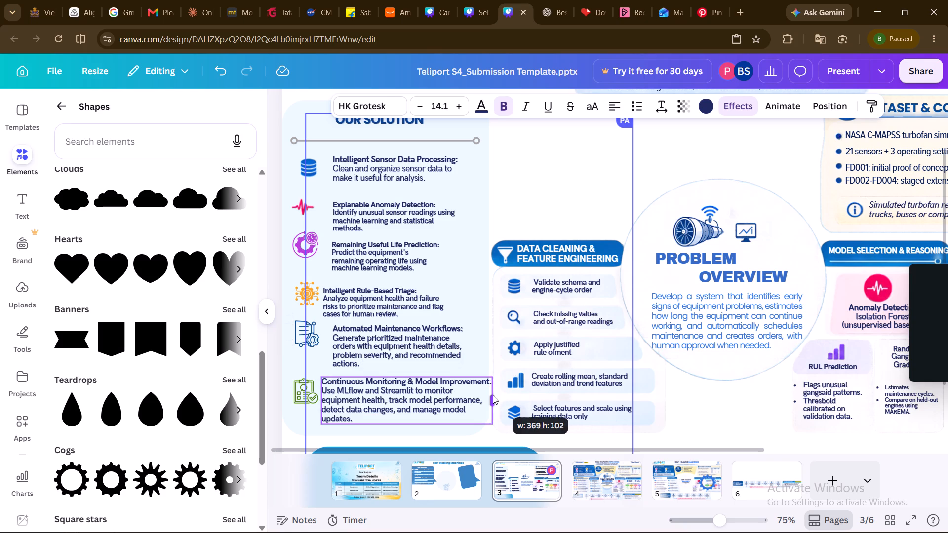
drag(493, 395, 493, 394)
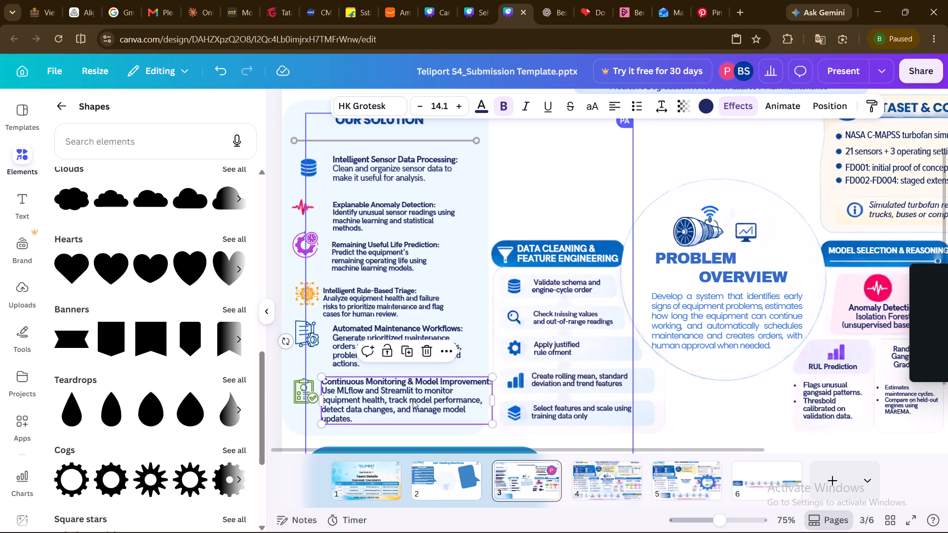
drag(413, 400, 409, 400)
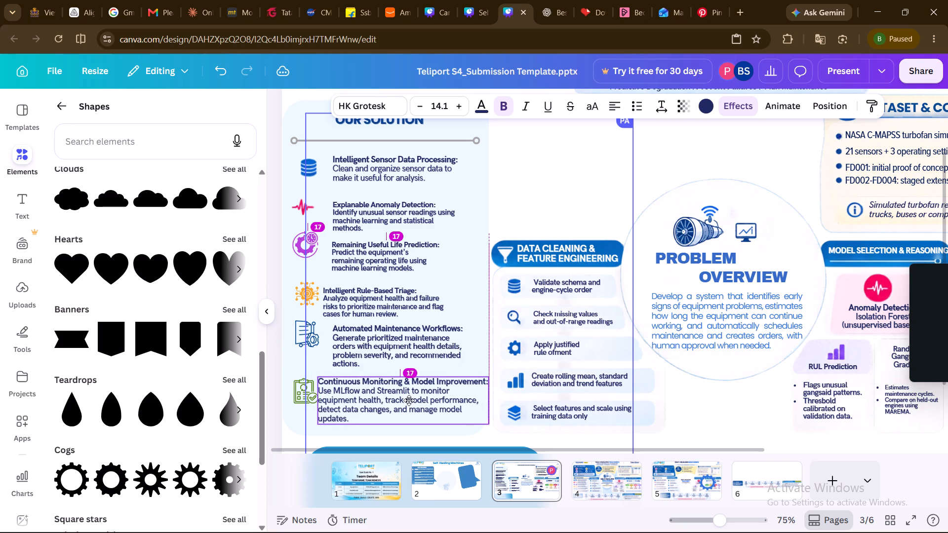
drag(409, 400, 408, 397)
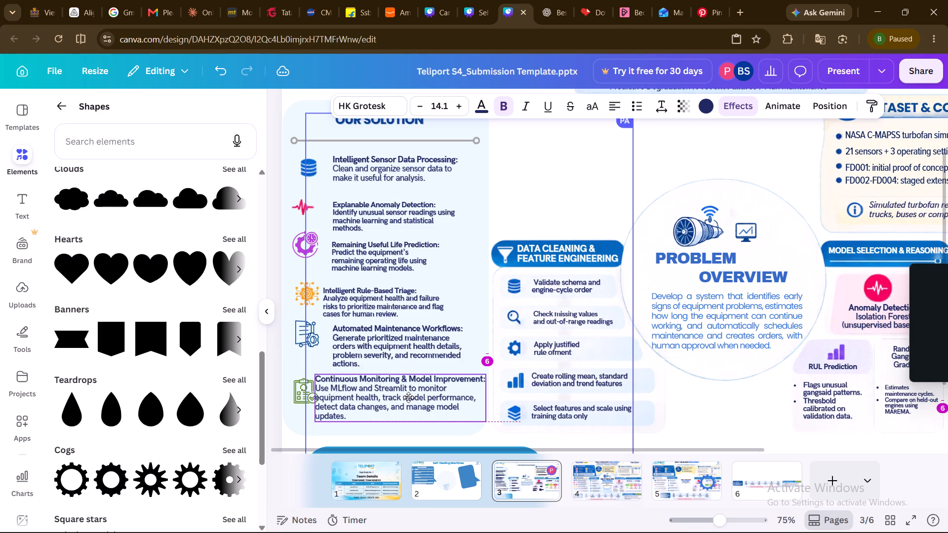
drag(408, 397, 408, 398)
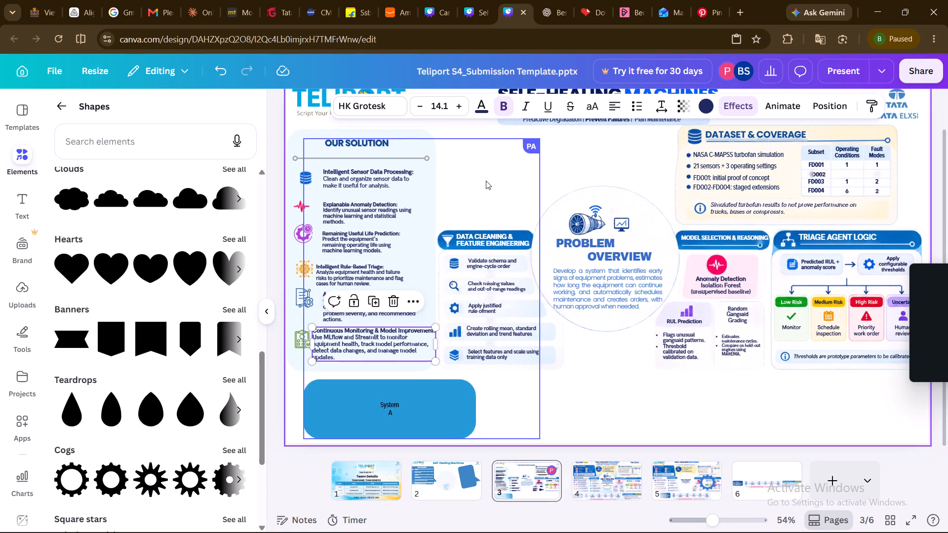
Move the blue database icon slightly left, away from the Intelligent Sensor Data Processing text and in line with the icons below.
scroll(486, 181, right, 1)
click(398, 194)
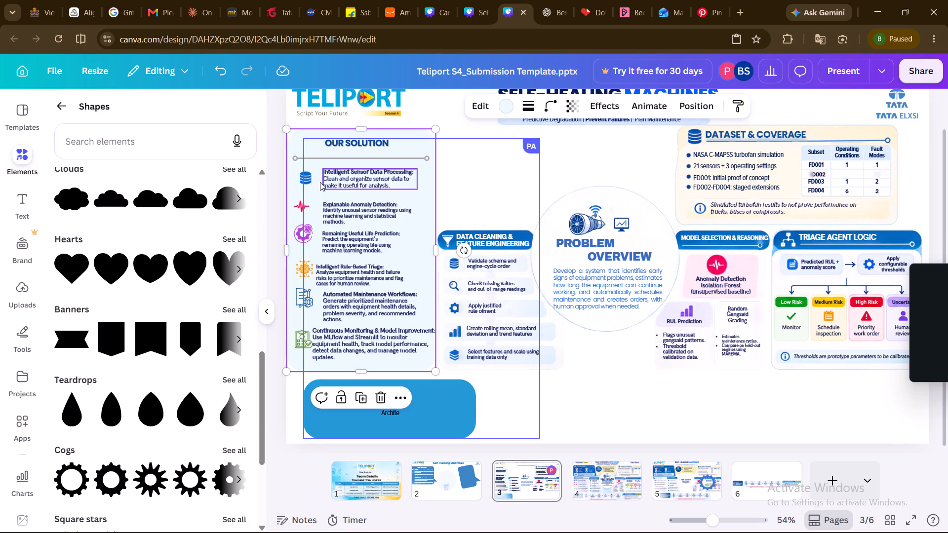
drag(305, 183, 300, 183)
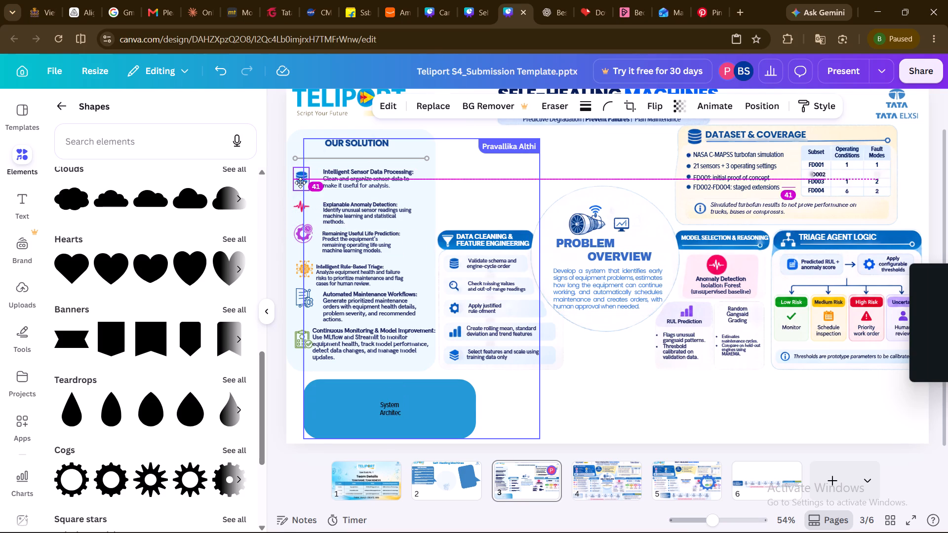
drag(300, 183, 302, 182)
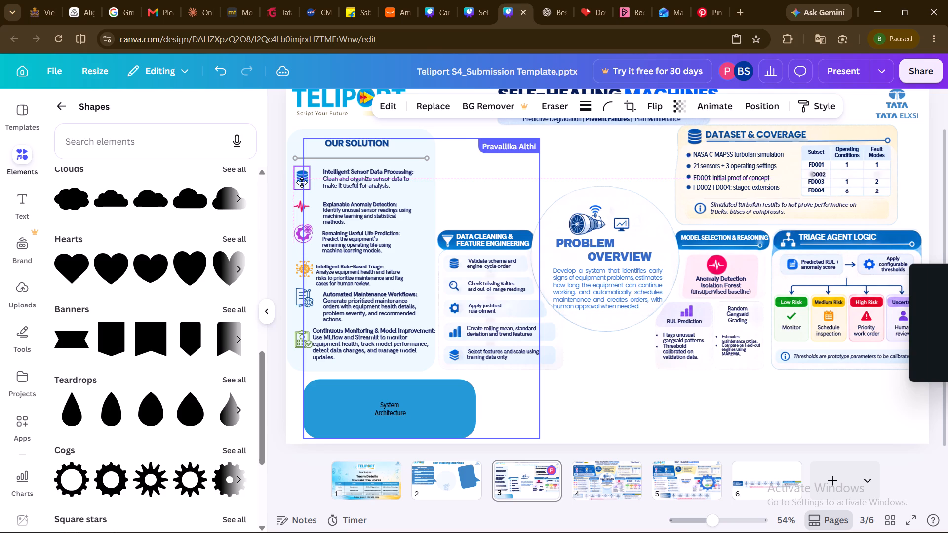
drag(302, 182, 299, 183)
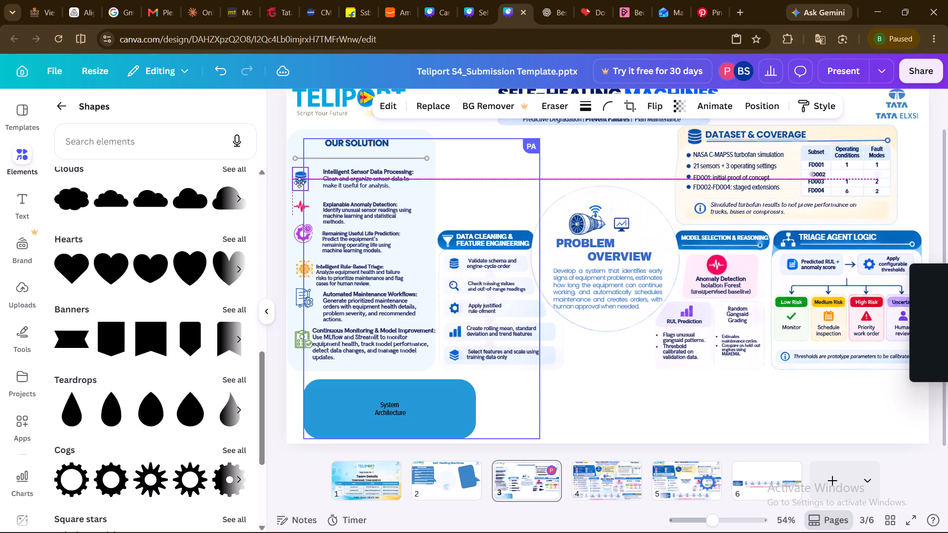
drag(299, 183, 300, 183)
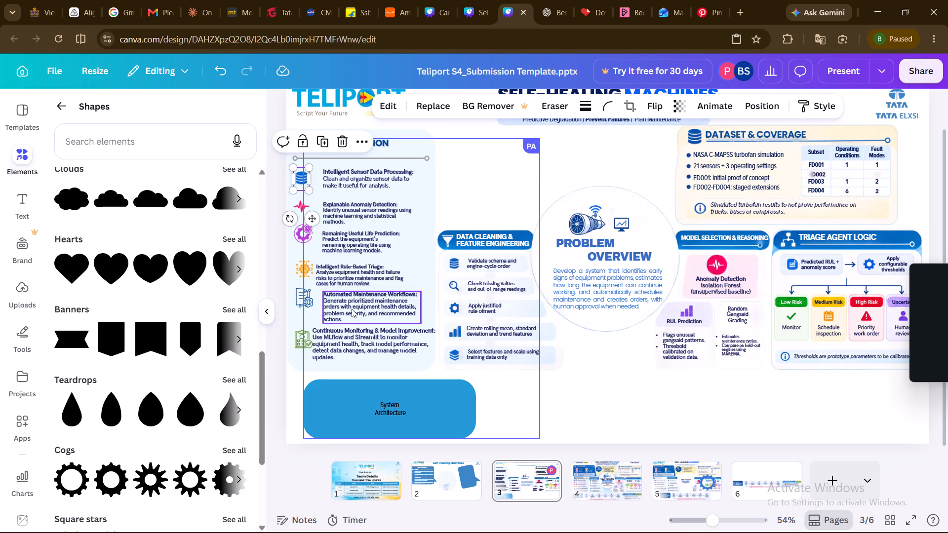
Move the Automated Maintenance Workflows text block left and slightly up to line up with the Continuous Monitoring & Model Improvement block.
drag(352, 304, 346, 303)
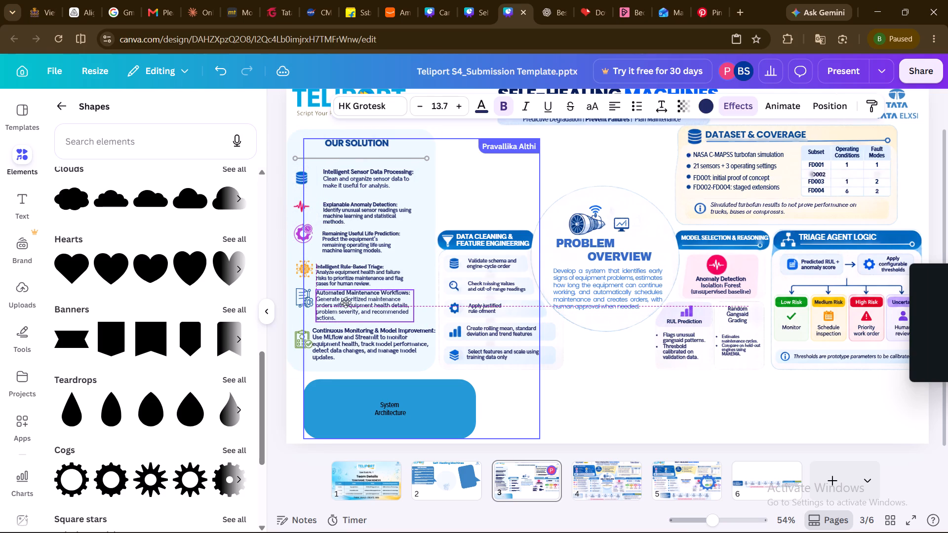
drag(346, 303, 342, 303)
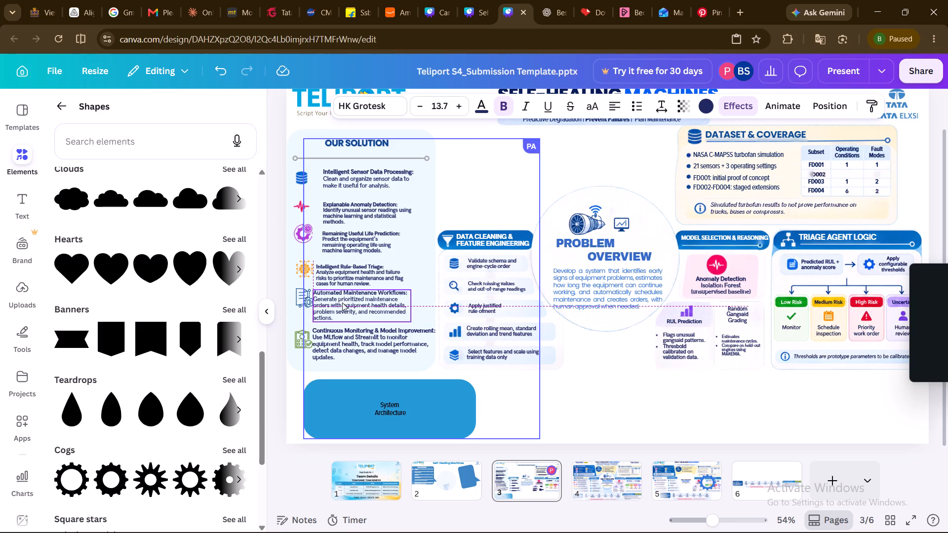
Fine-tune the position of the Intelligent Rule-Based Triage text block just above the Automated Maintenance Workflows block.
drag(341, 273, 342, 268)
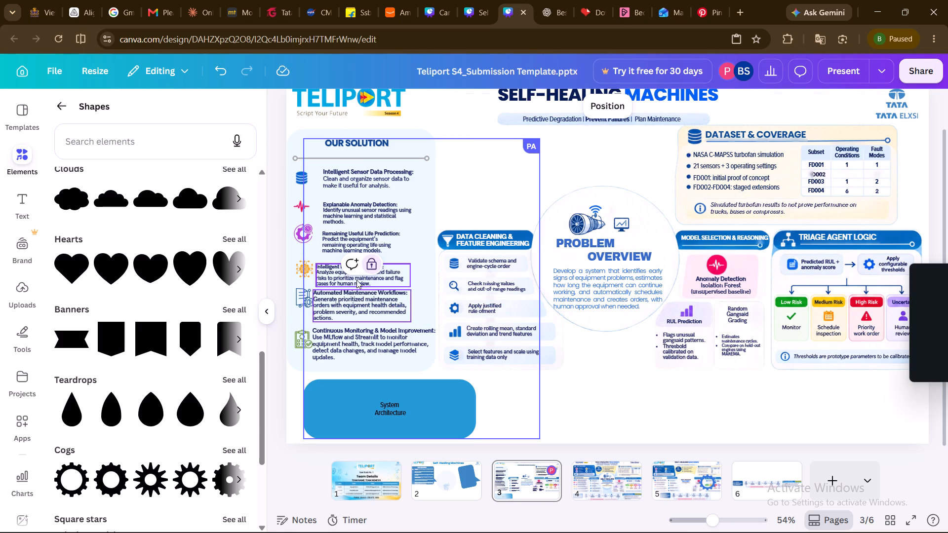
click(365, 276)
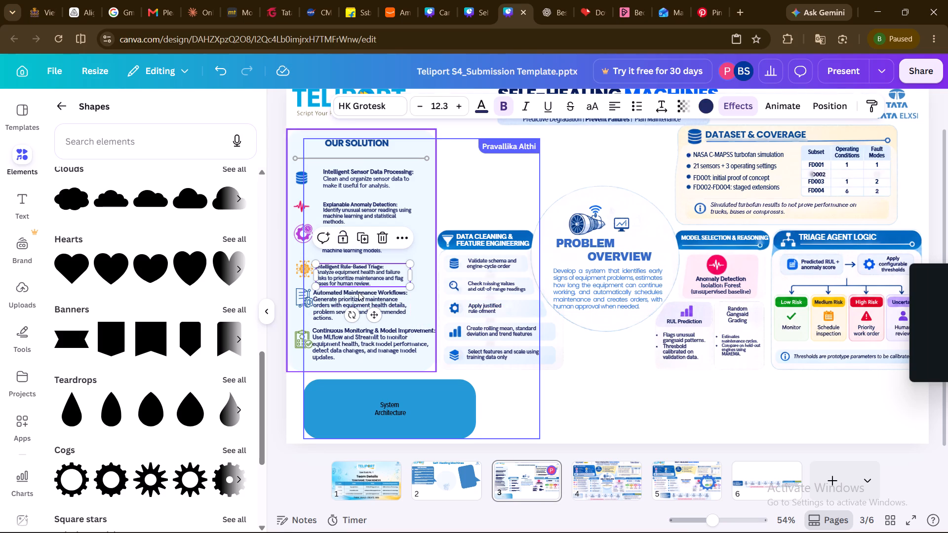
Reposition the Automated Maintenance Workflows text block so its left edge lines up with the Continuous Monitoring & Model Improvement block.
click(358, 292)
click(374, 265)
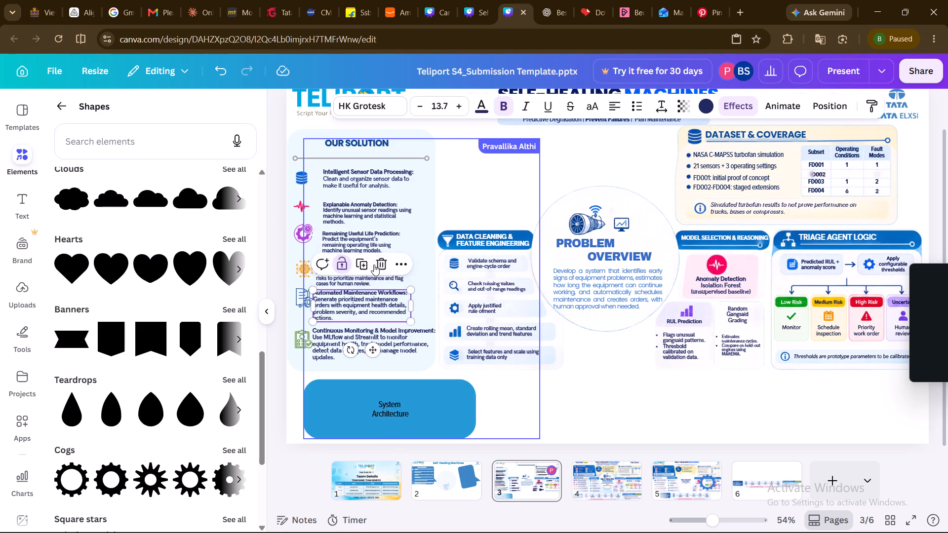
click(417, 275)
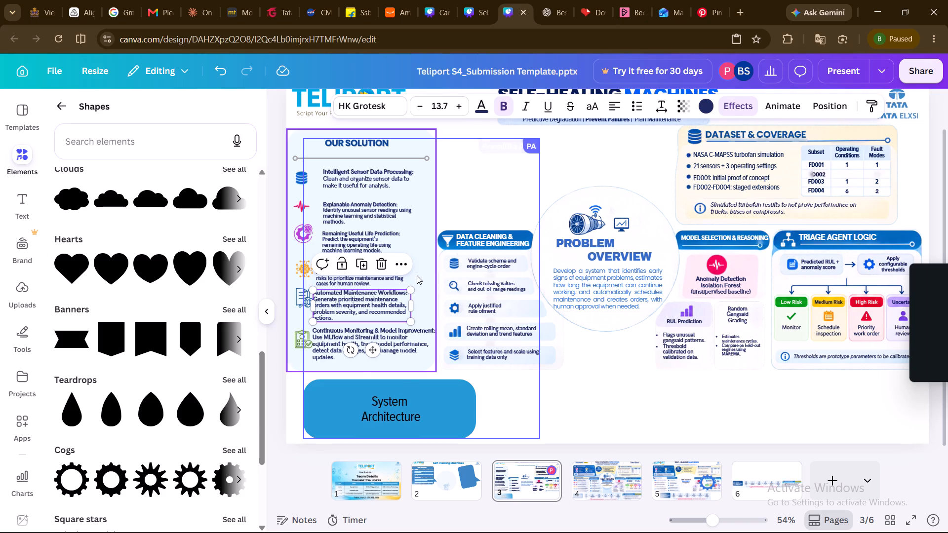
click(368, 305)
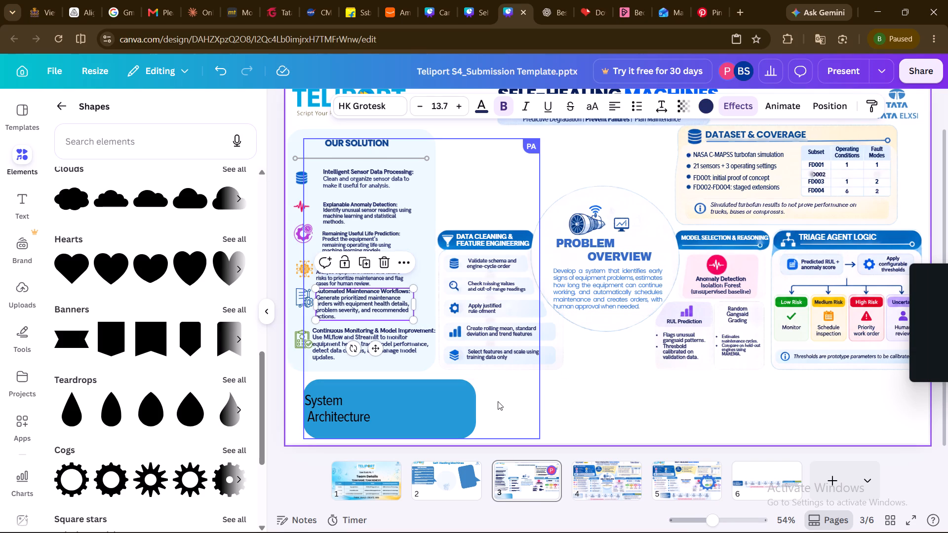
scroll(498, 401, right, 3)
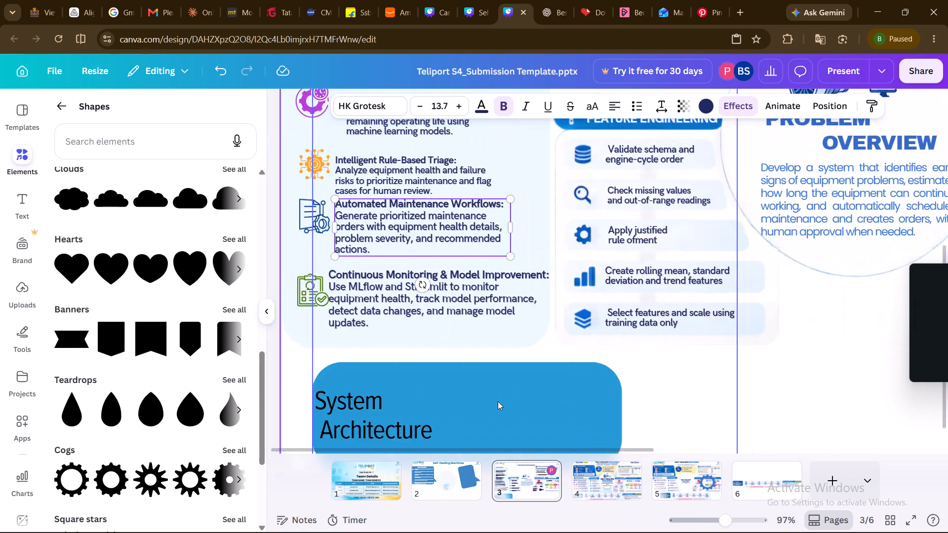
scroll(498, 401, right, 1)
scroll(498, 401, up, 3)
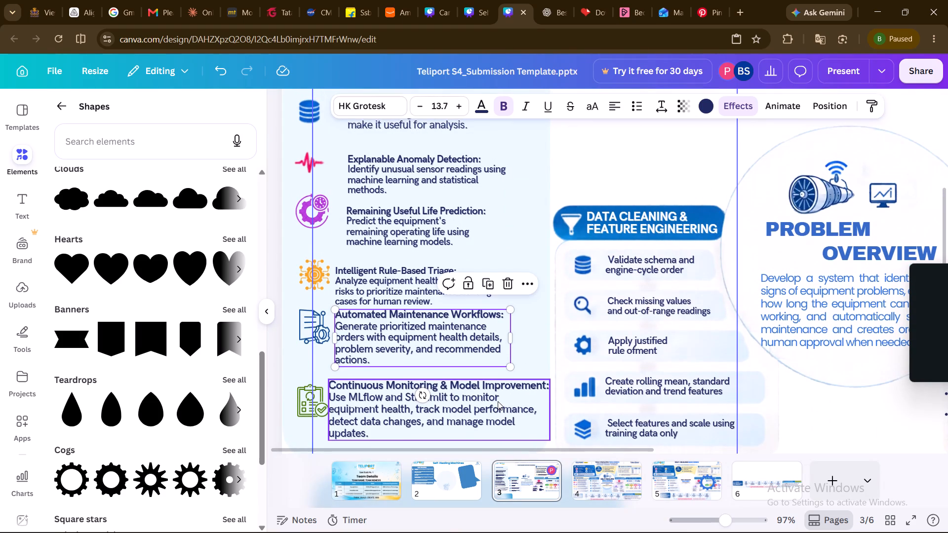
drag(421, 339, 409, 341)
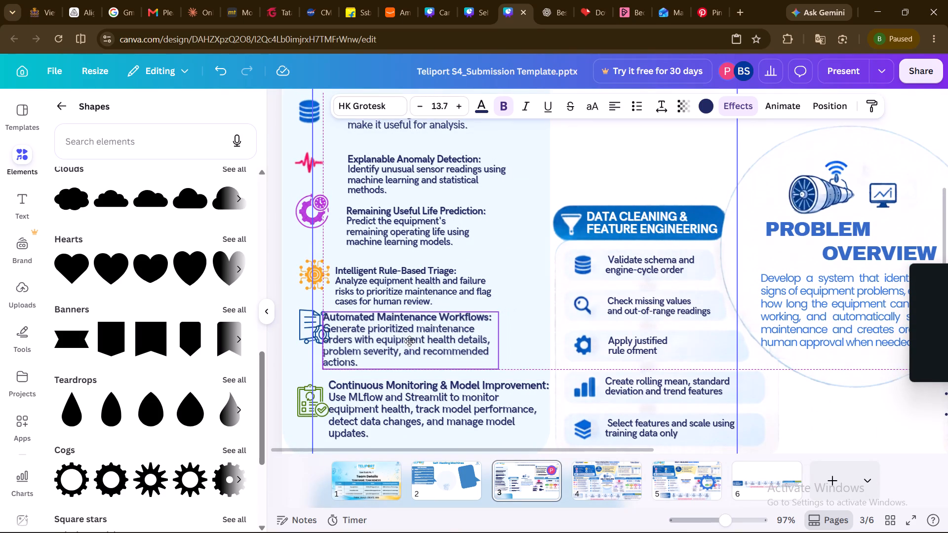
drag(409, 341, 415, 342)
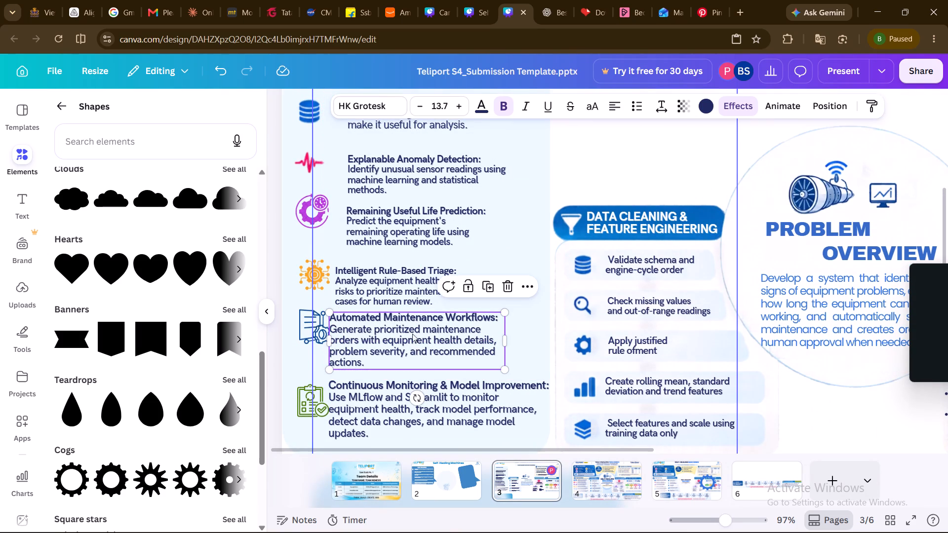
Move the Intelligent Rule-Based Triage block left and nudge Automated Maintenance Workflows to share the Continuous Monitoring block's left edge.
drag(394, 288, 389, 285)
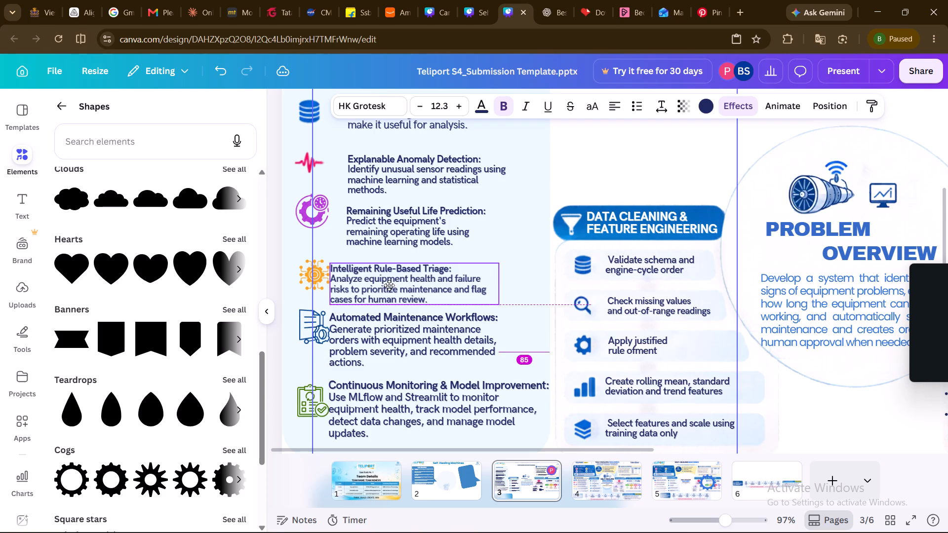
drag(389, 285, 387, 286)
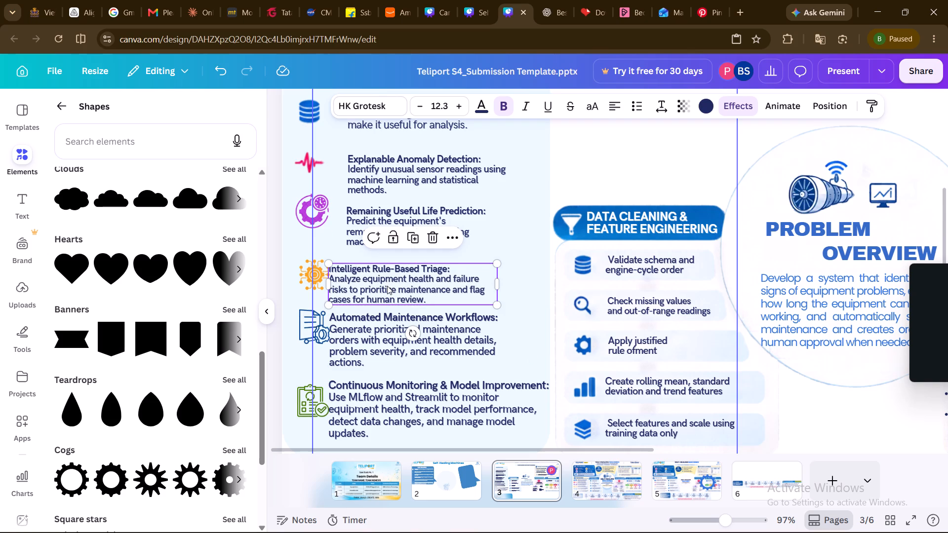
click(387, 286)
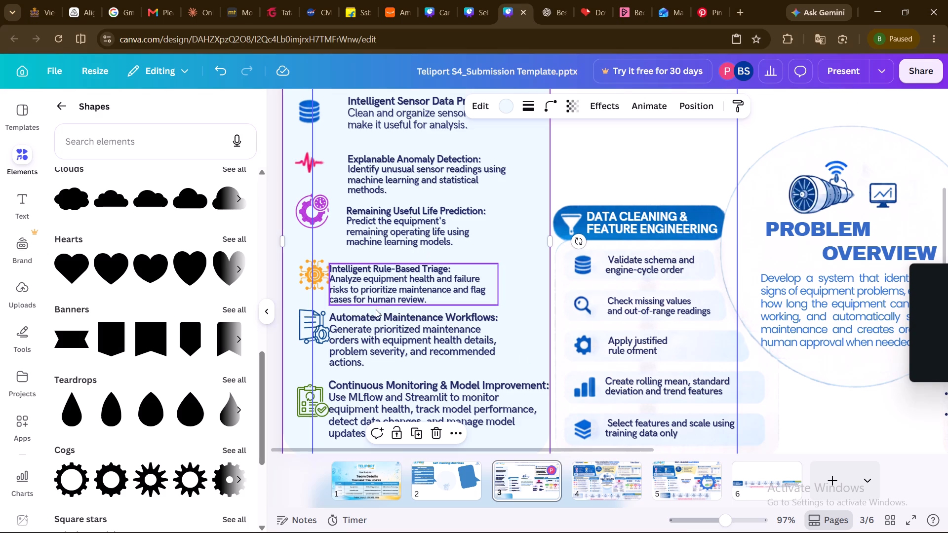
click(380, 341)
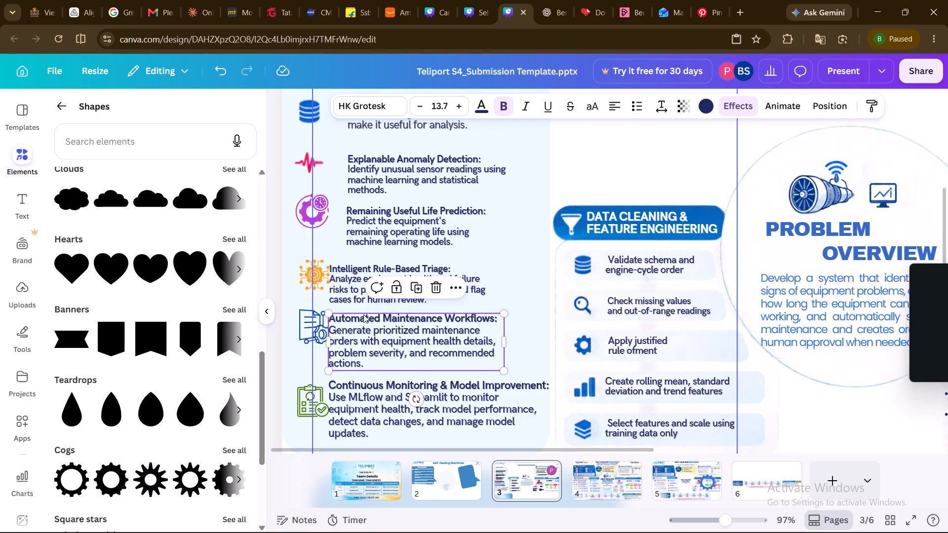
click(347, 285)
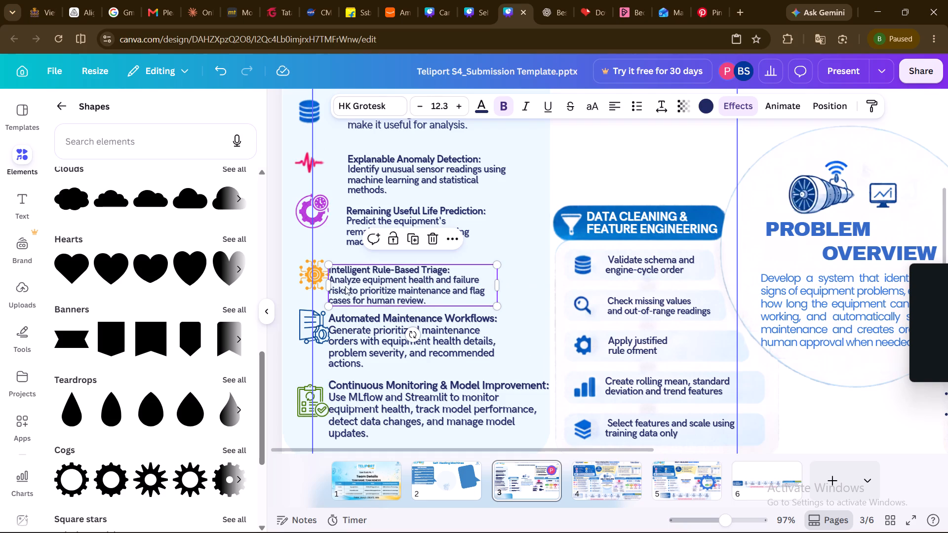
Move the Remaining Useful Life Prediction text block left, in line with the Intelligent Rule-Based Triage block below it.
drag(356, 225, 339, 225)
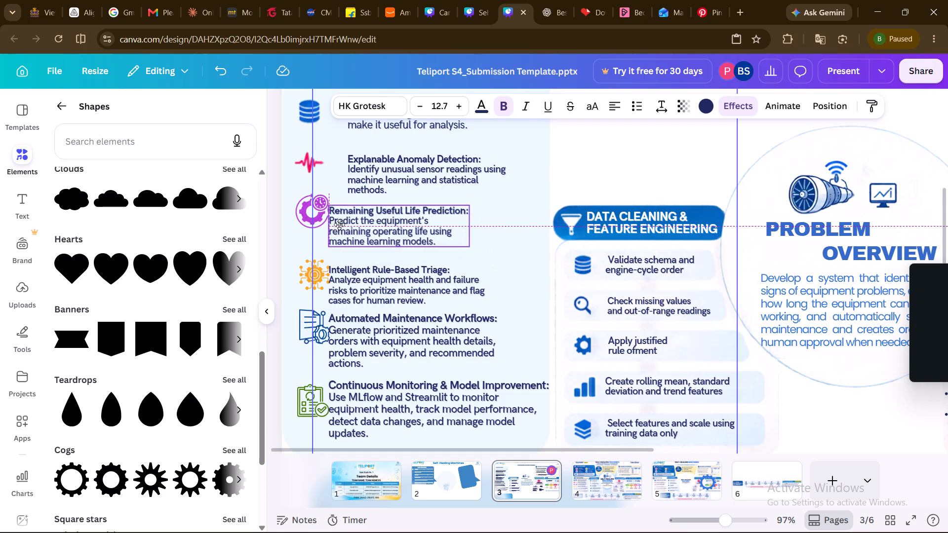
drag(339, 225, 342, 225)
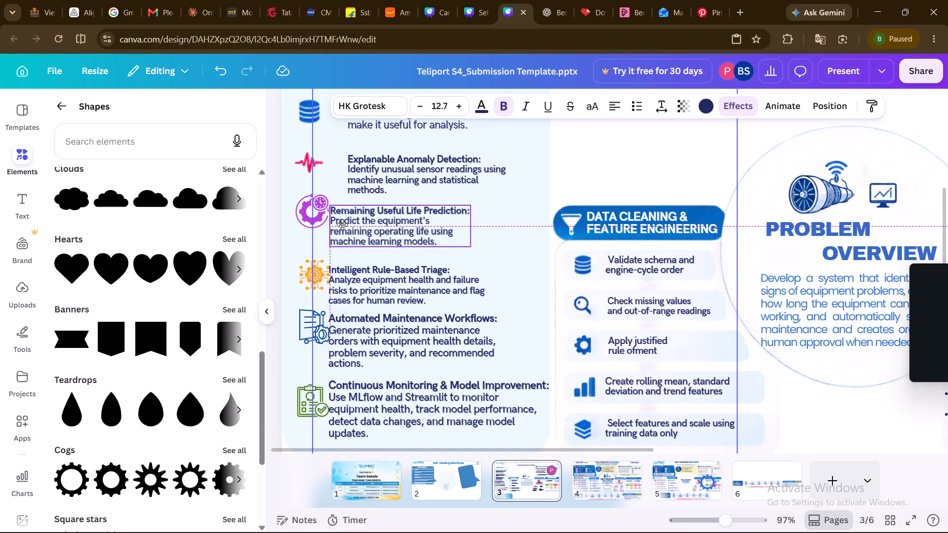
drag(342, 225, 343, 225)
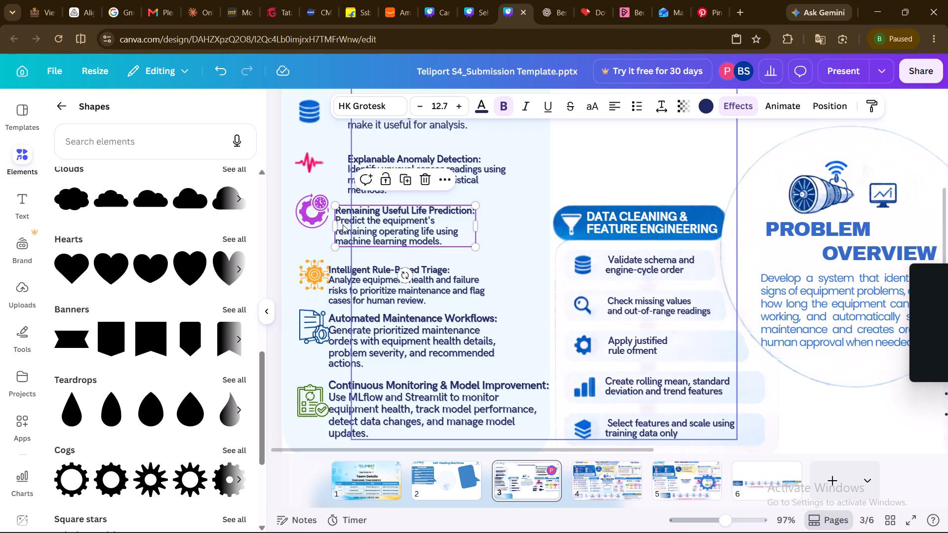
drag(352, 226, 347, 224)
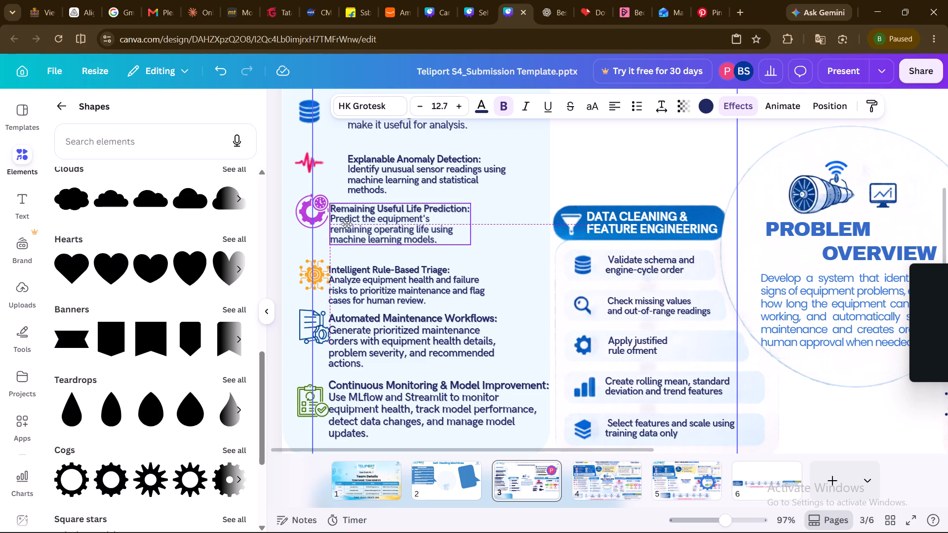
drag(347, 224, 347, 225)
Raise the Intelligent Rule-Based Triage text block slightly, widening the gap above Automated Maintenance Workflows.
drag(365, 284, 365, 276)
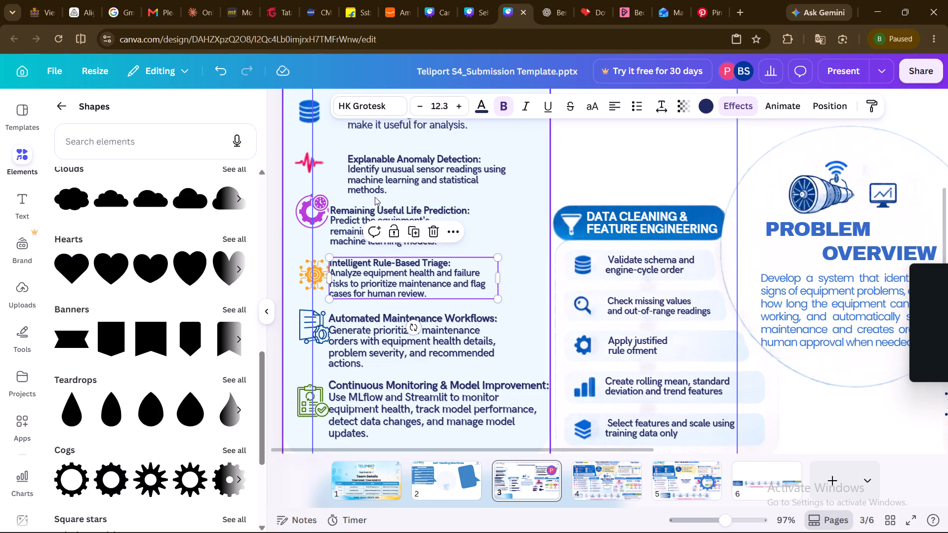
Move the anomaly detection text block in OUR SOLUTION left and slightly up, in line with the text blocks below it.
drag(376, 184, 366, 180)
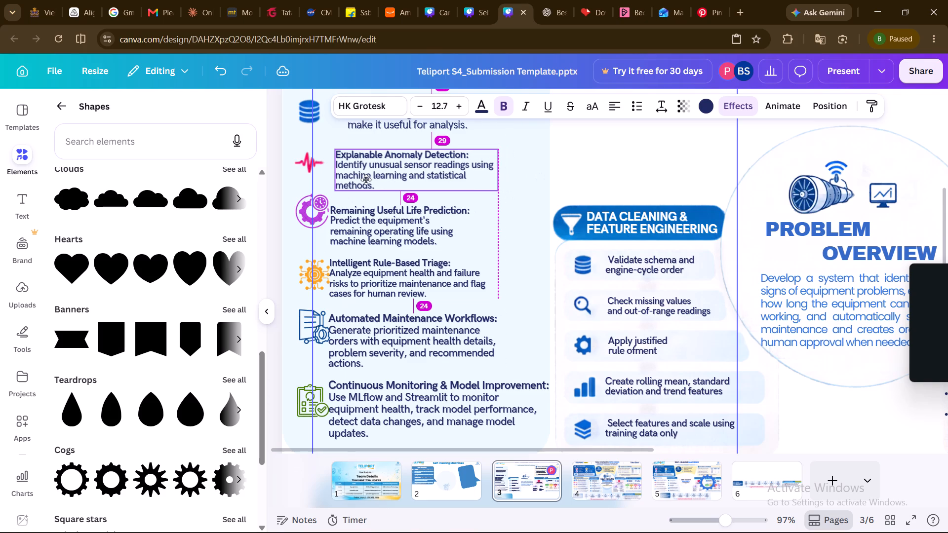
drag(366, 180, 356, 180)
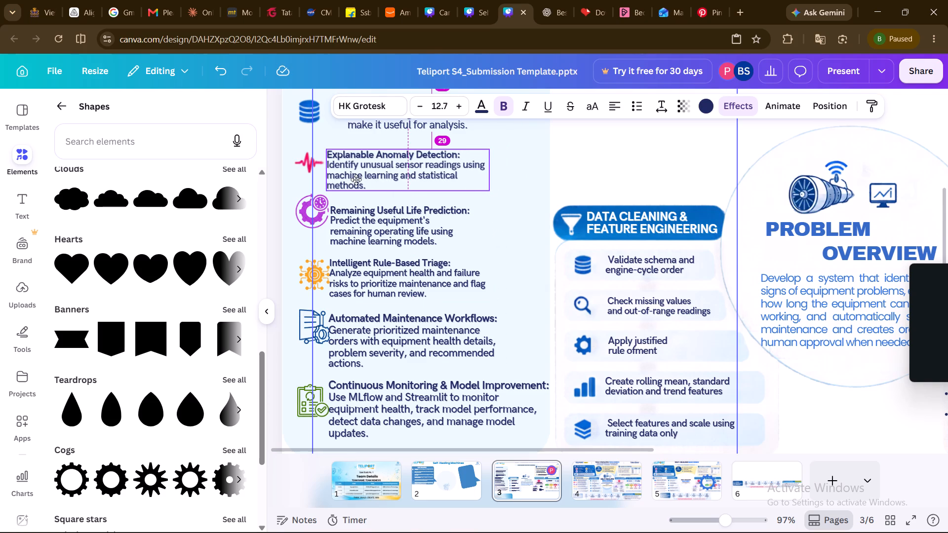
drag(356, 180, 359, 180)
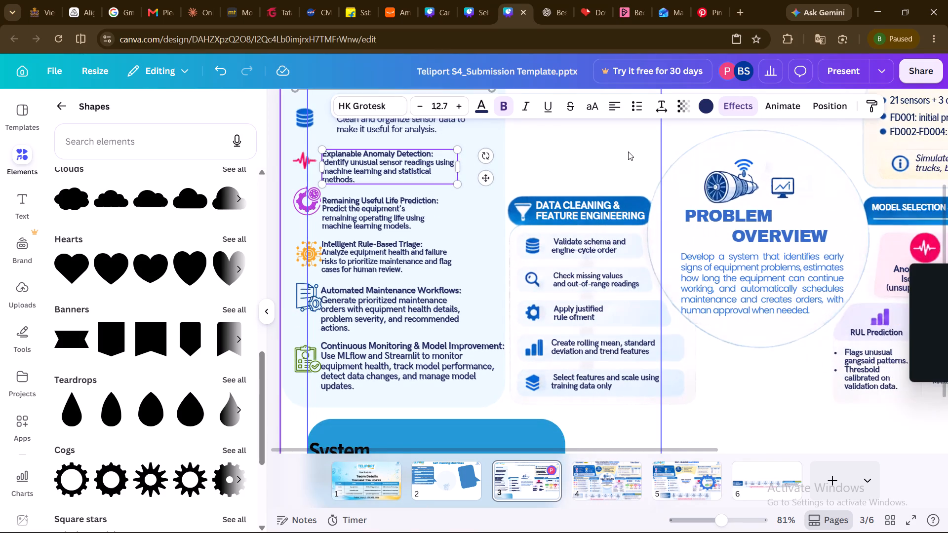
Move the Intelligent Sensor Data Processing text block left to line up with the other OUR SOLUTION text blocks.
scroll(628, 152, right, 2)
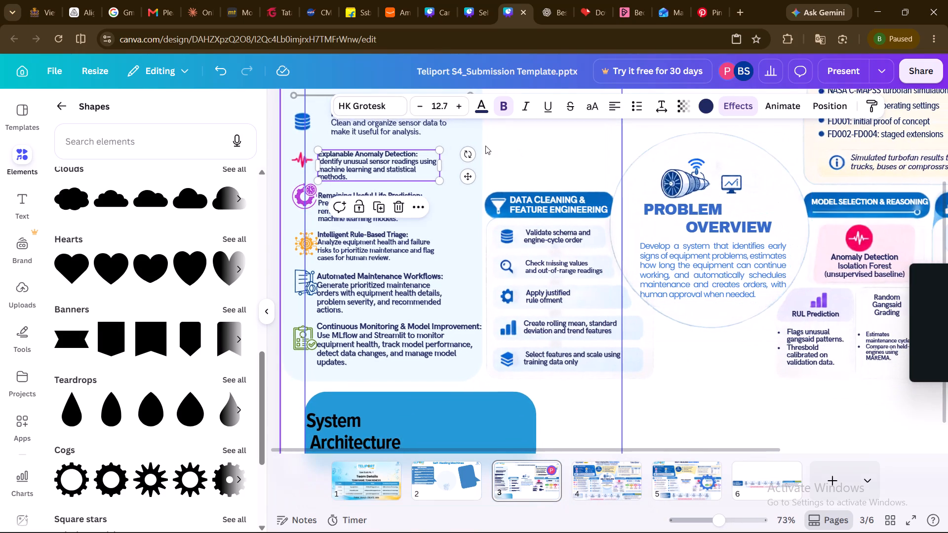
scroll(485, 146, right, 2)
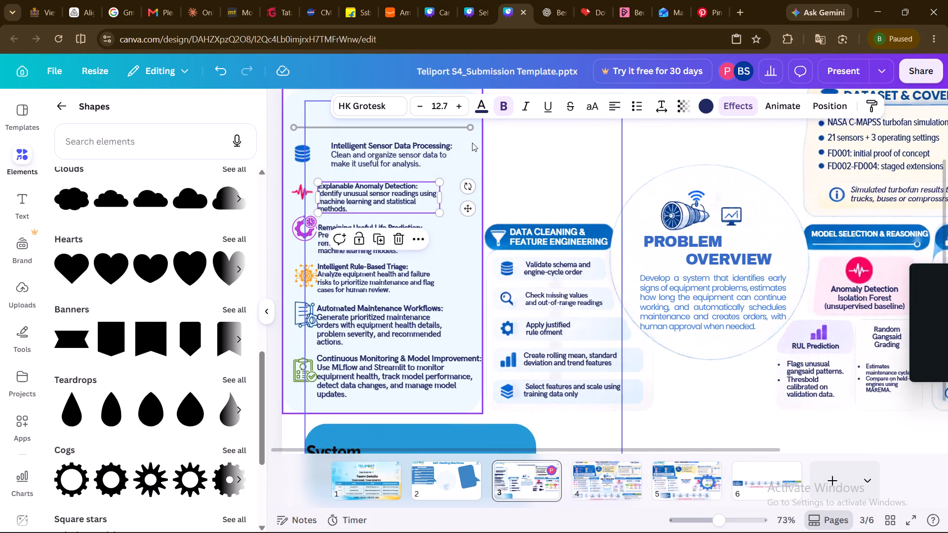
scroll(472, 143, right, 1)
drag(377, 162, 370, 162)
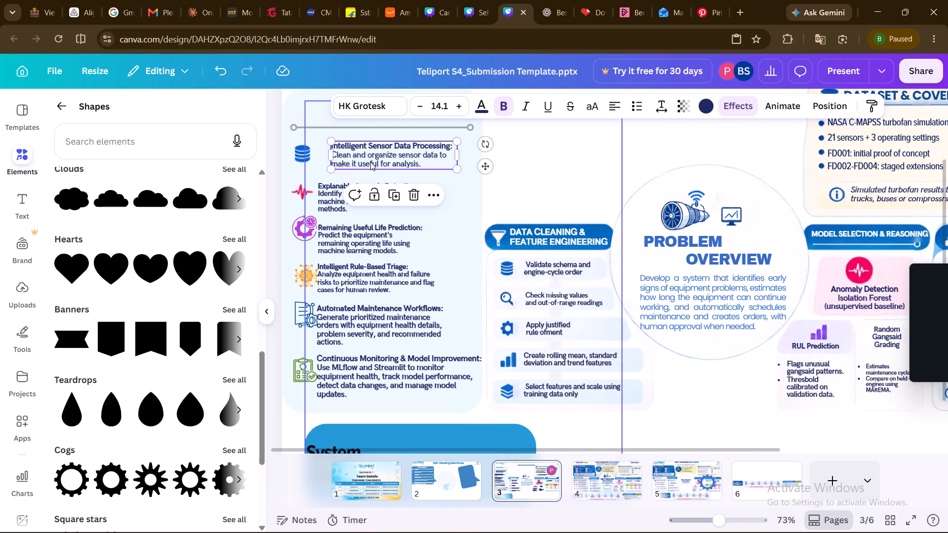
drag(370, 162, 367, 162)
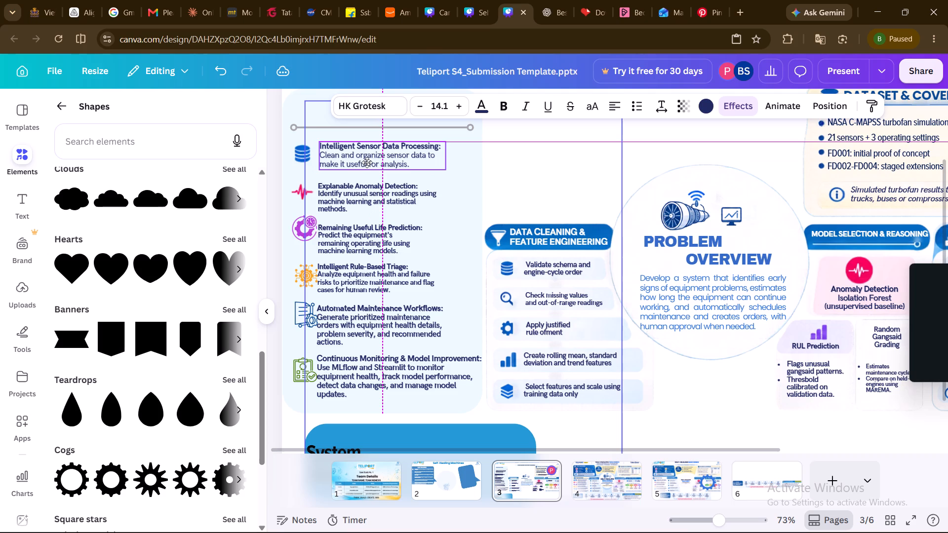
drag(367, 162, 362, 162)
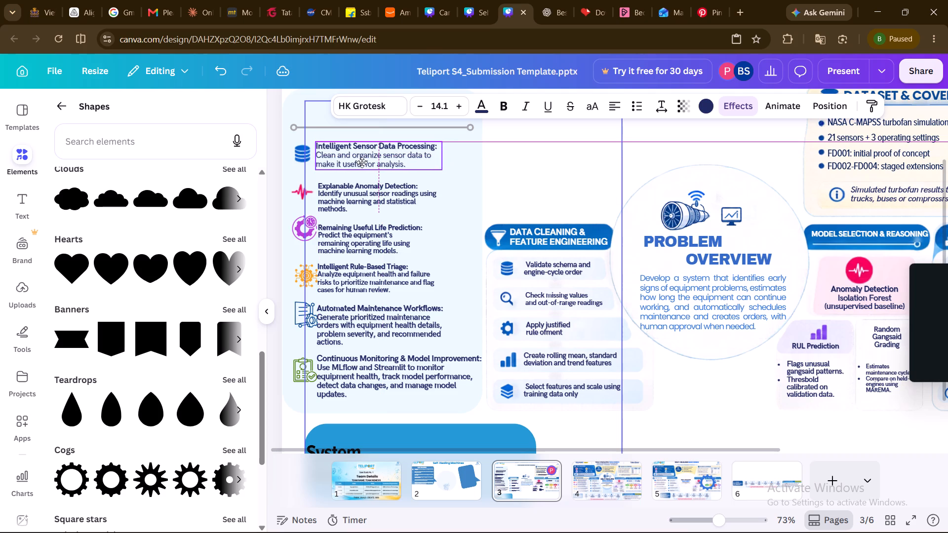
drag(362, 162, 364, 162)
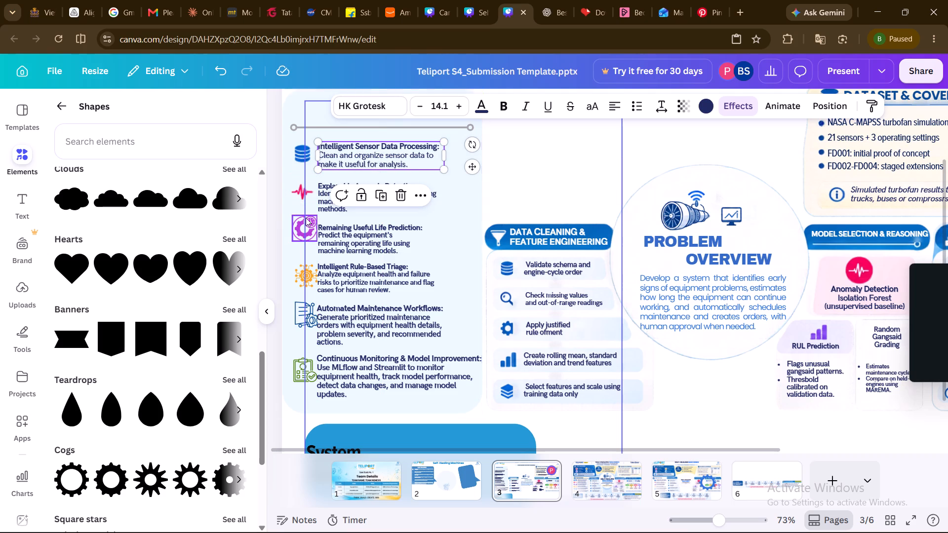
Move the purple gear icon slightly left and down, clear of the Remaining Useful Life Prediction text.
drag(306, 228, 302, 230)
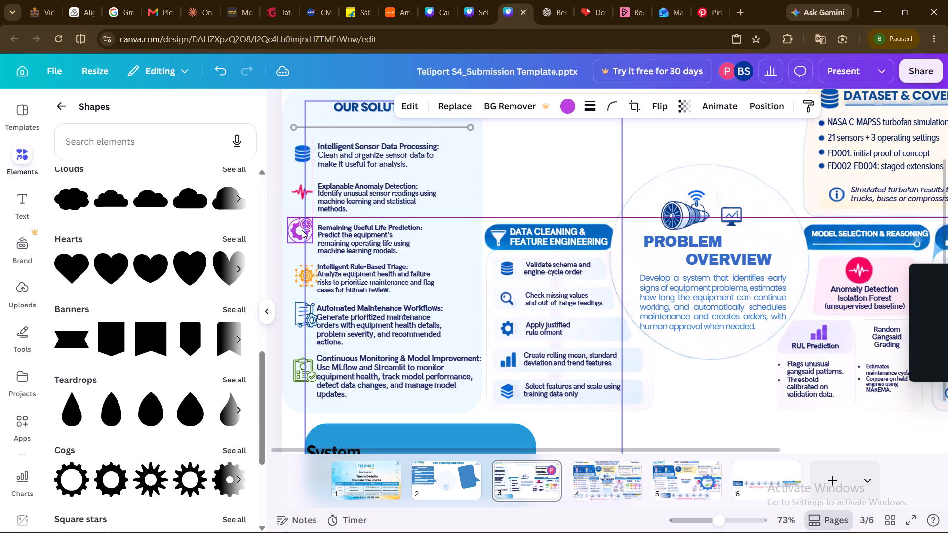
Nudge the sensor data, anomaly detection and Remaining Useful Life text blocks slightly up to even the list's vertical spacing.
click(349, 157)
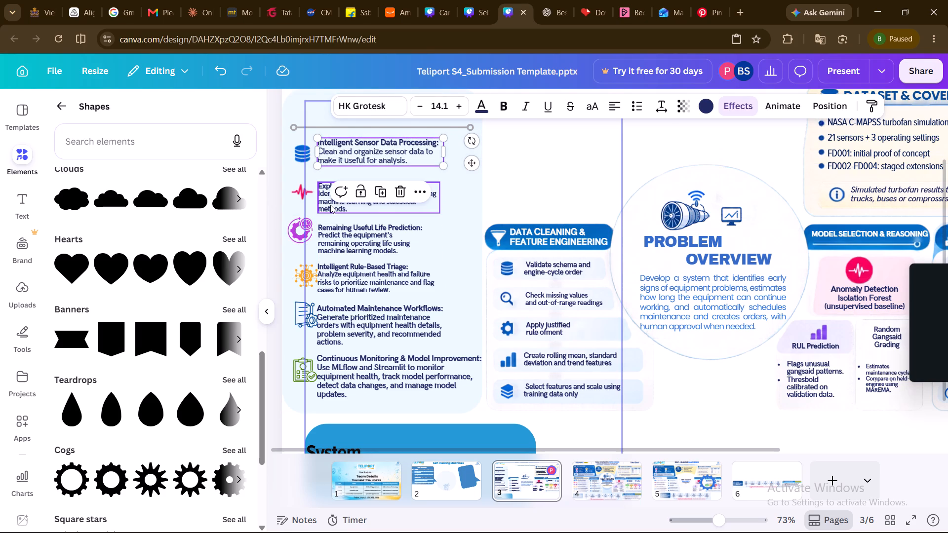
drag(330, 205, 331, 201)
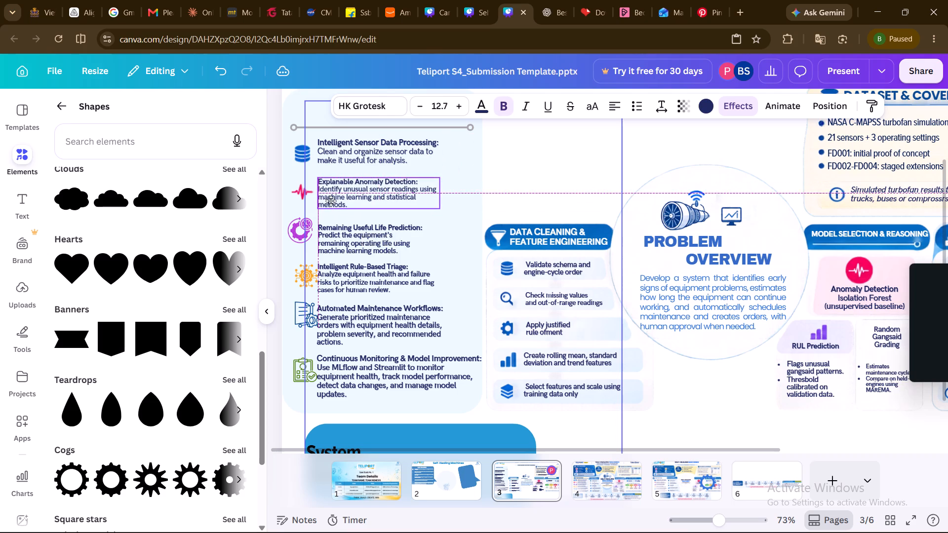
drag(331, 201, 331, 200)
click(345, 246)
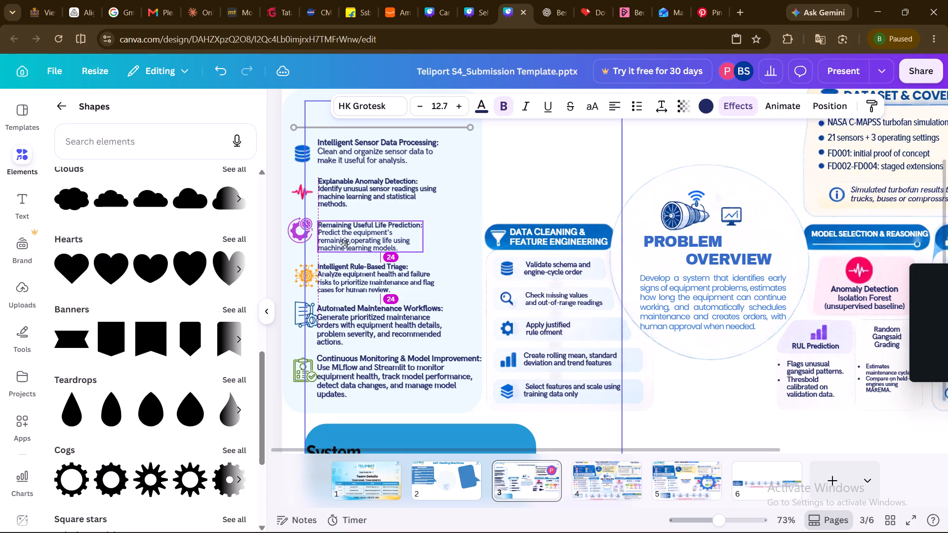
click(340, 284)
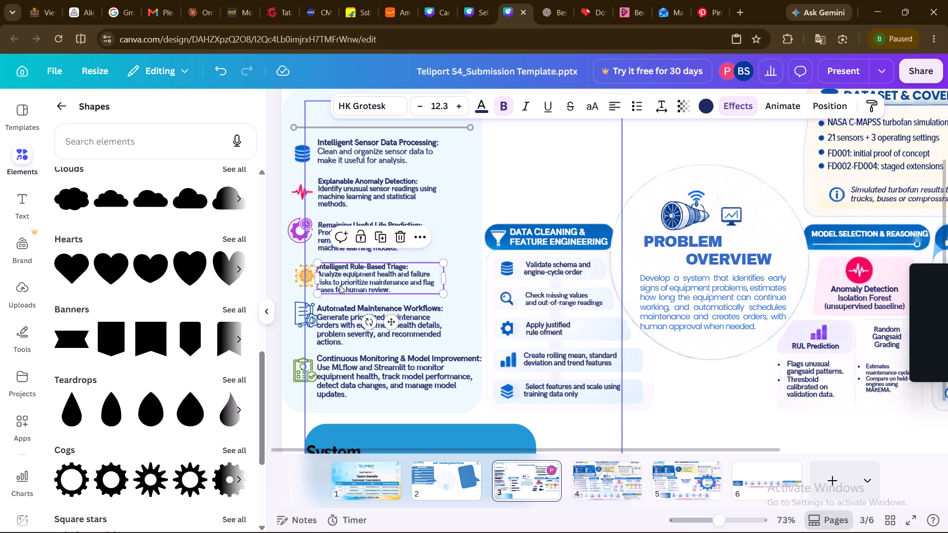
Move the orange gear icon slightly left, away from the Intelligent Rule-Based Triage text and in line with the purple icon.
click(558, 425)
scroll(673, 429, down, 1)
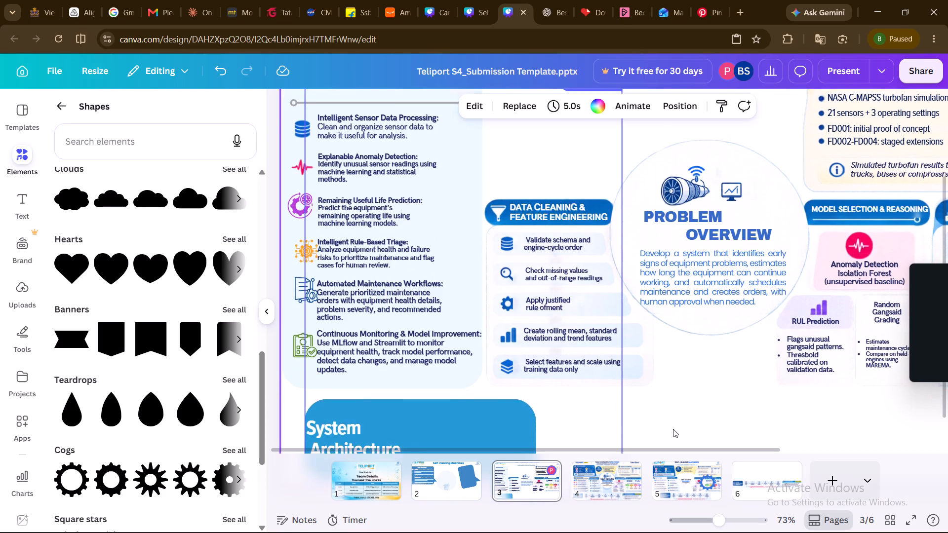
scroll(673, 429, down, 1)
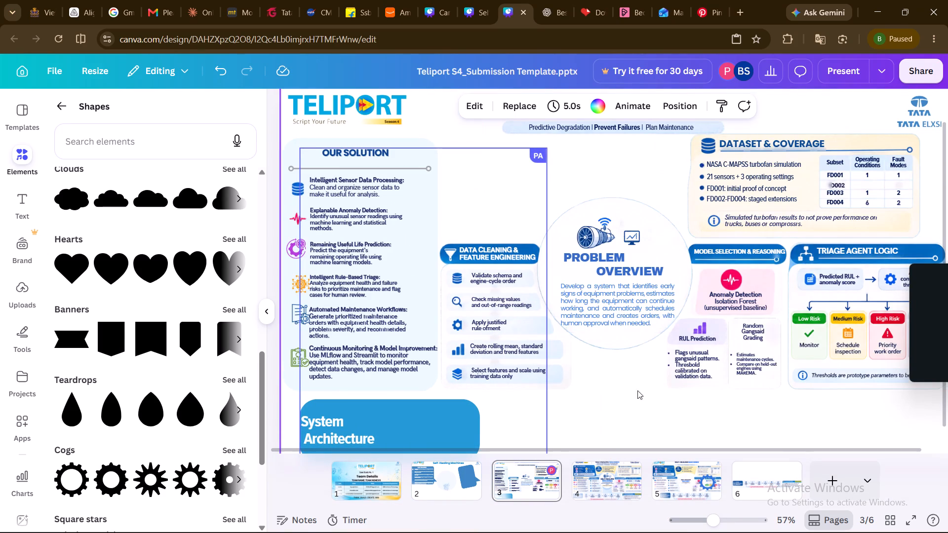
scroll(611, 401, right, 1)
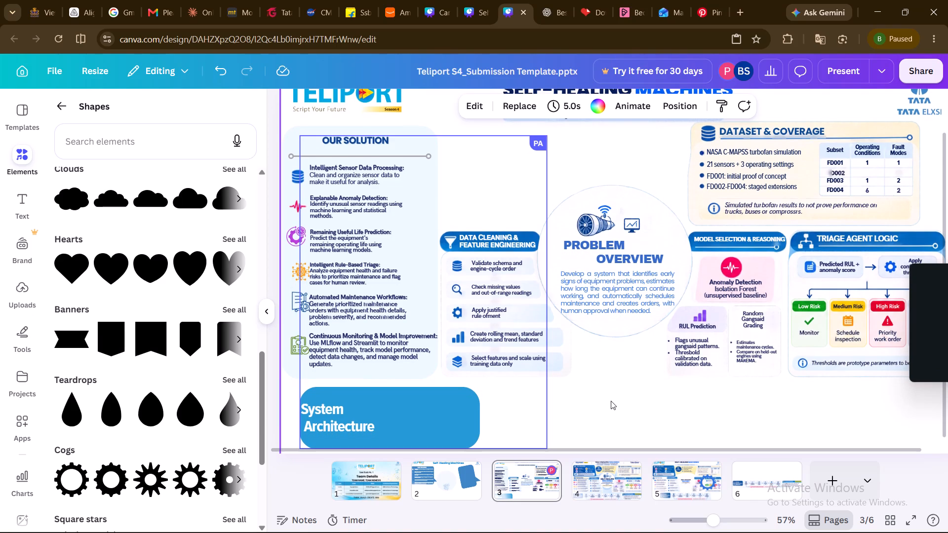
click(300, 273)
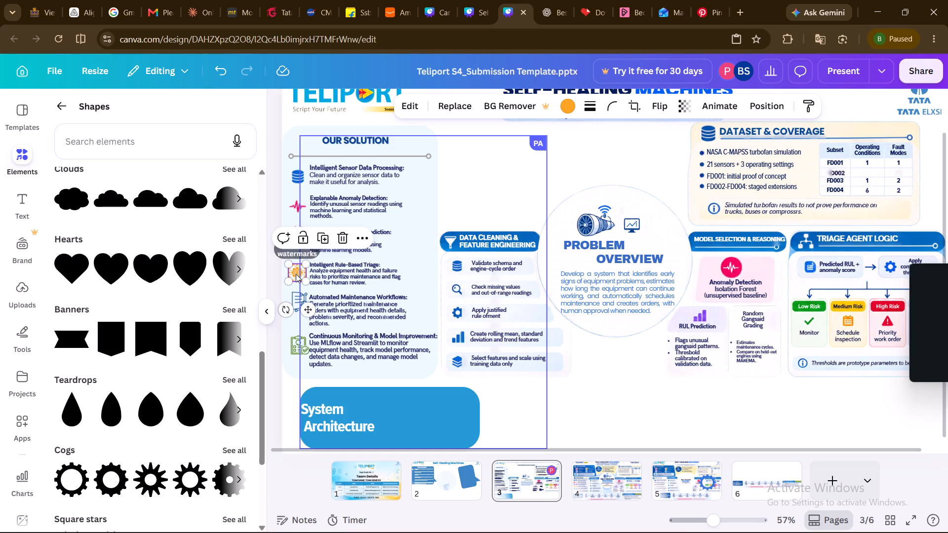
Move the Automated Maintenance Workflows and Continuous Monitoring icons slightly left, clear of their text and in line with the icons above.
click(296, 274)
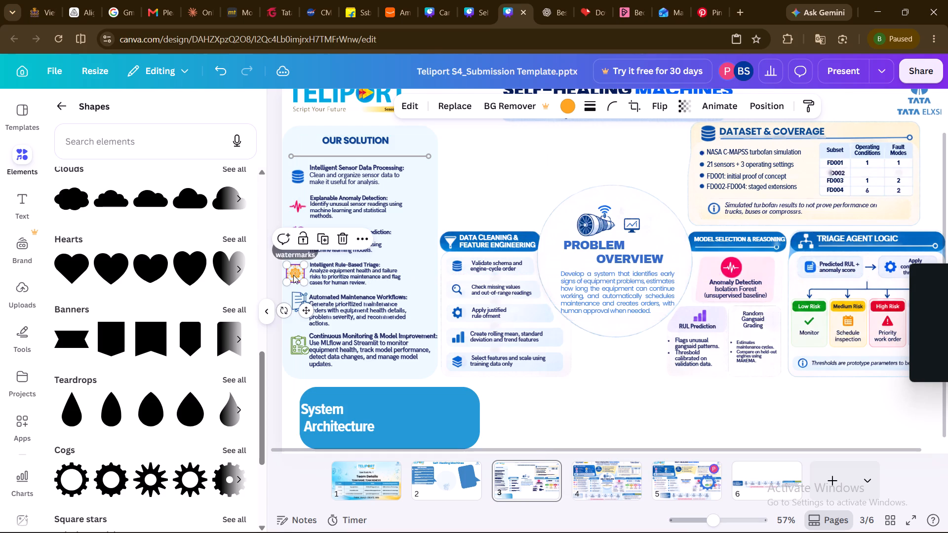
drag(296, 304, 291, 304)
drag(295, 349, 288, 349)
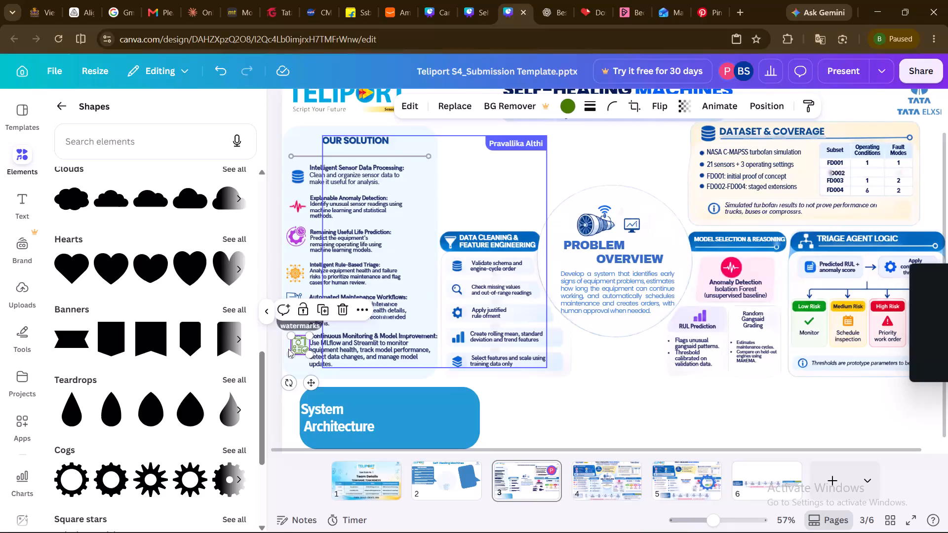
drag(288, 349, 289, 342)
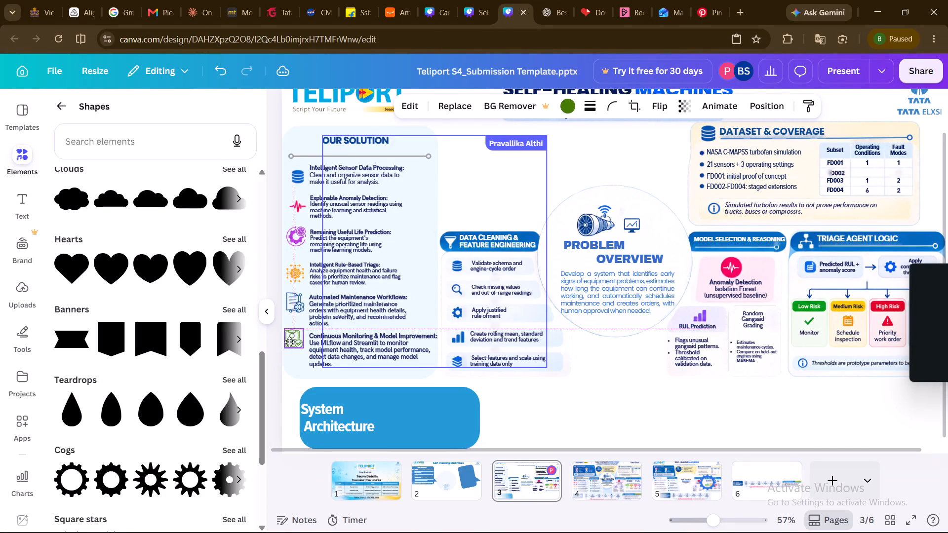
drag(289, 342, 291, 342)
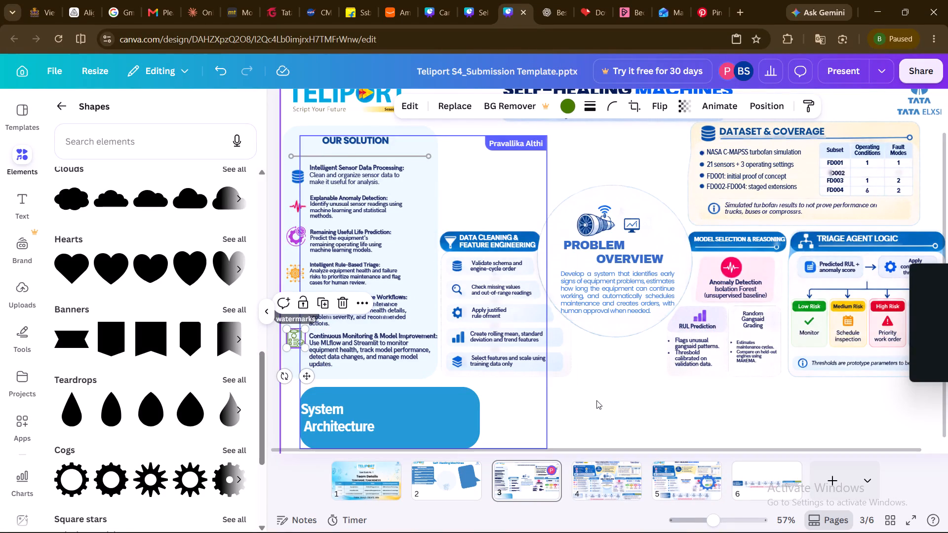
click(596, 400)
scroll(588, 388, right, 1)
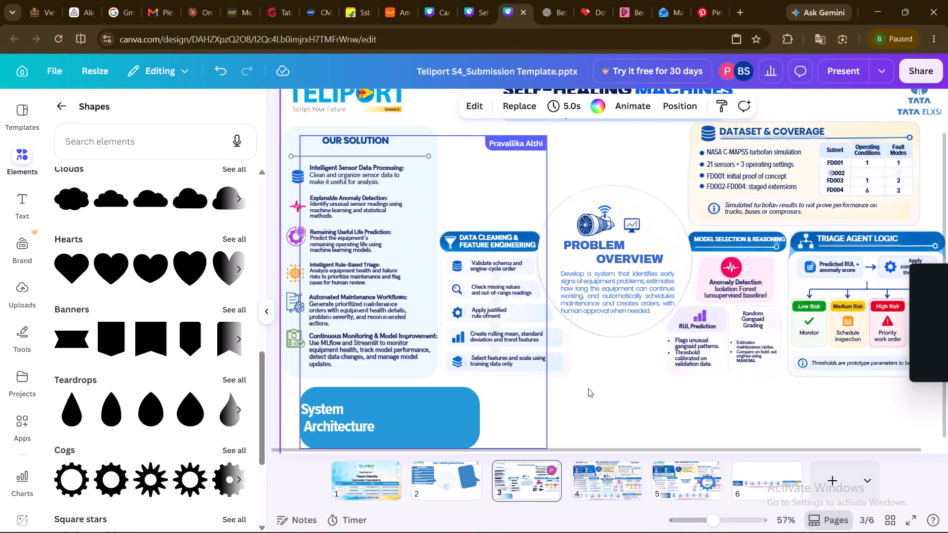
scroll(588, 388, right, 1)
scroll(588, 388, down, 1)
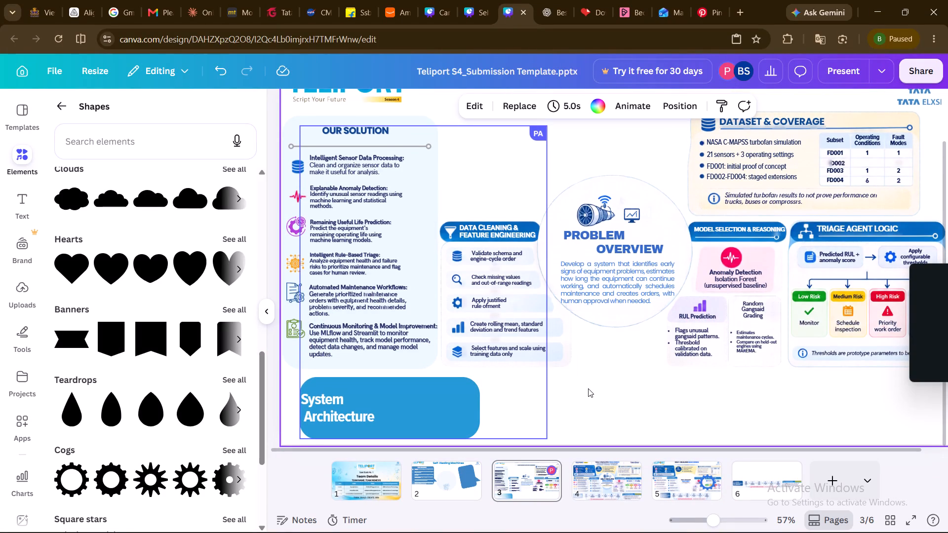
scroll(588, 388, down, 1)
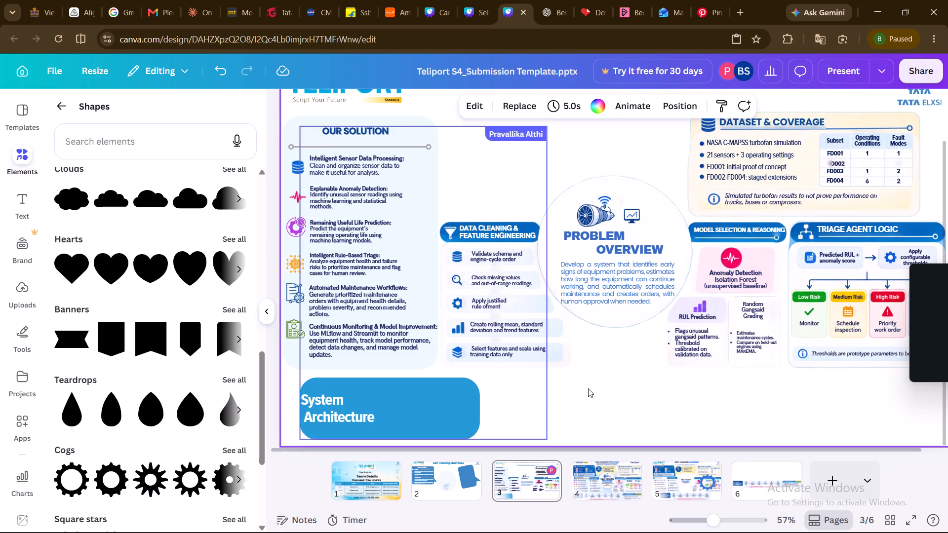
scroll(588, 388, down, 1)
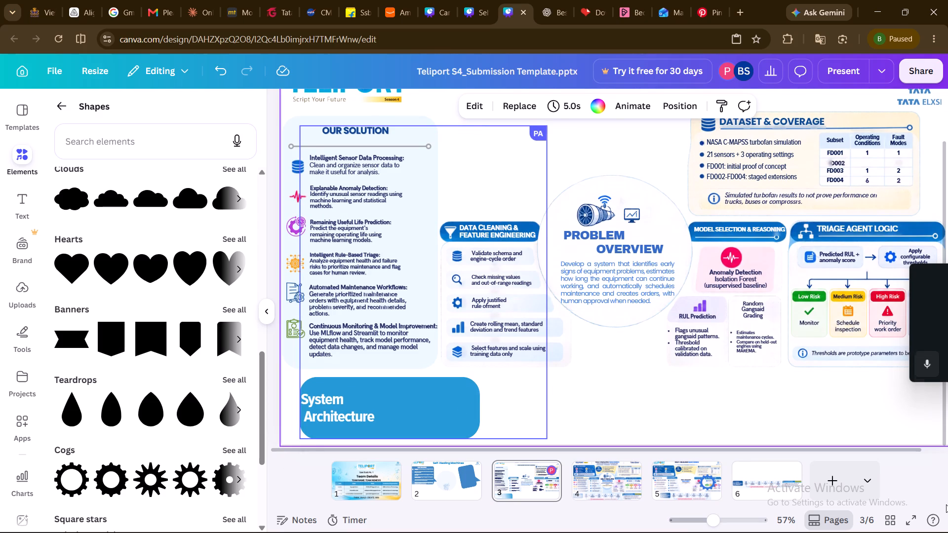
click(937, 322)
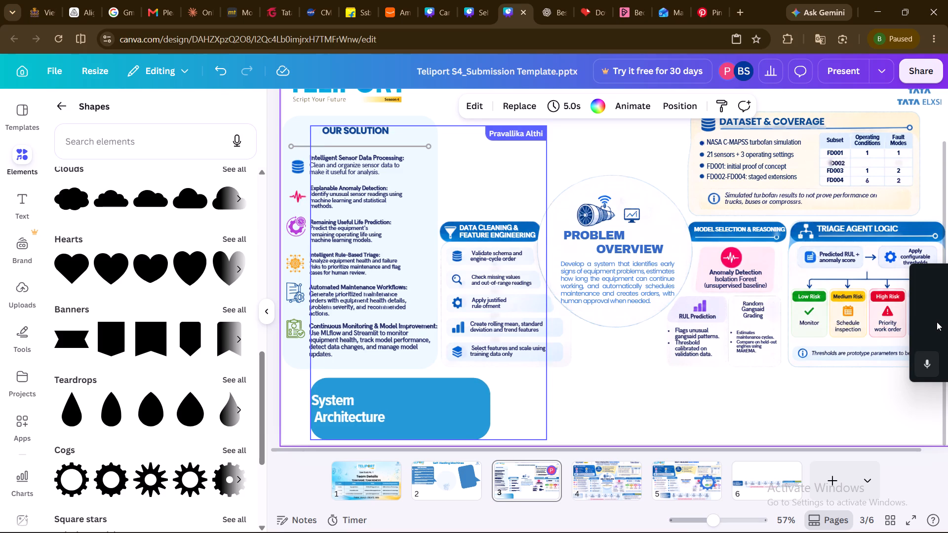
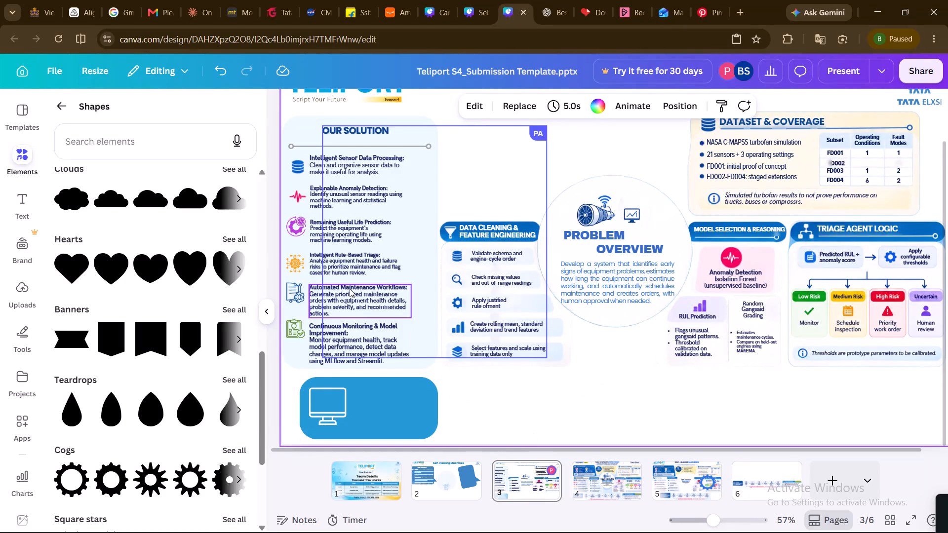
Nudge the Continuous Monitoring & Model Improvement text block slightly left and up within the OUR SOLUTION list.
click(344, 345)
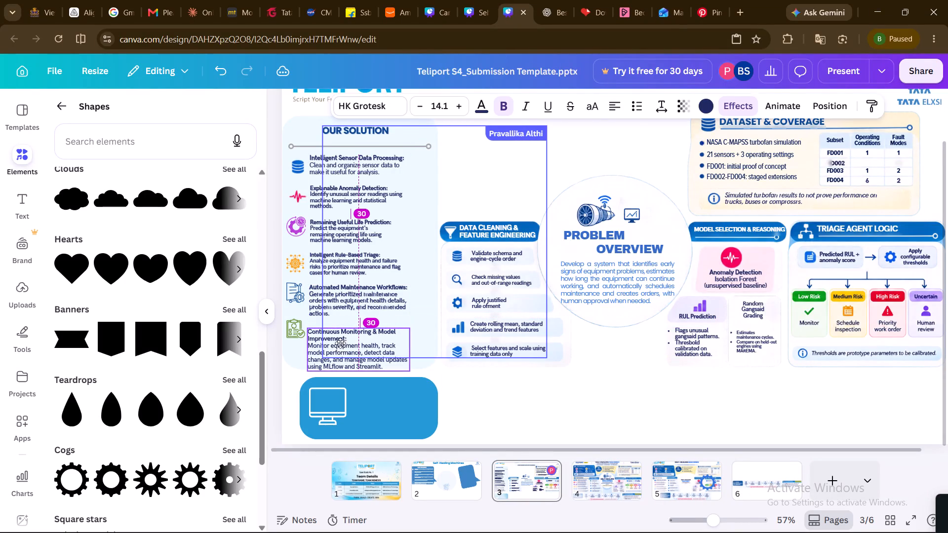
click(421, 176)
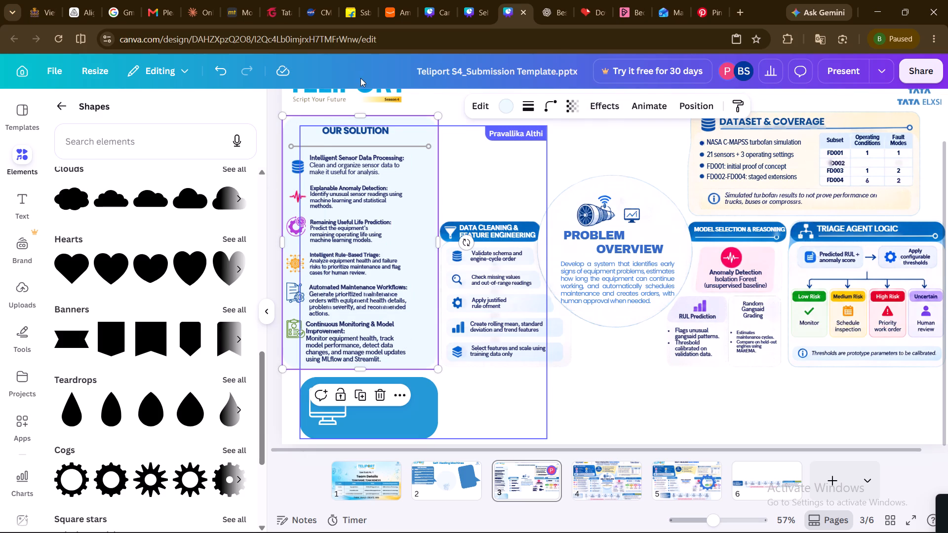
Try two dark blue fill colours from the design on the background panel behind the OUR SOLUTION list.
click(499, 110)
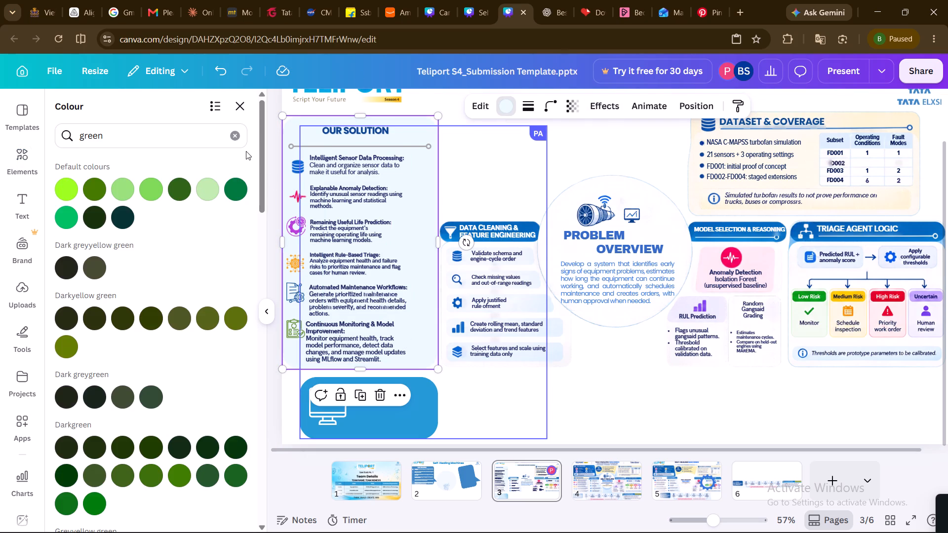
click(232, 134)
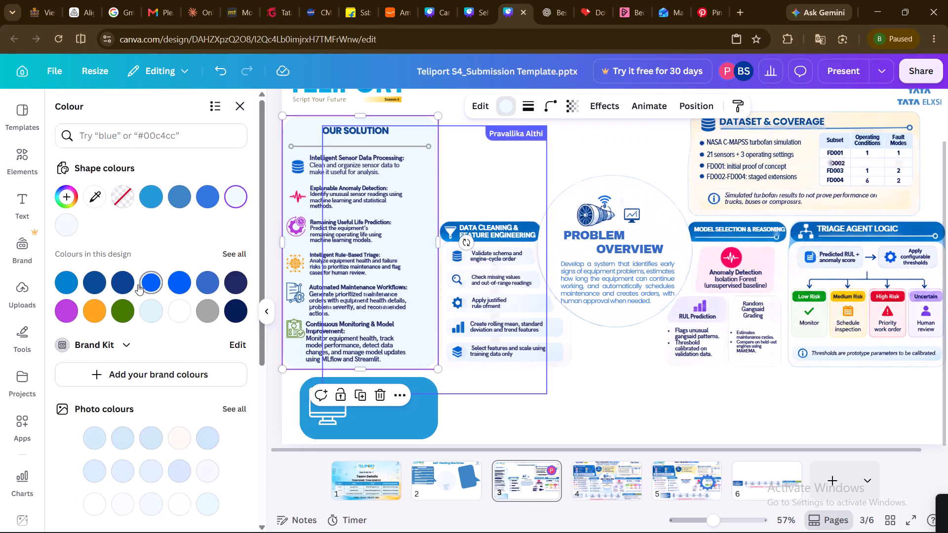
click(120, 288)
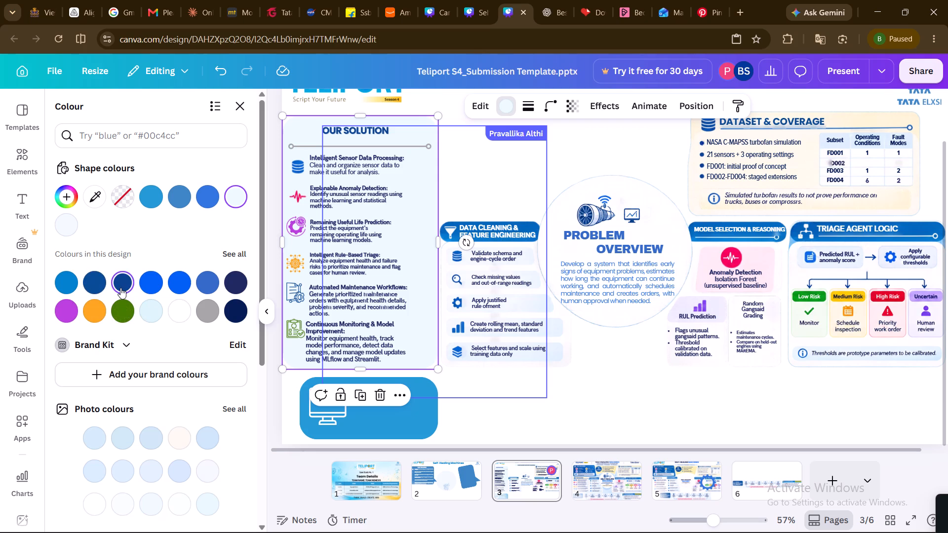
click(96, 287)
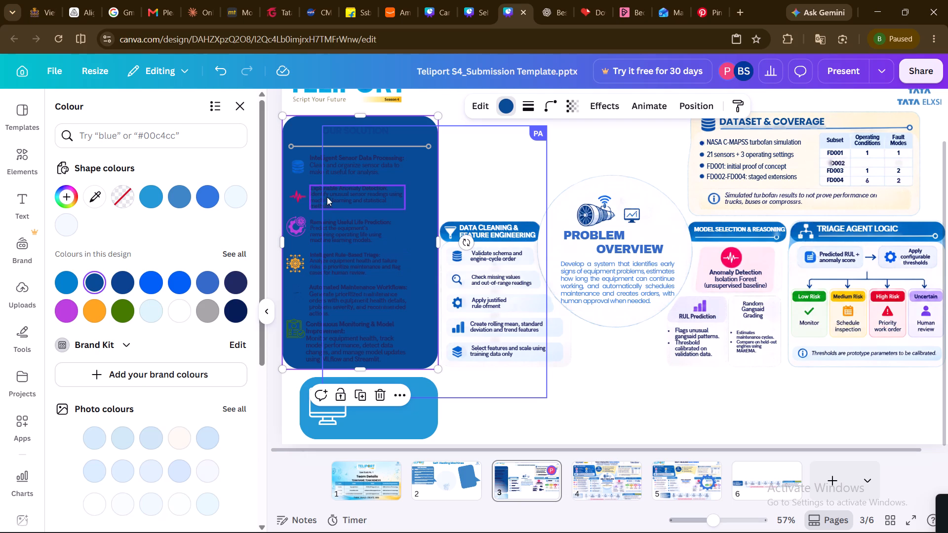
Change the OUR SOLUTION heading's text colour to white.
double_click(353, 131)
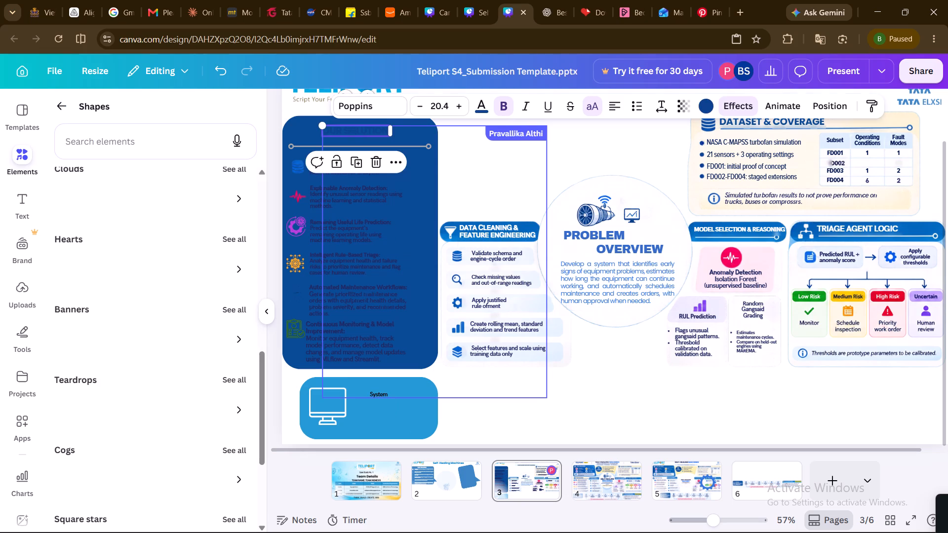
click(482, 107)
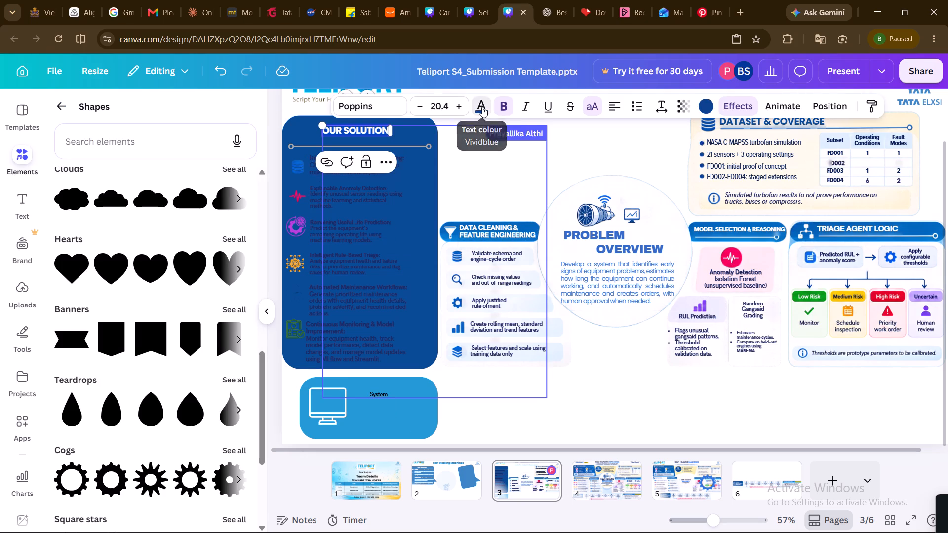
click(150, 226)
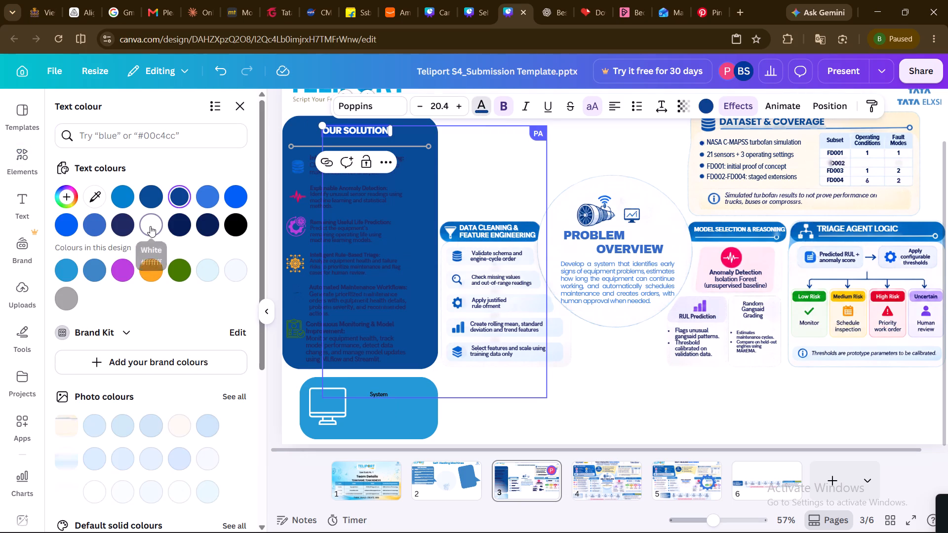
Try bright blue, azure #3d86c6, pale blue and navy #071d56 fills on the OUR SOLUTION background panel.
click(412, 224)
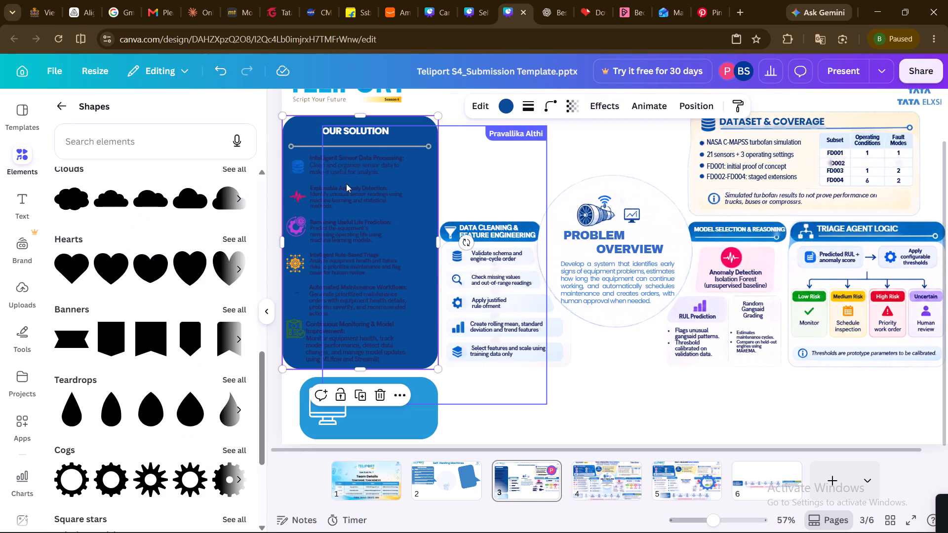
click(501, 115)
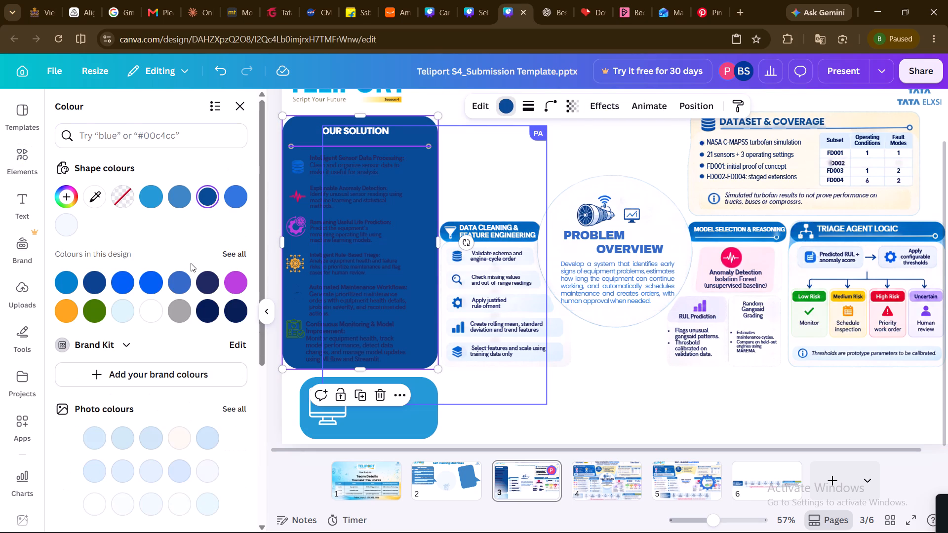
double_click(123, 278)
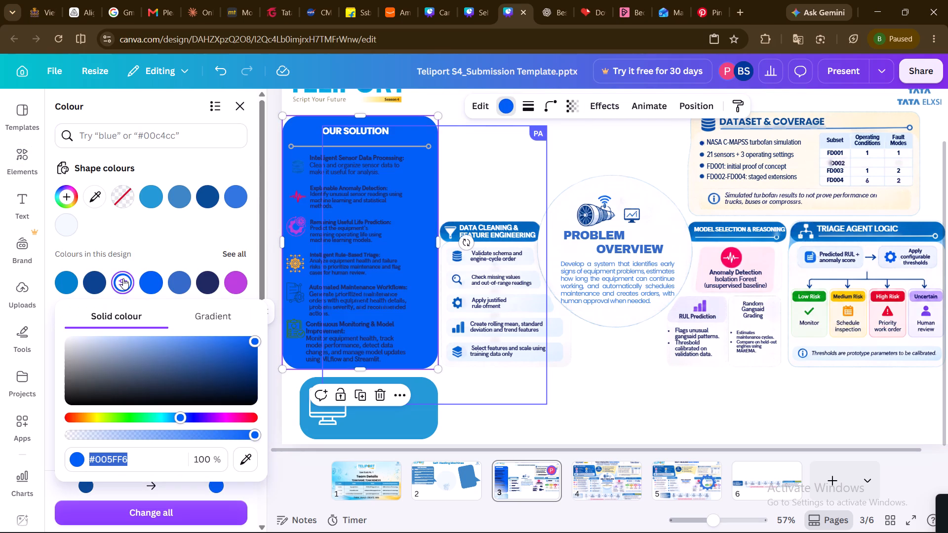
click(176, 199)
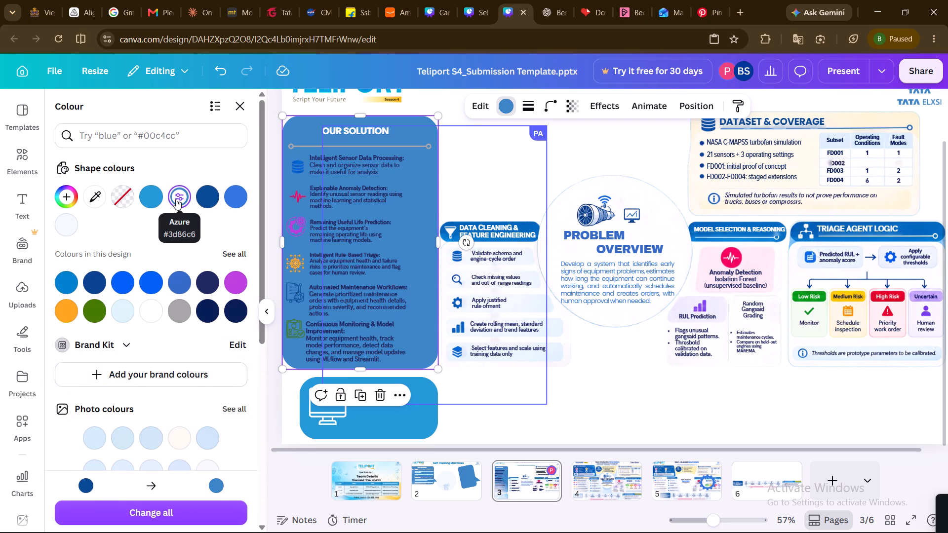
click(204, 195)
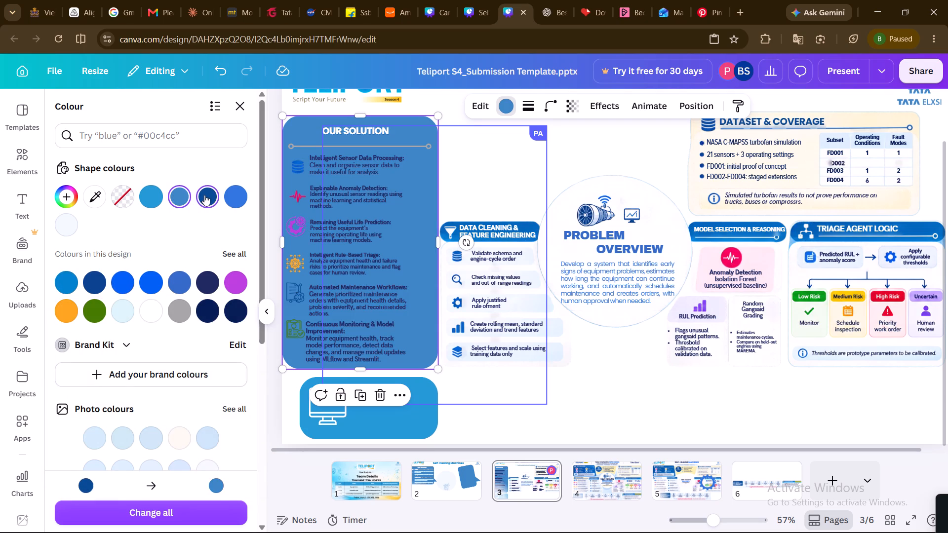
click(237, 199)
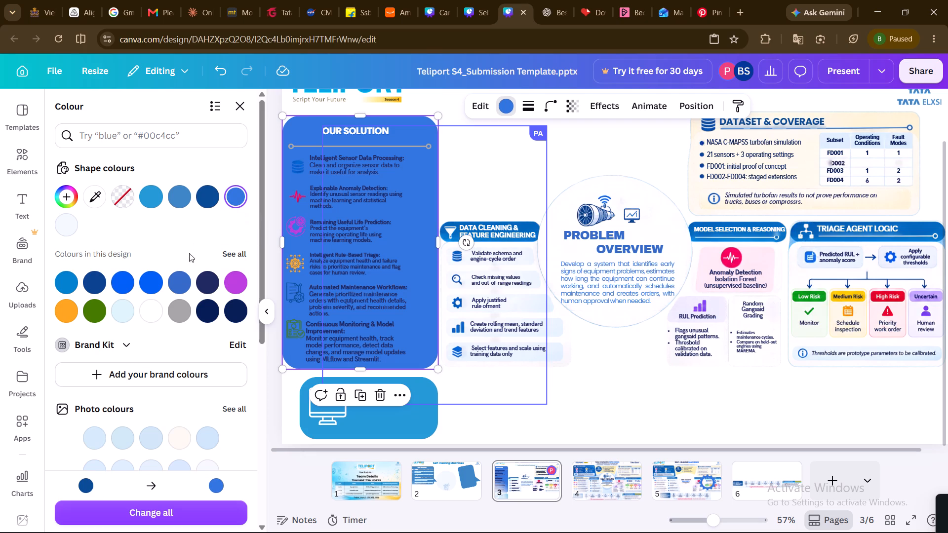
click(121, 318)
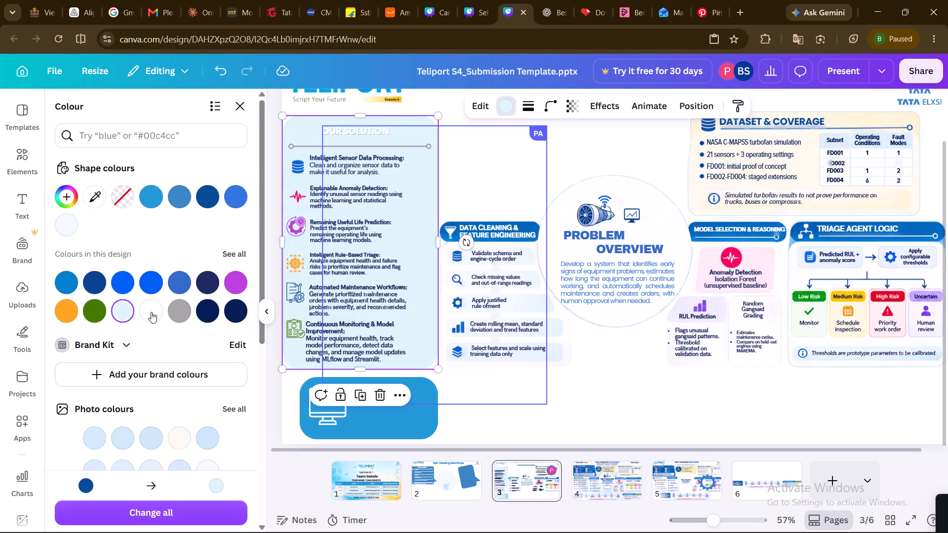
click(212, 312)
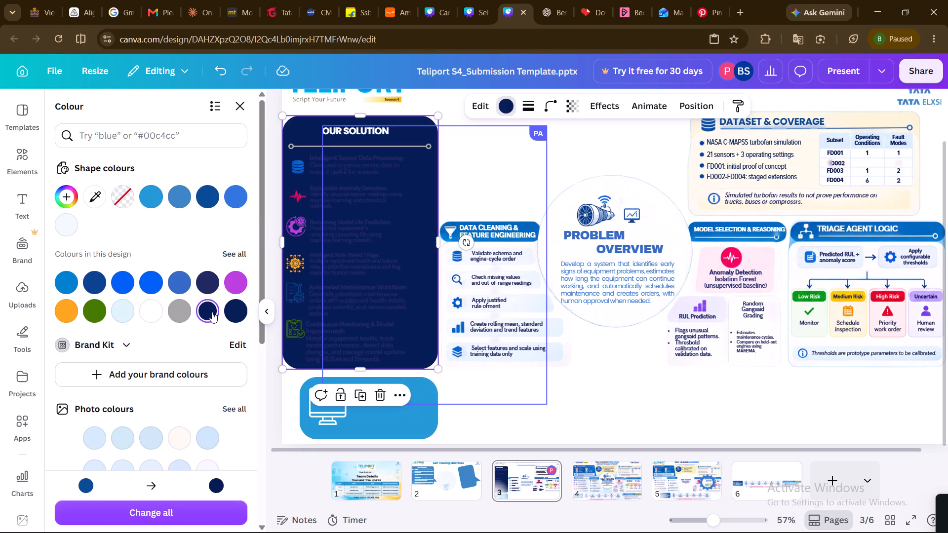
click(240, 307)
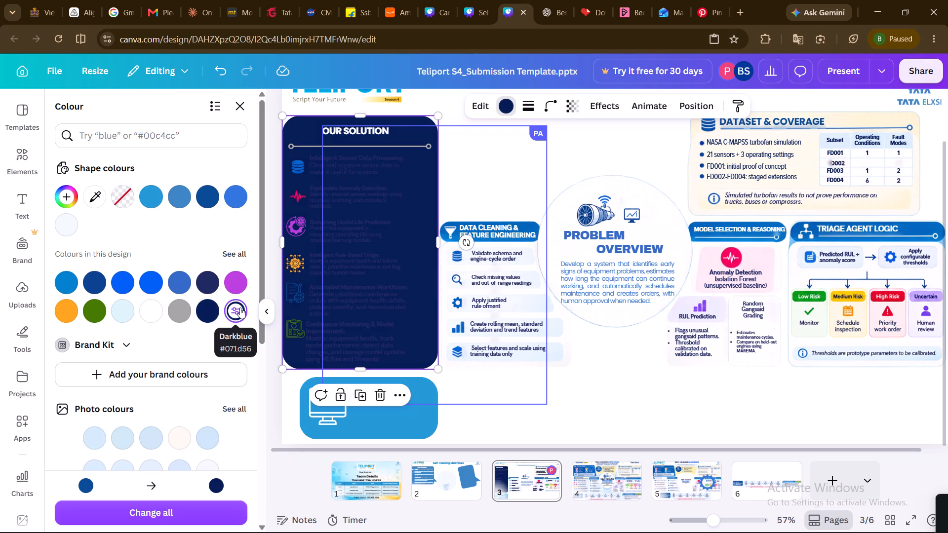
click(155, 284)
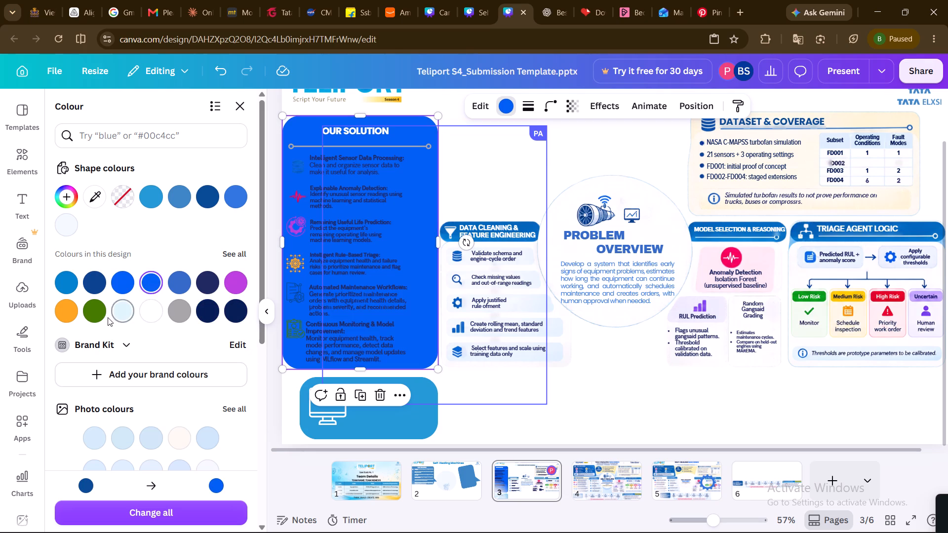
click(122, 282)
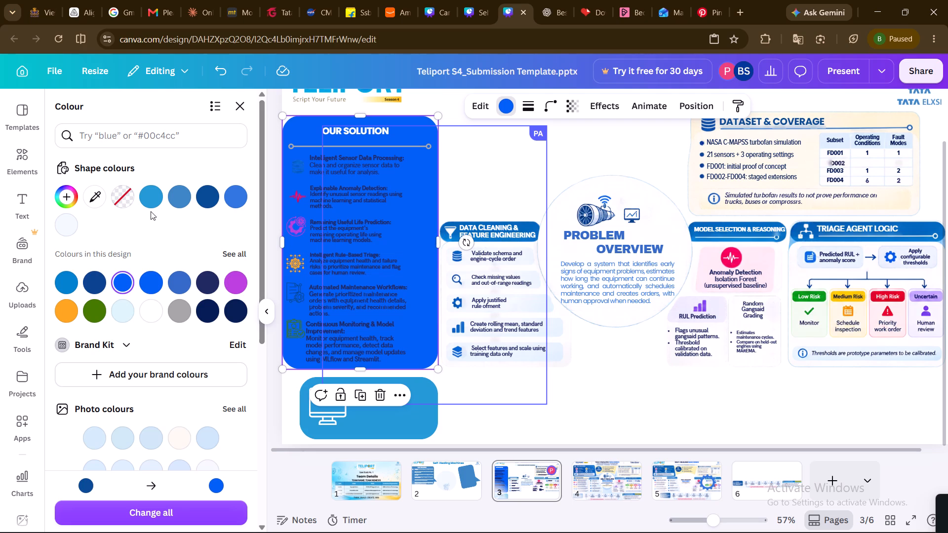
Fill the OUR SOLUTION background panel with the blue sampled from the DATA CLEANING & FEATURE ENGINEERING header.
click(94, 185)
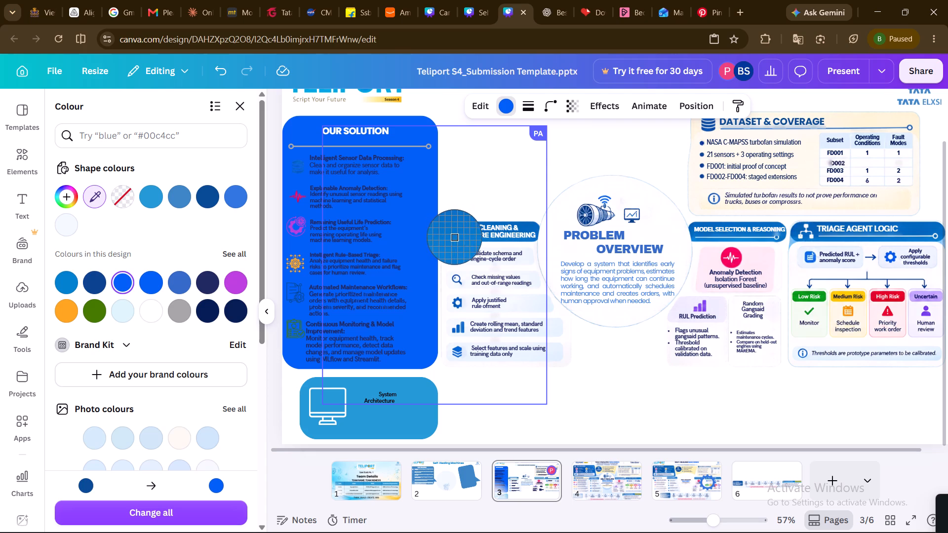
click(523, 228)
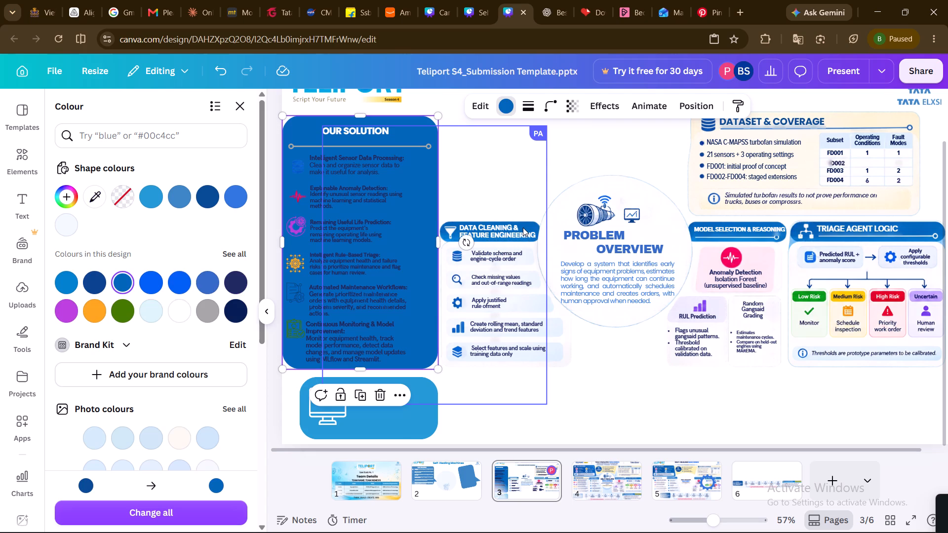
click(505, 170)
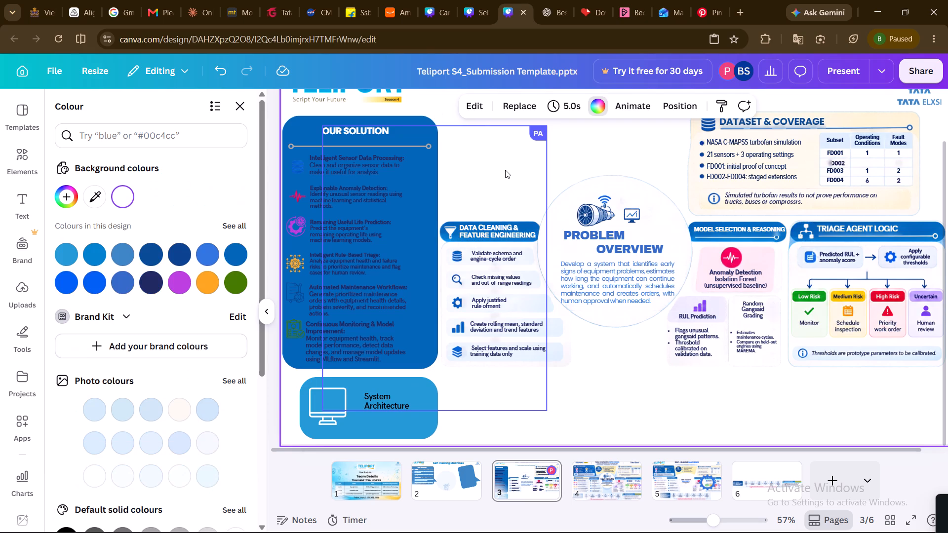
Shift the Continuous Monitoring & Model Improvement text block slightly right to line up with the other text blocks.
click(334, 335)
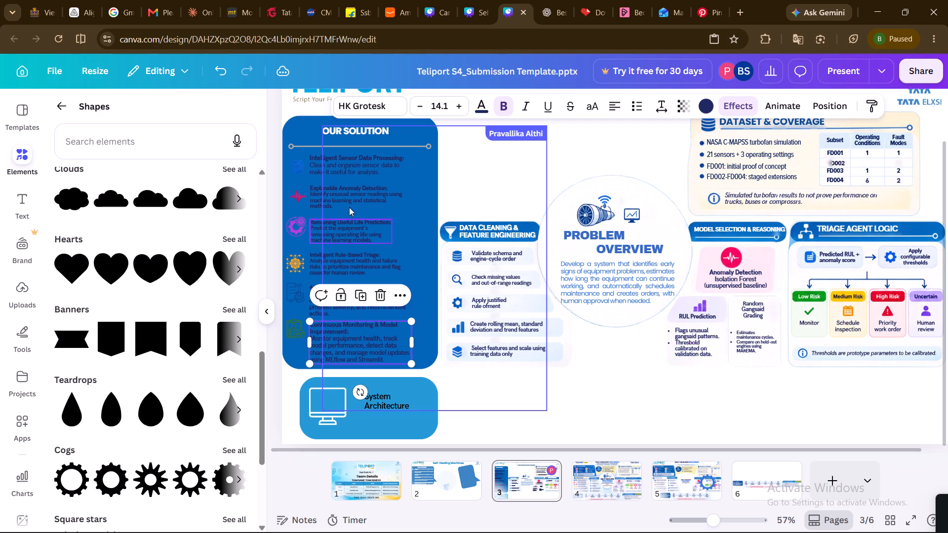
Change the Intelligent Sensor Data Processing text block's colour to white.
click(363, 165)
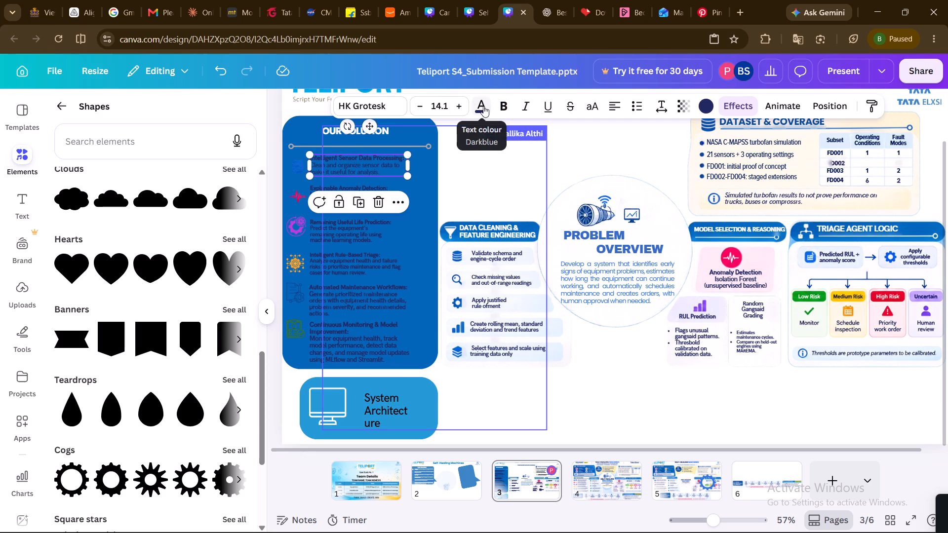
click(483, 106)
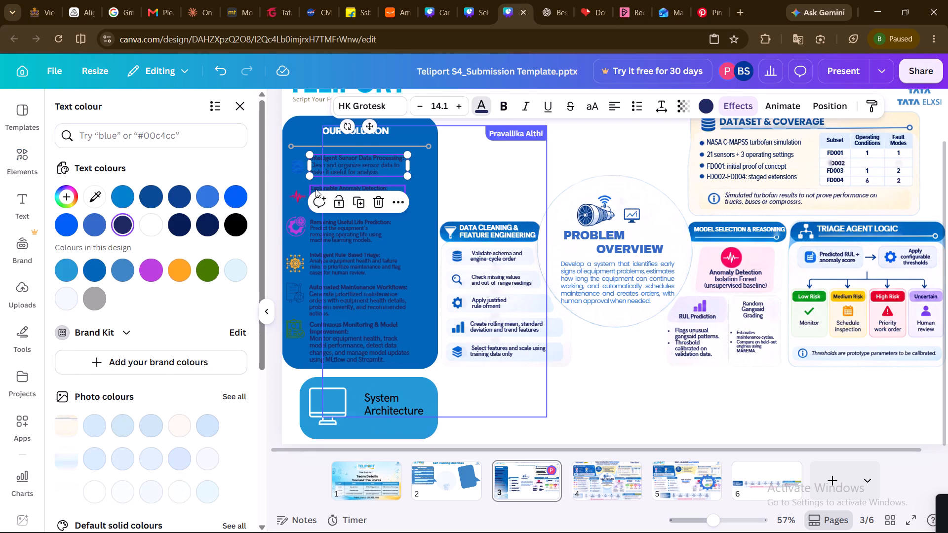
click(153, 225)
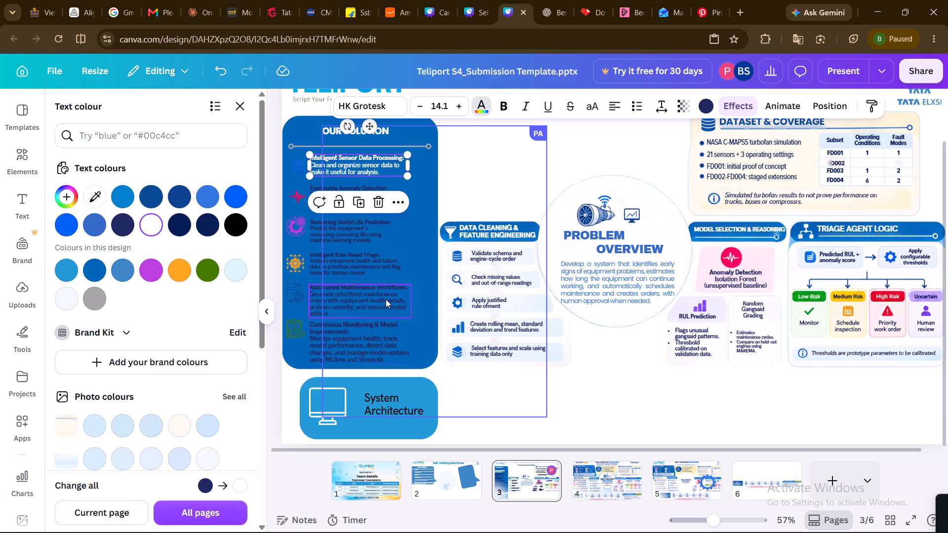
Recolour the remaining five OUR SOLUTION text blocks white together, from Explainable Anomaly Detection to Continuous Monitoring & Model Improvement.
click(367, 184)
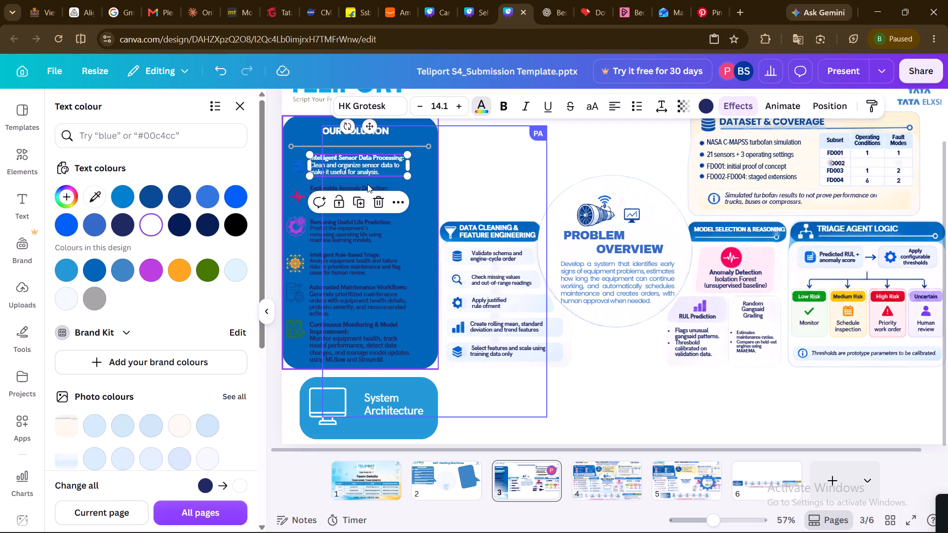
click(374, 198)
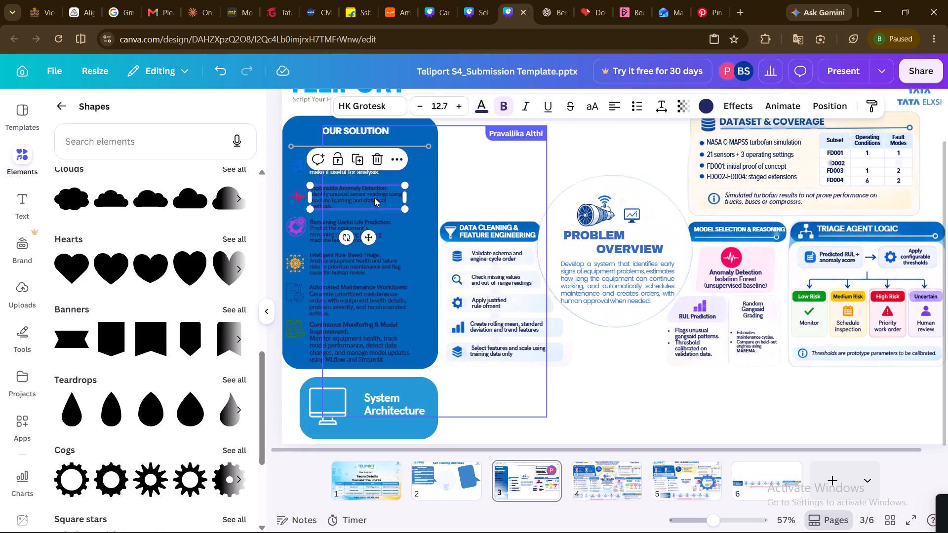
shift+click(379, 226)
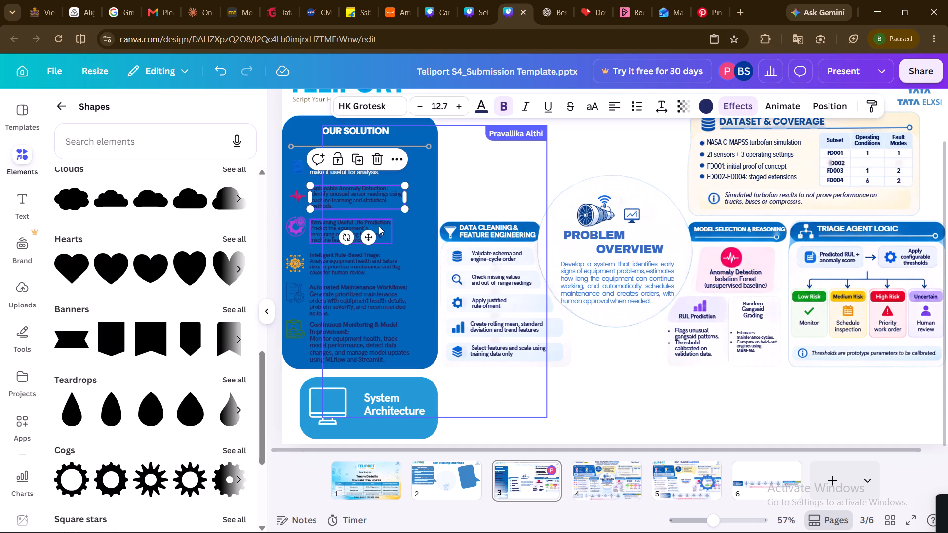
shift+click(382, 267)
shift+click(379, 296)
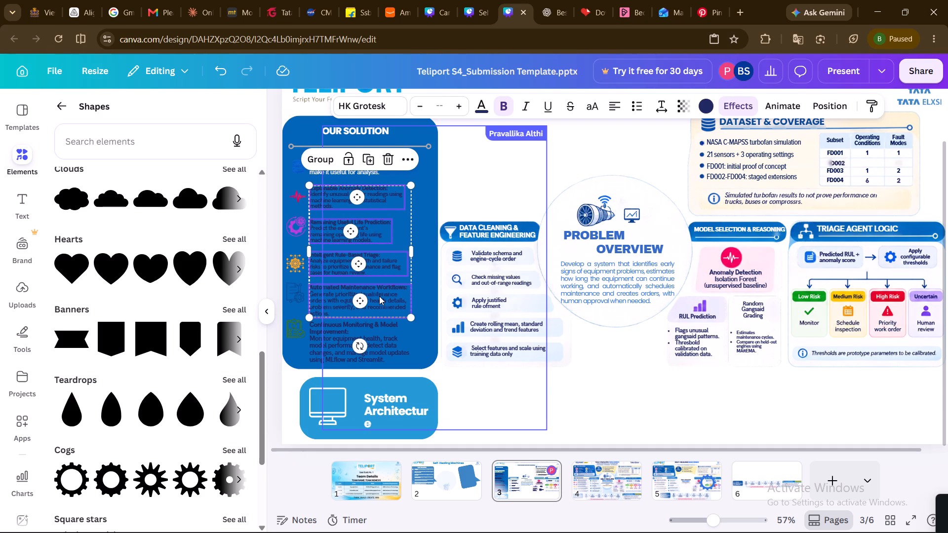
shift+click(379, 330)
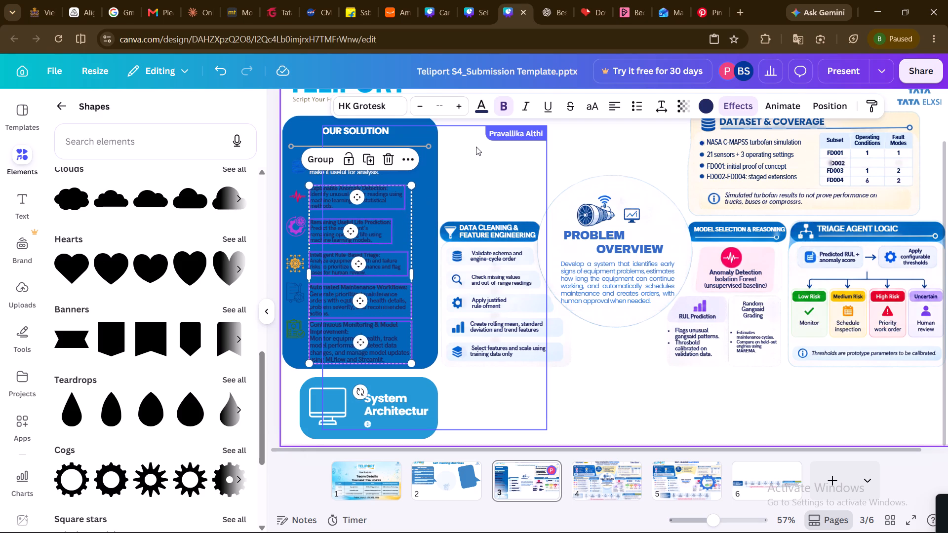
click(482, 112)
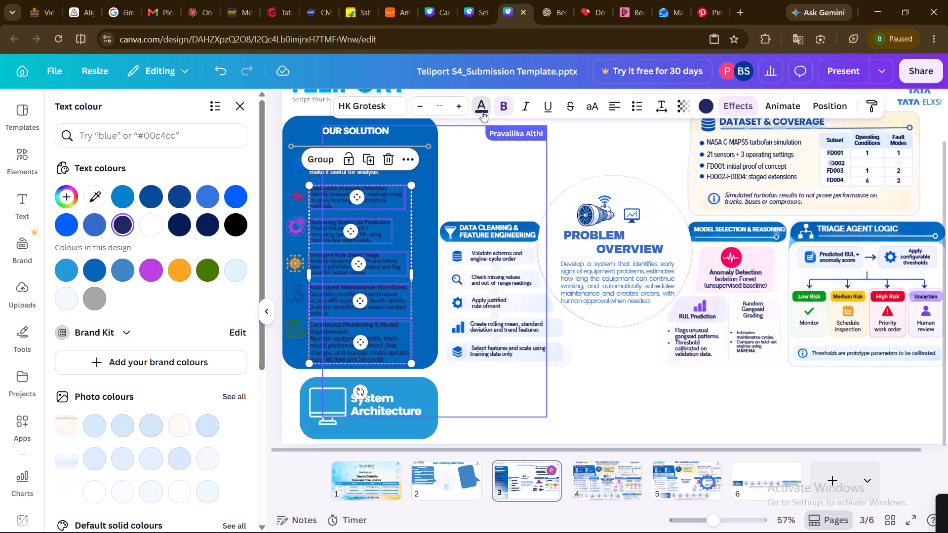
click(152, 231)
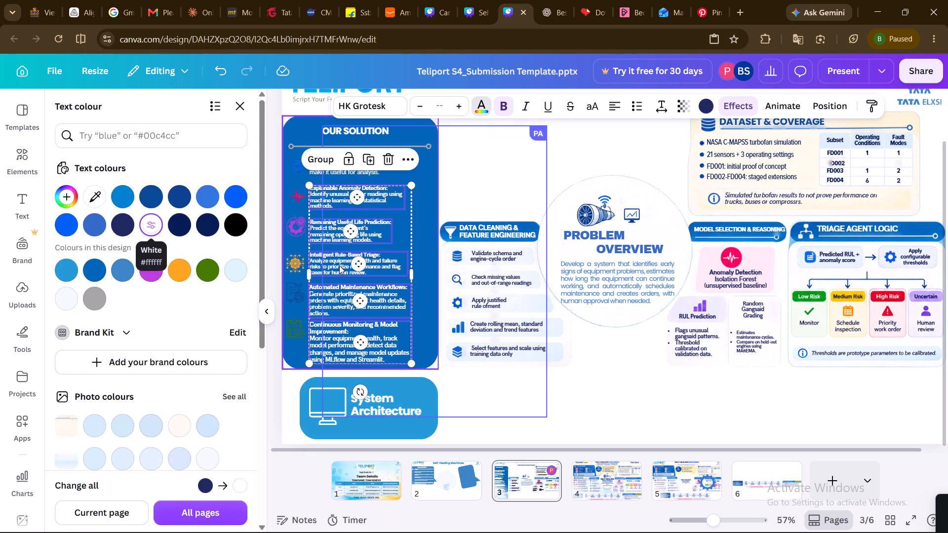
click(502, 178)
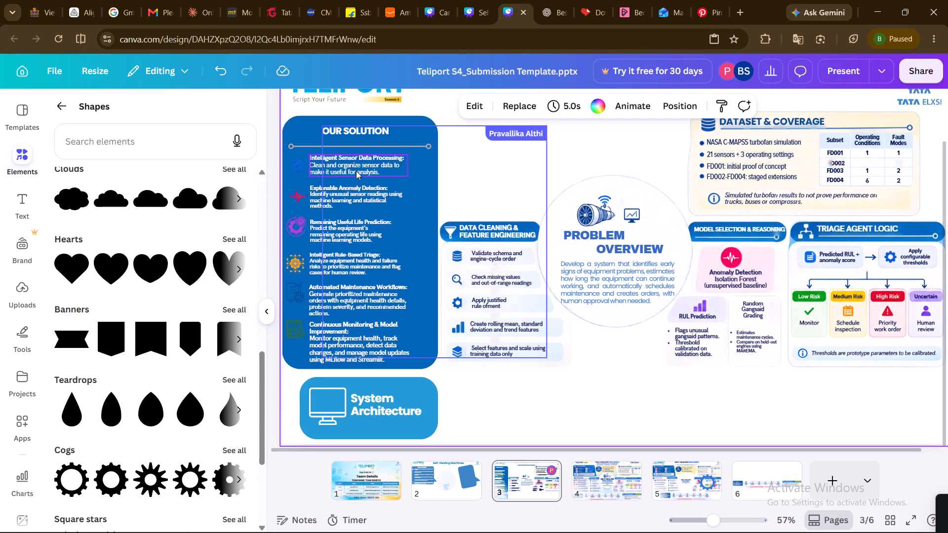
Shift the Intelligent Sensor Data Processing, Explainable Anomaly Detection and Remaining Useful Life Prediction text blocks slightly right to a common left edge.
drag(356, 171, 364, 171)
drag(353, 194, 353, 193)
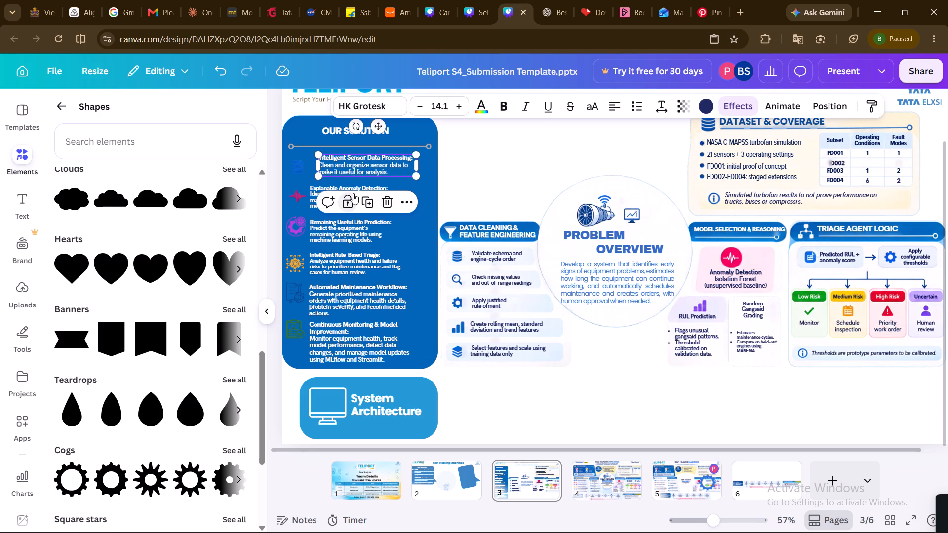
drag(353, 193, 362, 179)
drag(381, 187, 387, 187)
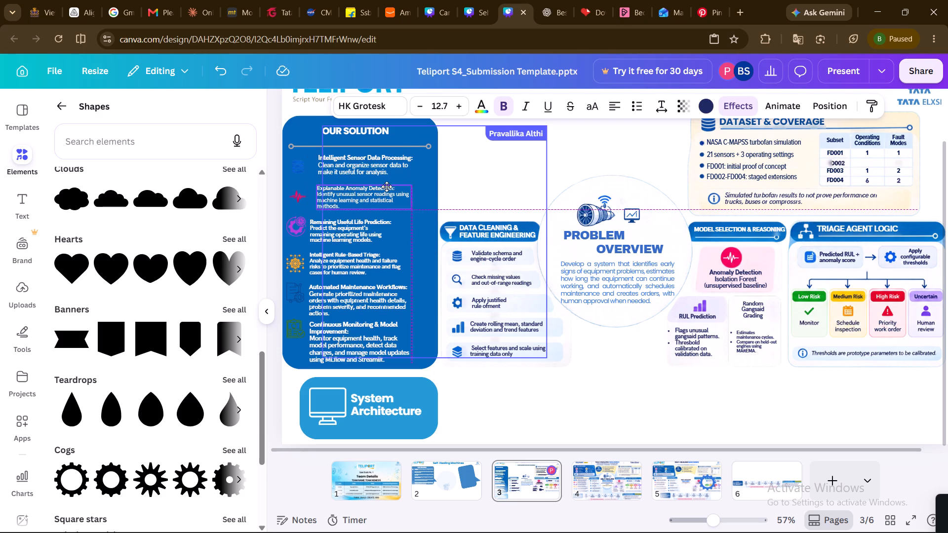
drag(387, 187, 387, 186)
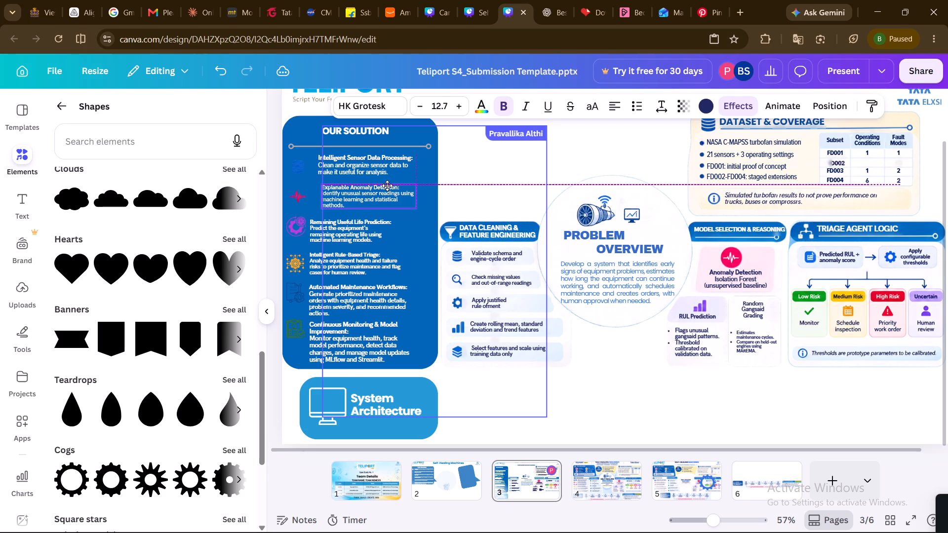
drag(387, 186, 390, 186)
drag(325, 237, 332, 235)
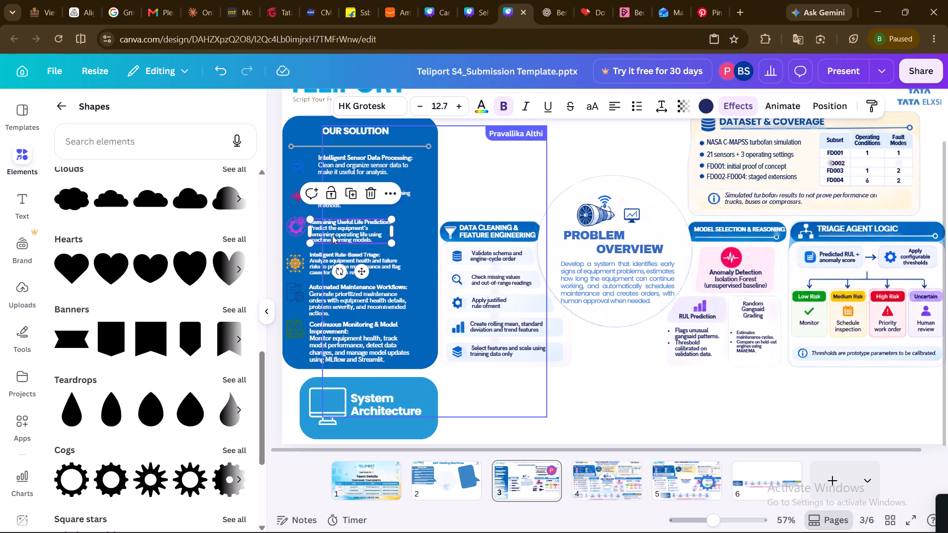
drag(332, 235, 334, 237)
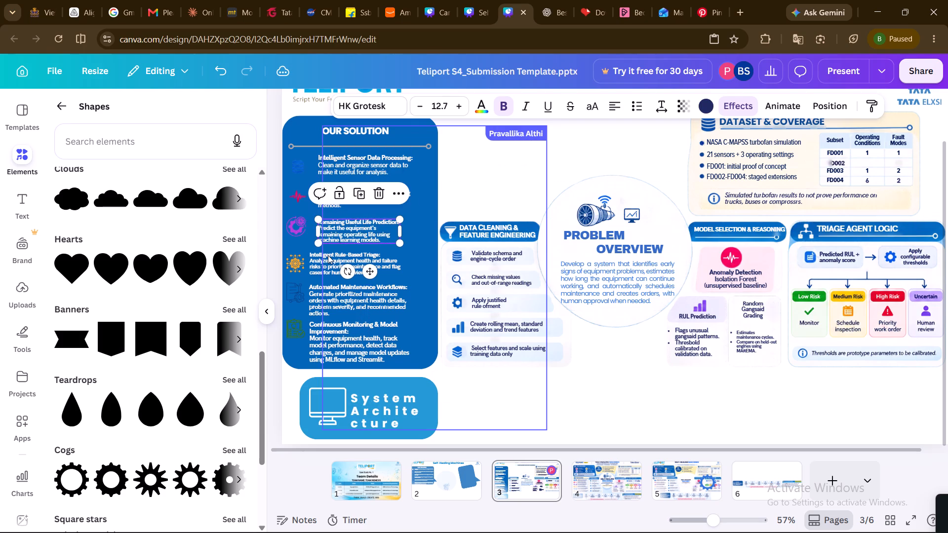
Shift the Intelligent Rule-Based Triage text block slightly right and fine-tune its position to align with the blocks above.
drag(328, 265, 337, 265)
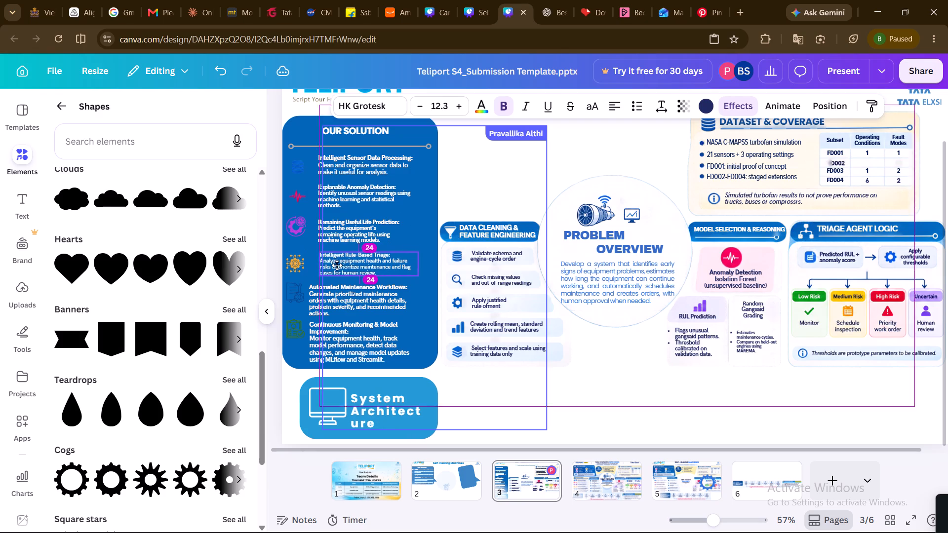
drag(337, 265, 339, 266)
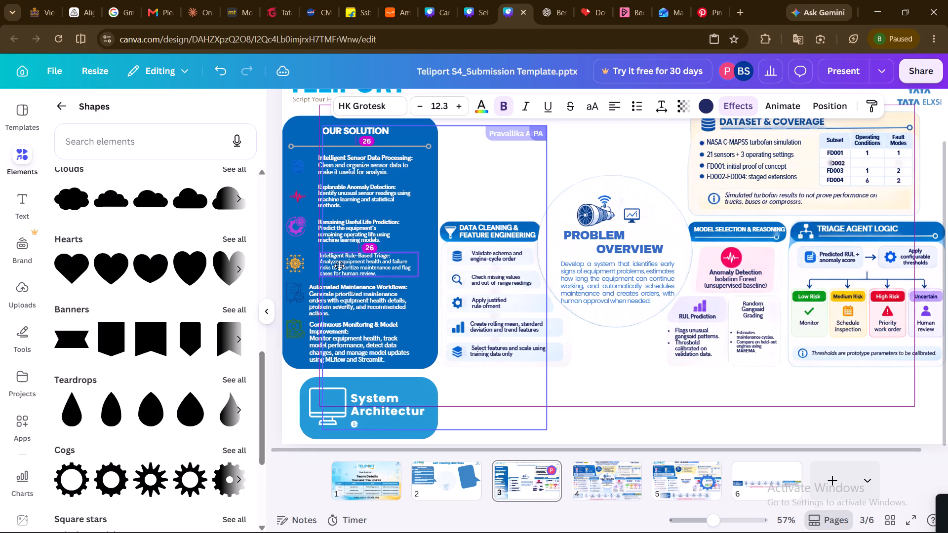
drag(339, 266, 338, 265)
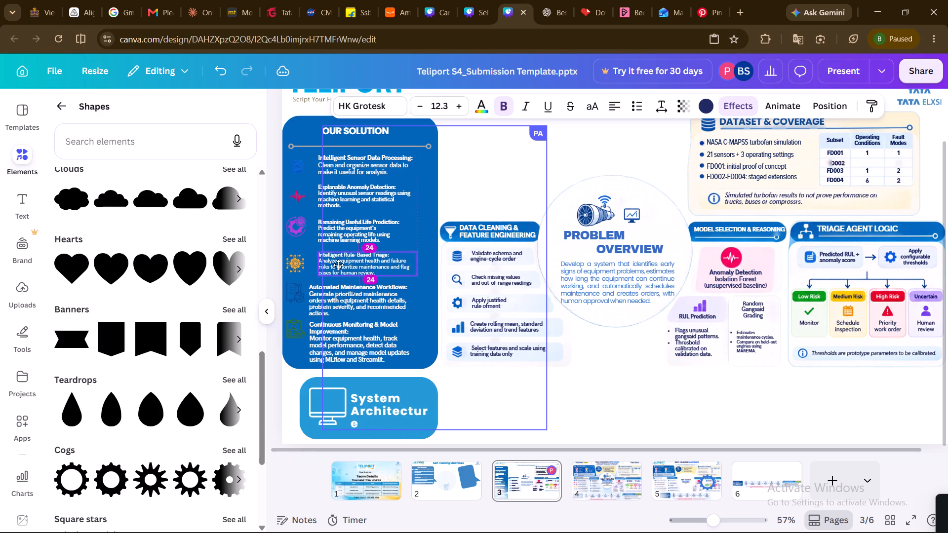
drag(338, 265, 338, 265)
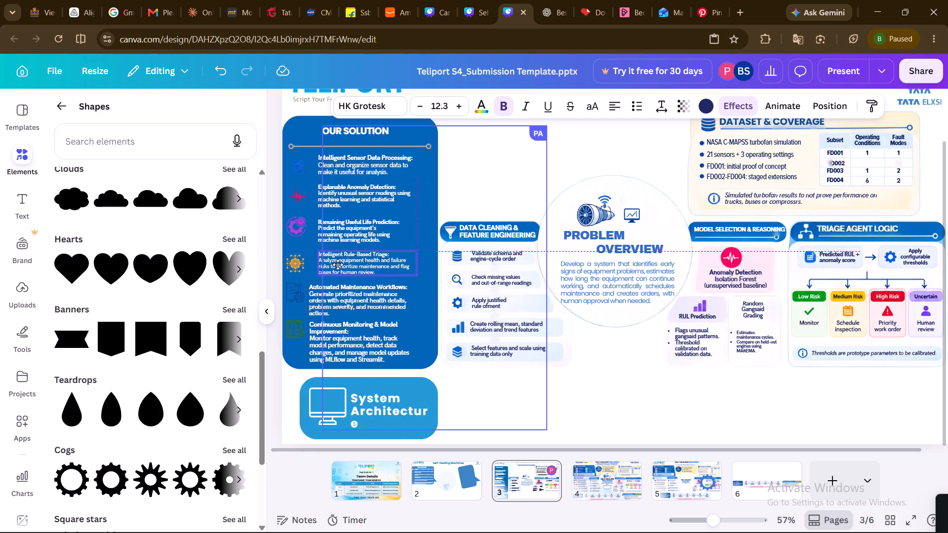
drag(338, 265, 338, 264)
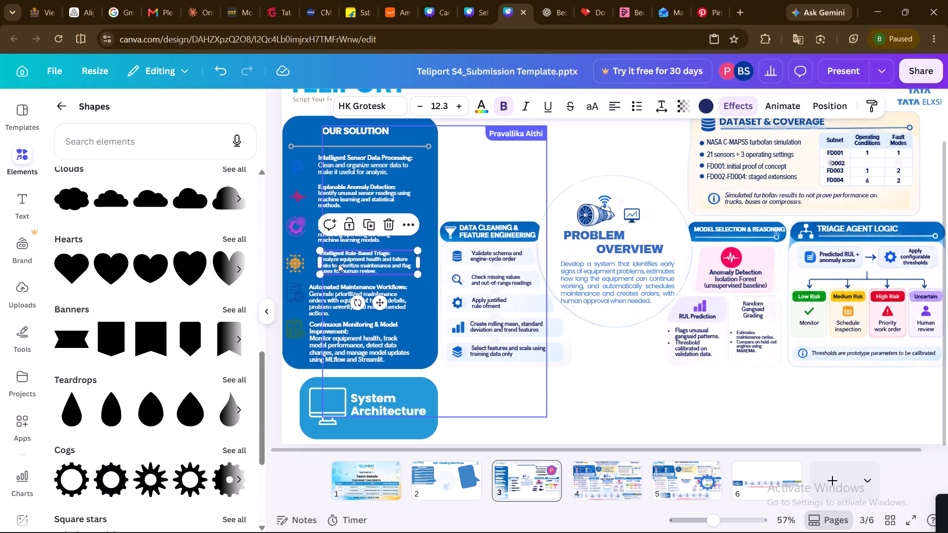
click(338, 264)
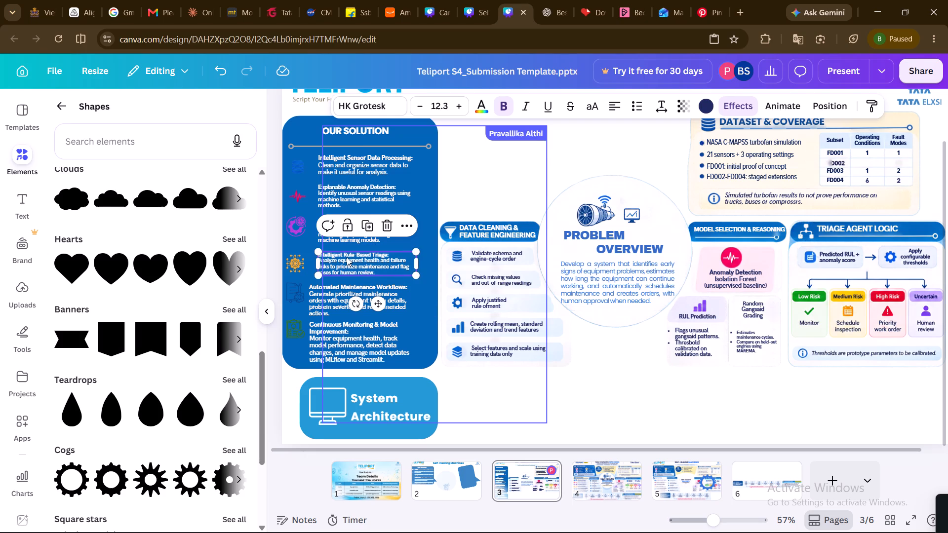
double_click(348, 256)
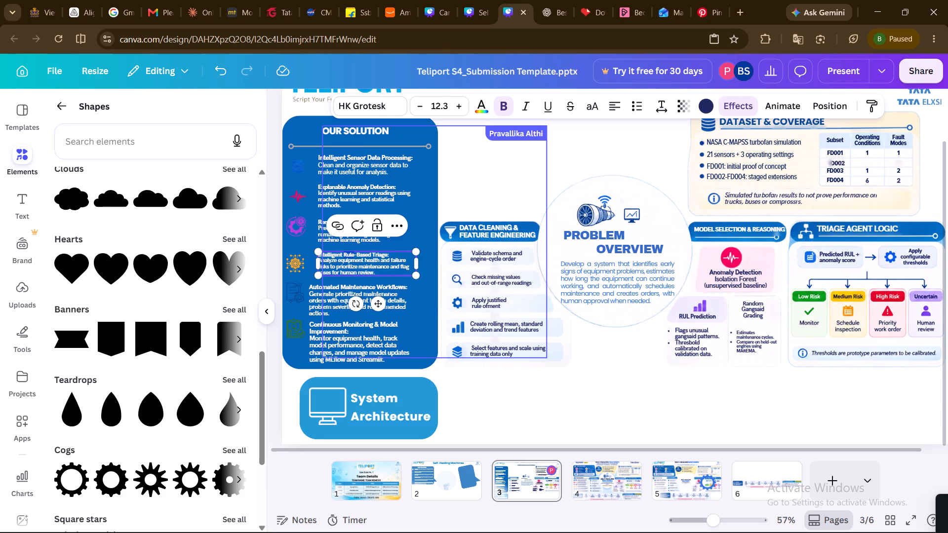
click(394, 255)
click(423, 245)
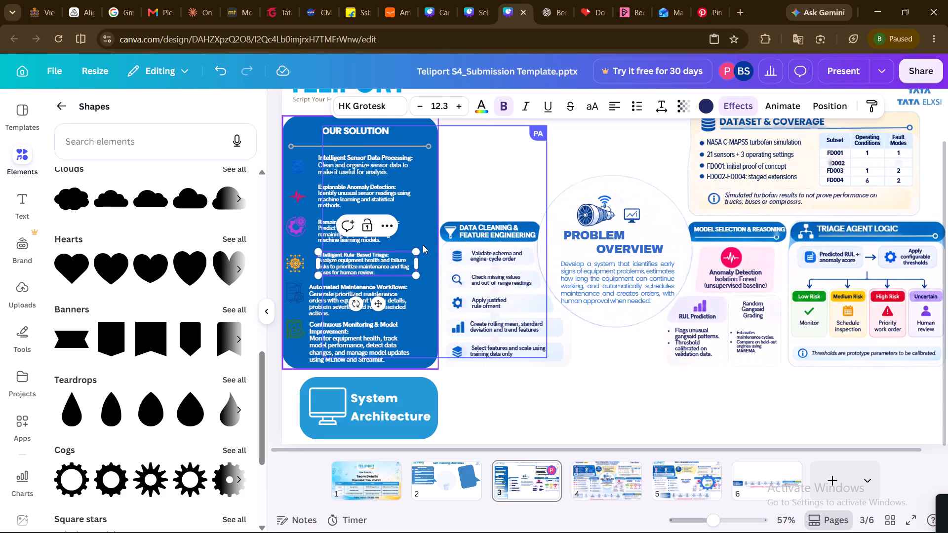
click(380, 265)
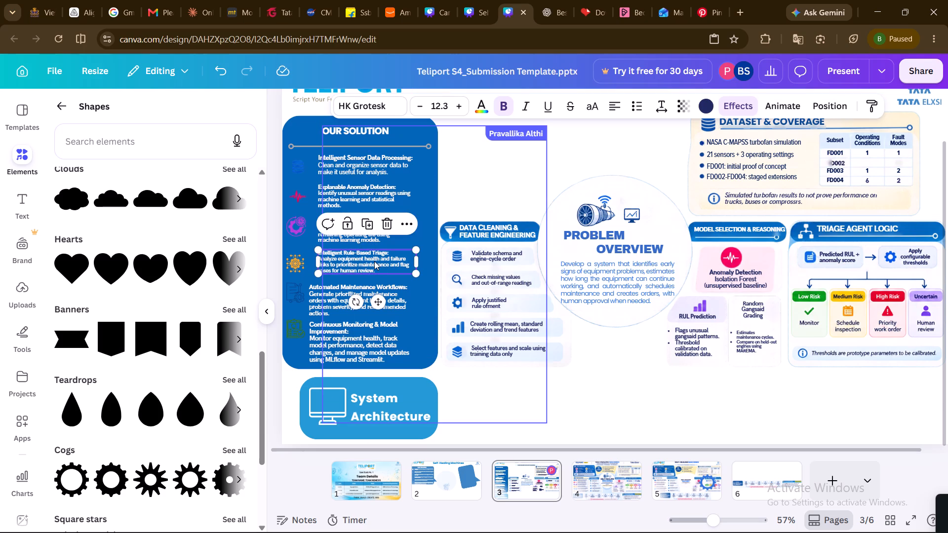
click(374, 261)
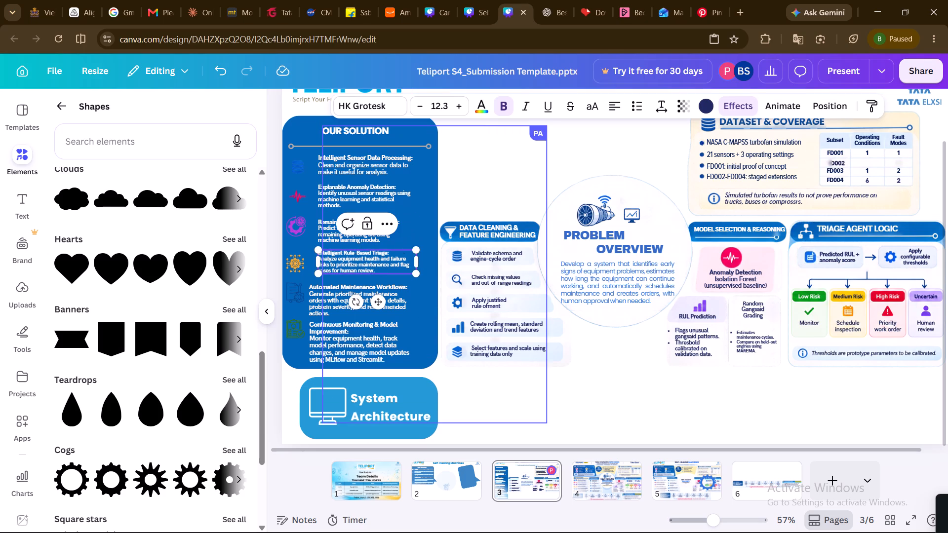
click(411, 230)
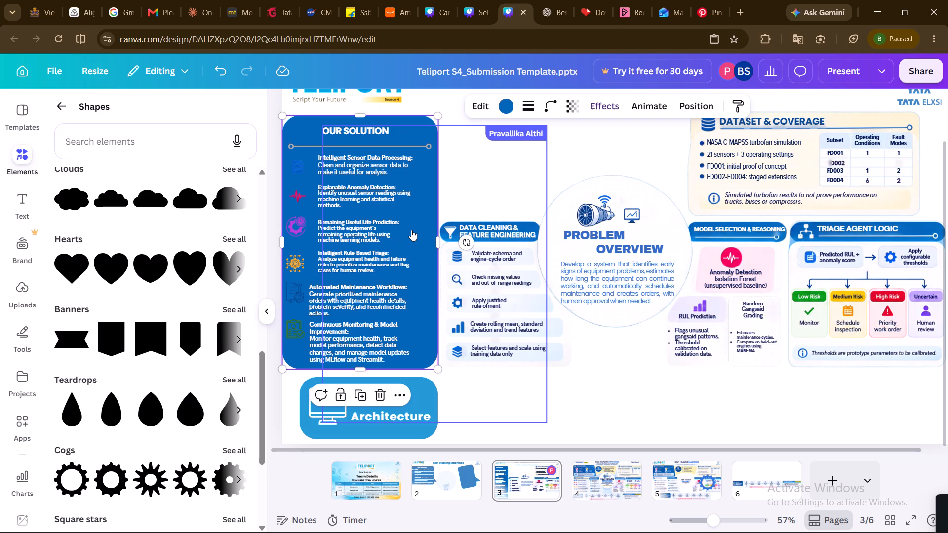
click(361, 267)
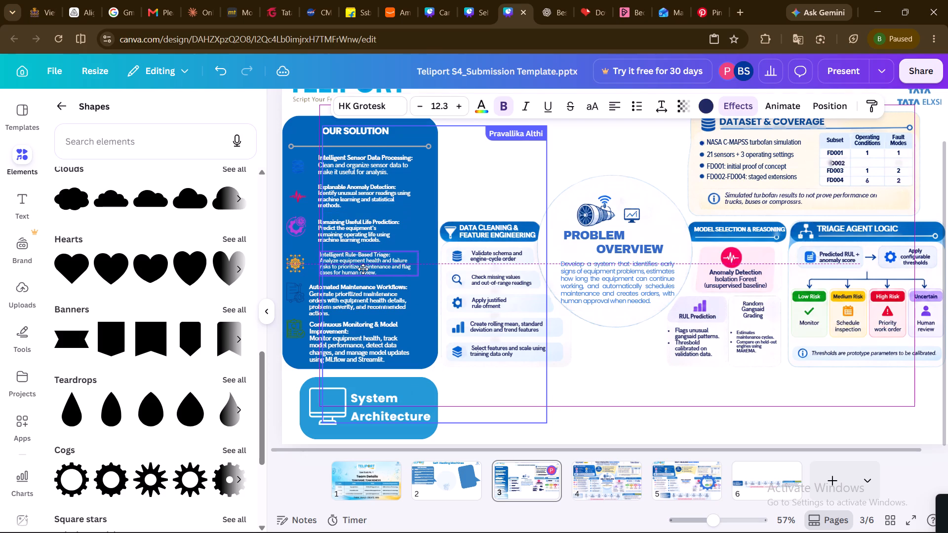
Shift the Automated Maintenance Workflows text block slightly right to line up under the Intelligent Rule-Based Triage block.
drag(337, 301, 345, 302)
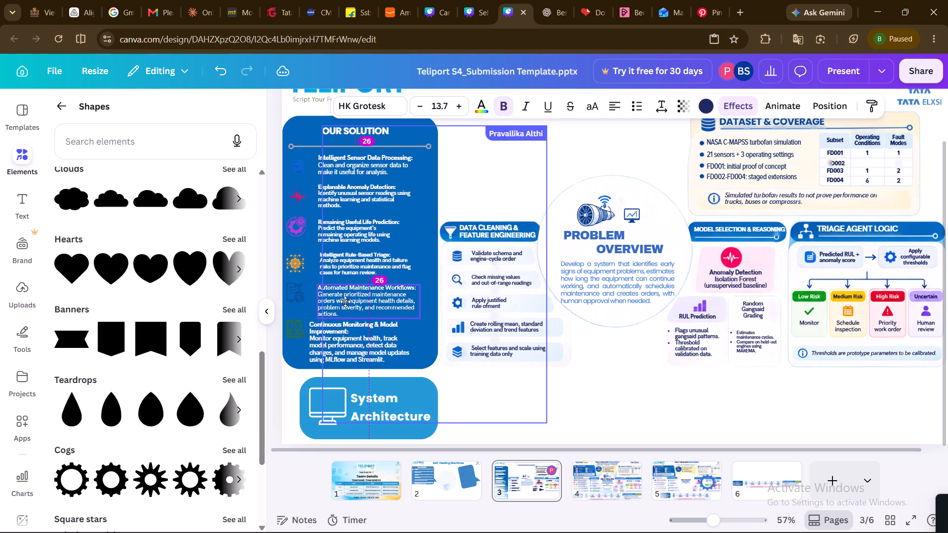
drag(345, 302, 347, 302)
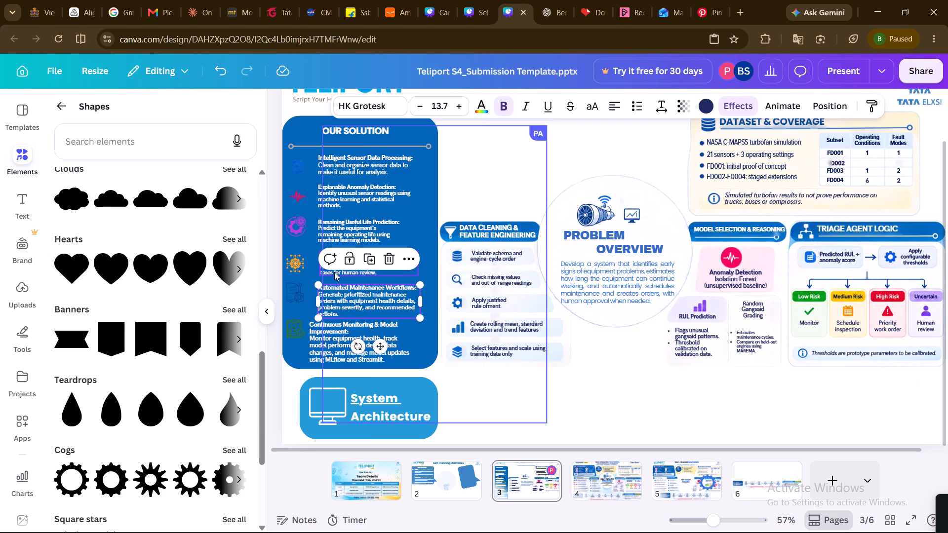
click(334, 272)
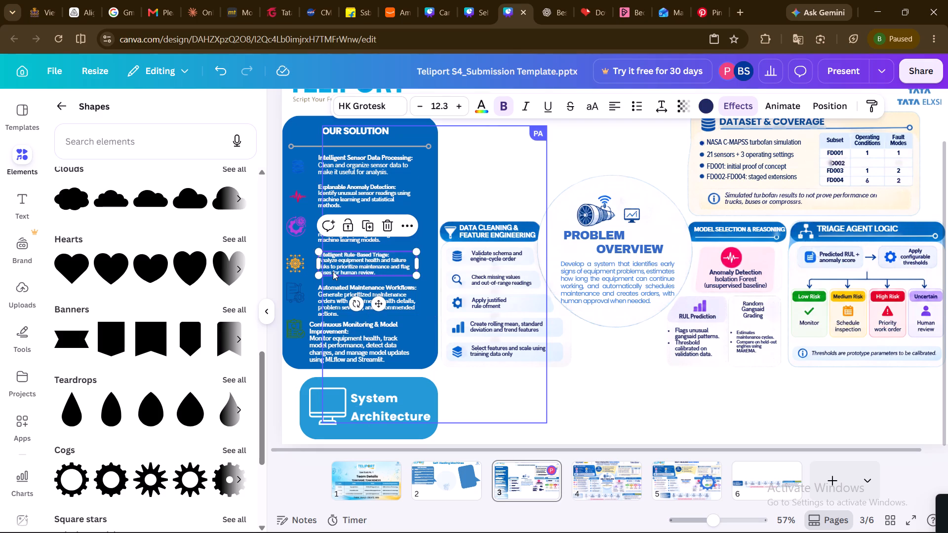
Shift the Continuous Monitoring & Model Improvement text block slightly right to match the left edge of the blocks above.
drag(333, 356, 337, 356)
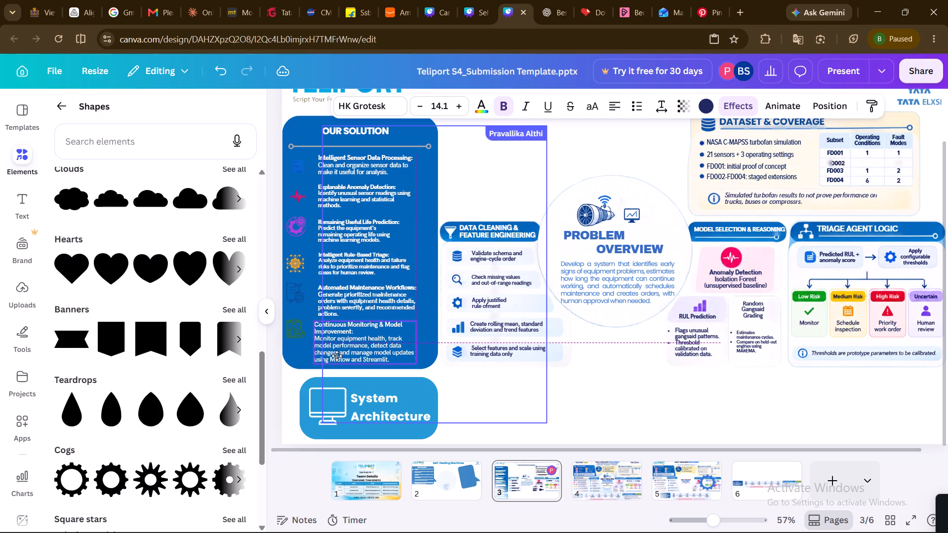
drag(337, 356, 344, 355)
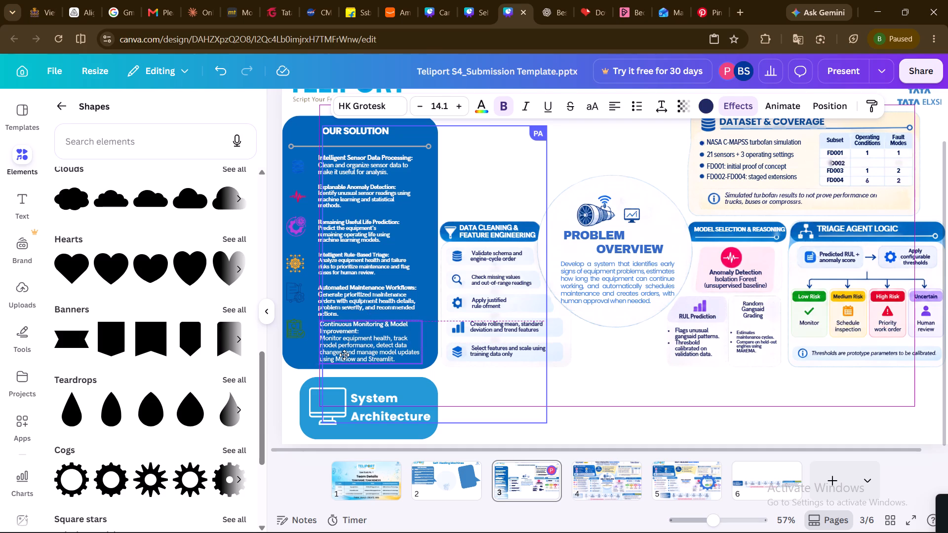
drag(344, 355, 342, 355)
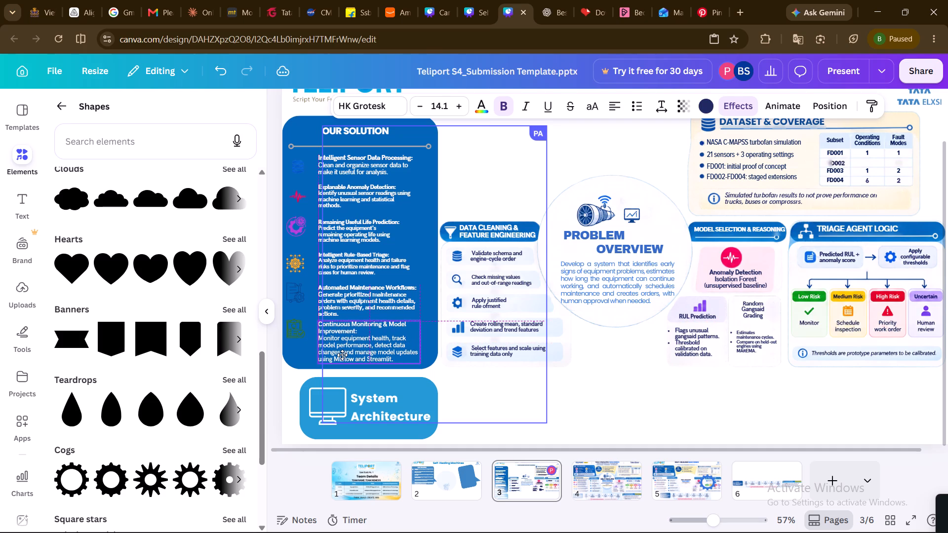
drag(342, 355, 341, 355)
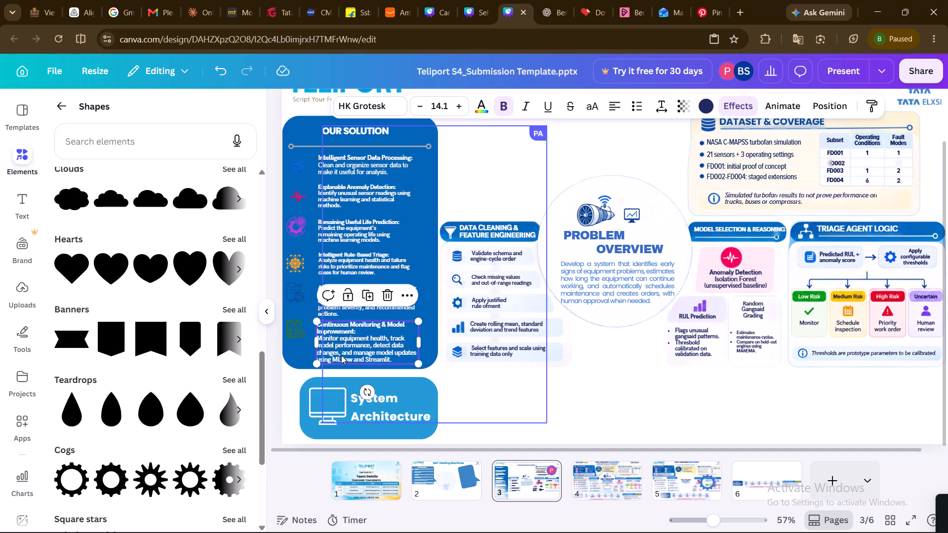
click(344, 349)
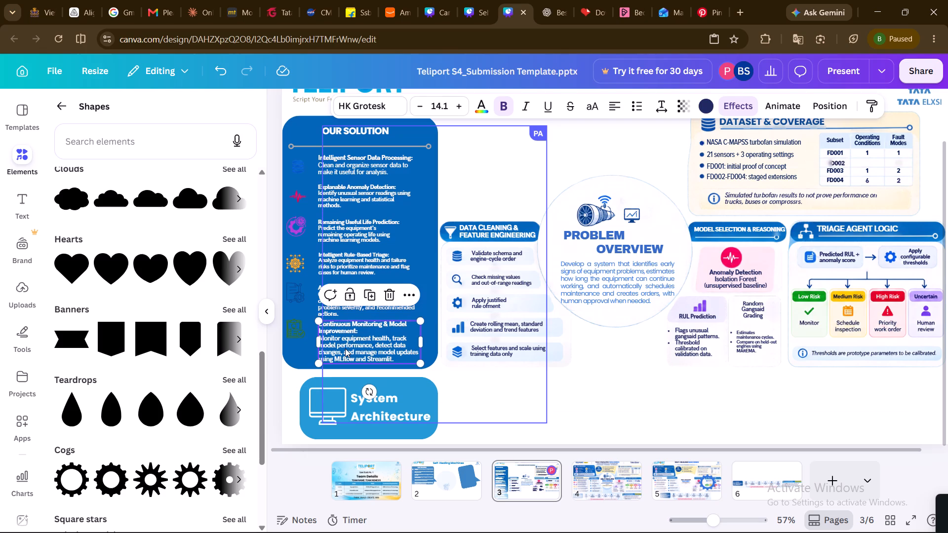
click(584, 372)
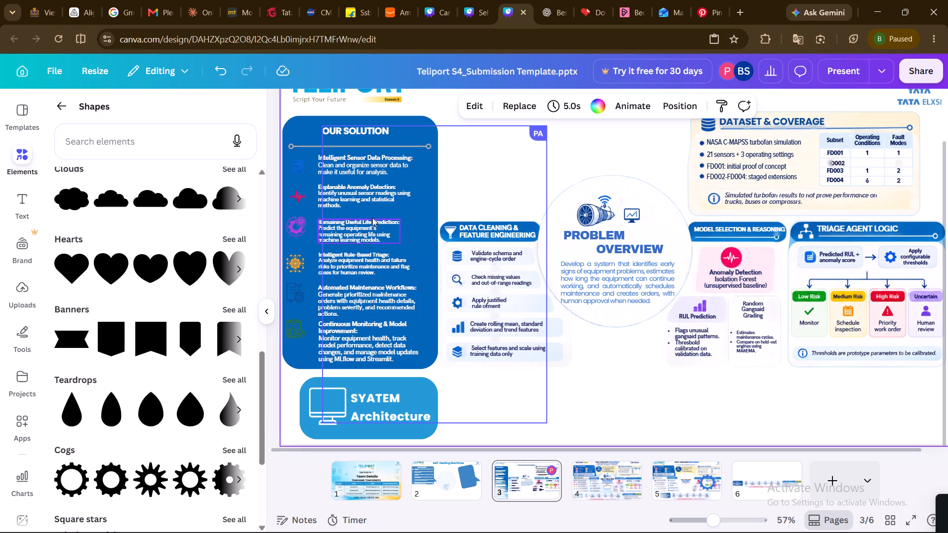
Nudge the Explainable Anomaly Detection, Remaining Useful Life Prediction and Intelligent Rule-Based Triage text blocks slightly up to even their vertical spacing.
click(375, 197)
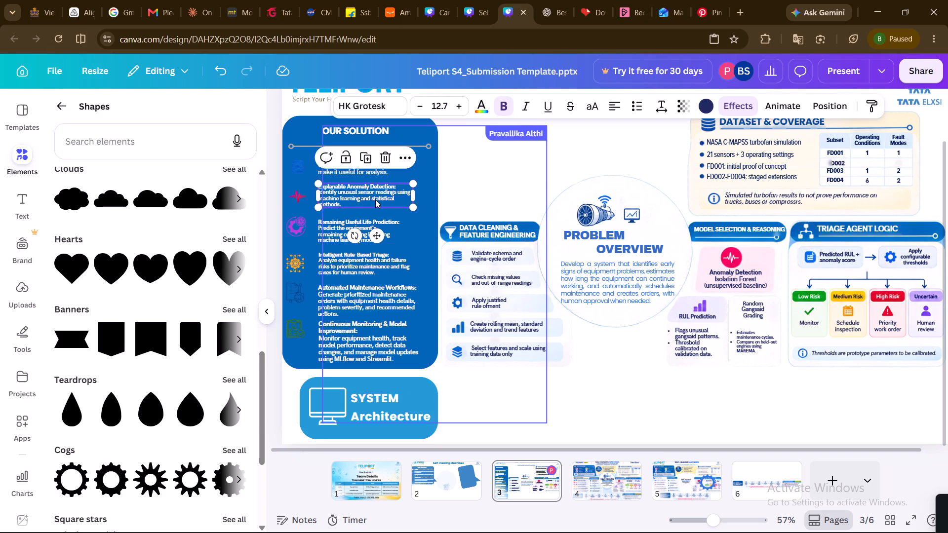
click(361, 225)
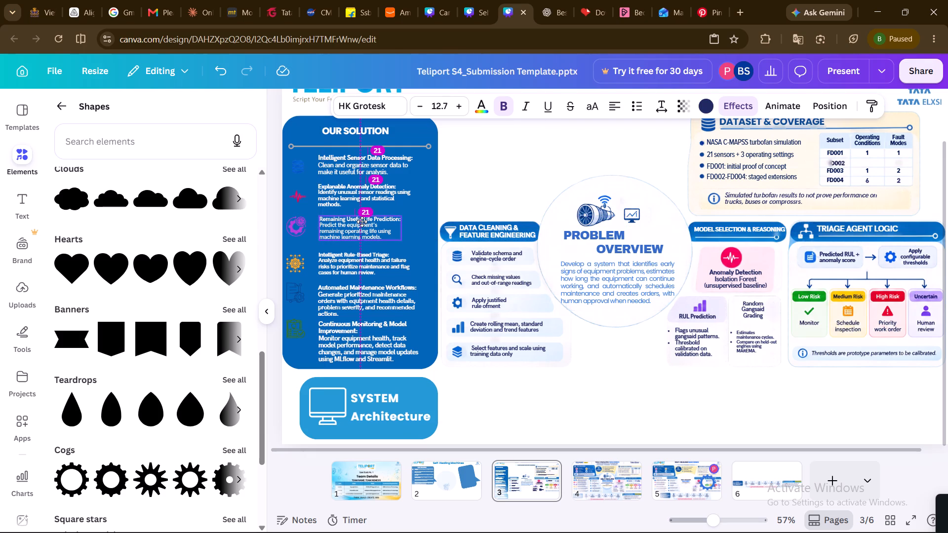
drag(381, 264, 381, 260)
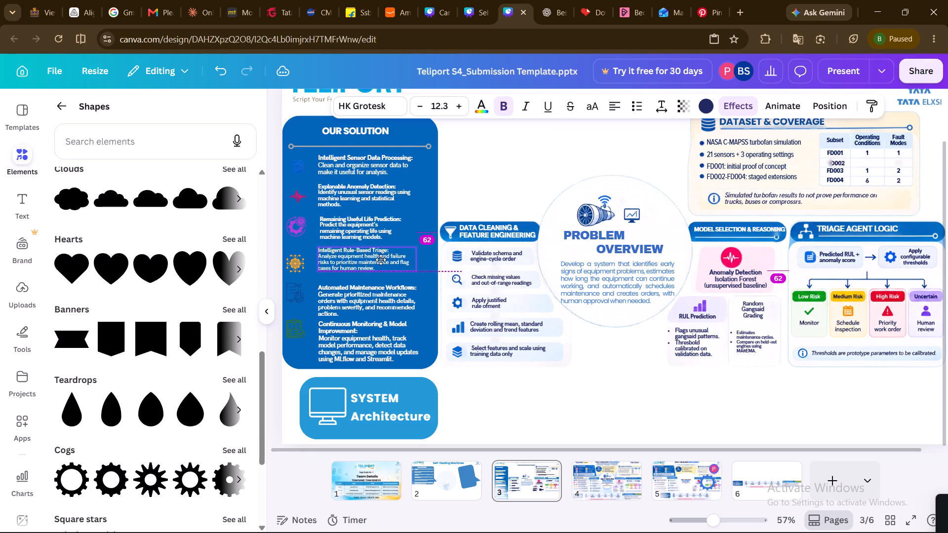
drag(381, 260, 381, 262)
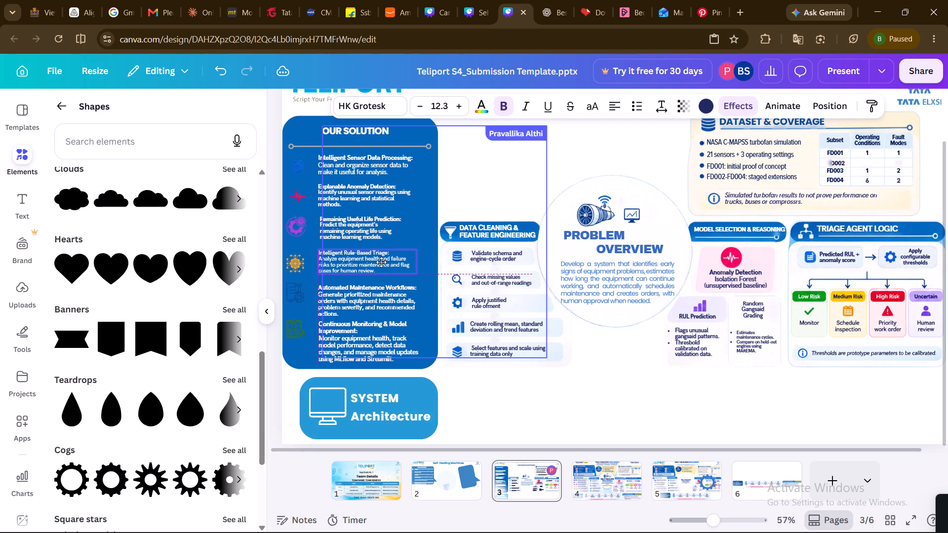
drag(381, 262, 381, 258)
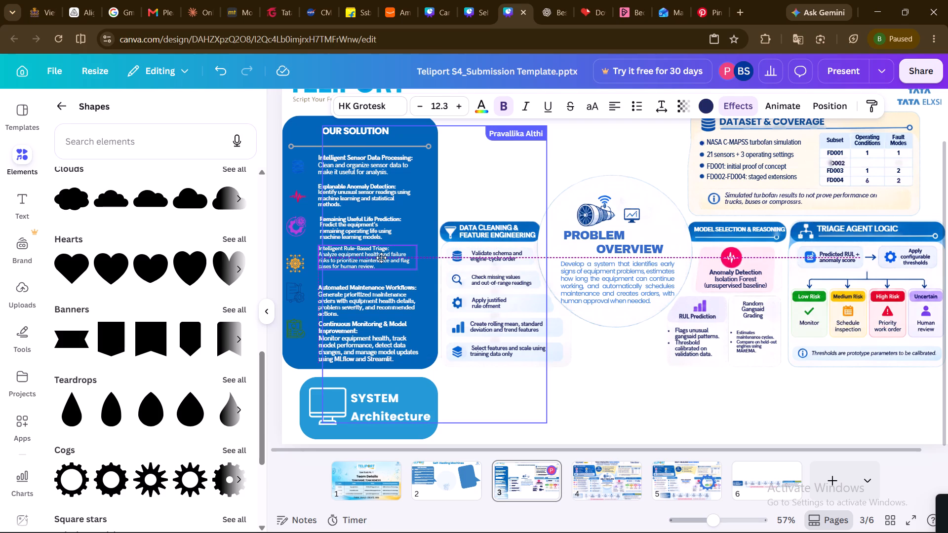
drag(381, 258, 381, 256)
drag(381, 256, 382, 257)
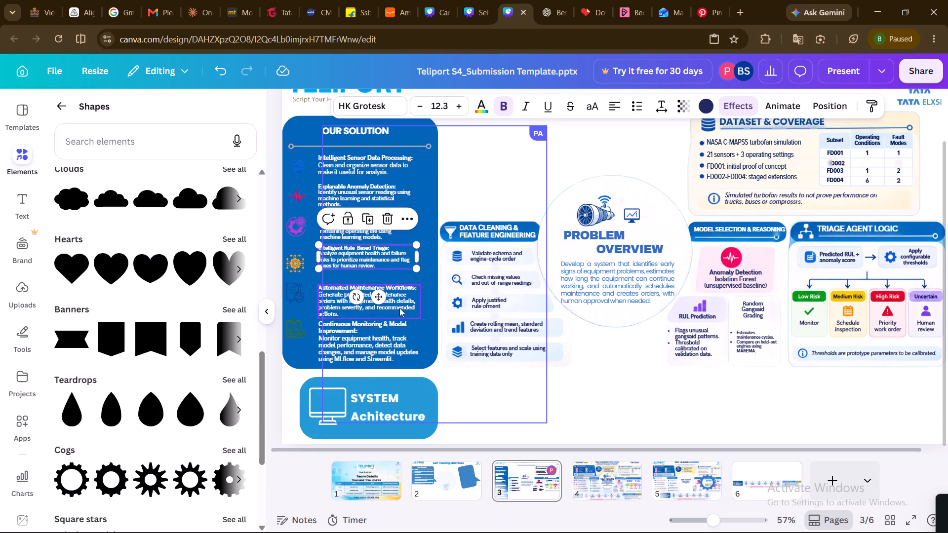
Move the Automated Maintenance Workflows text block slightly up, closer beneath the Intelligent Rule-Based Triage block.
drag(399, 308, 400, 301)
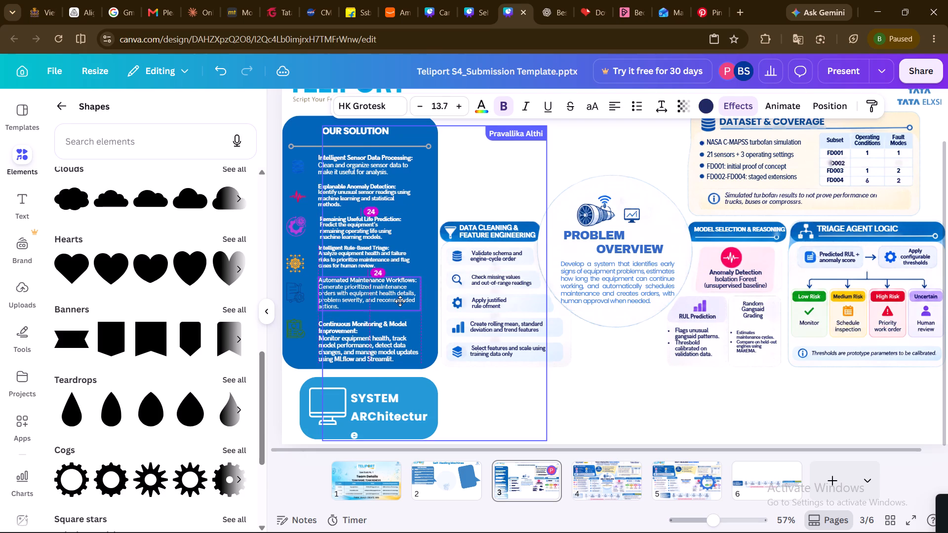
drag(400, 301, 400, 299)
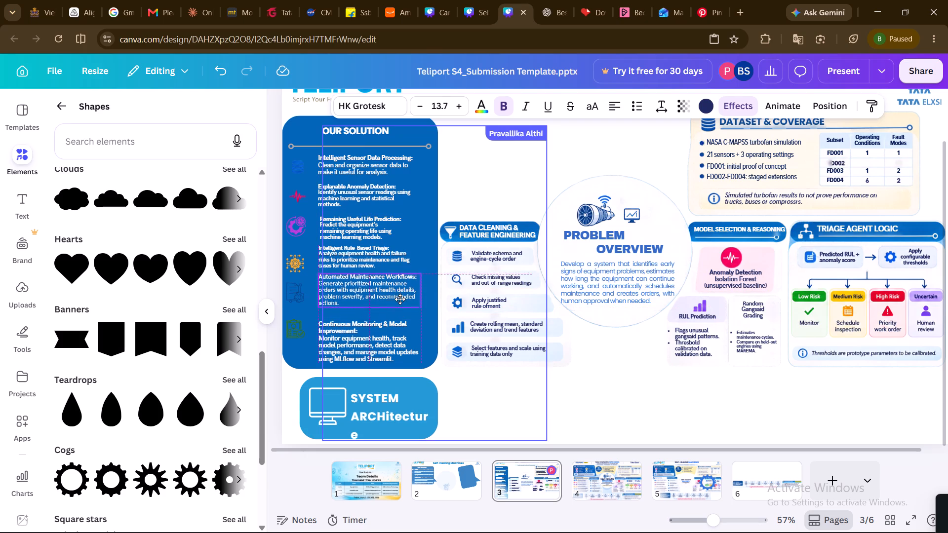
drag(400, 299, 400, 300)
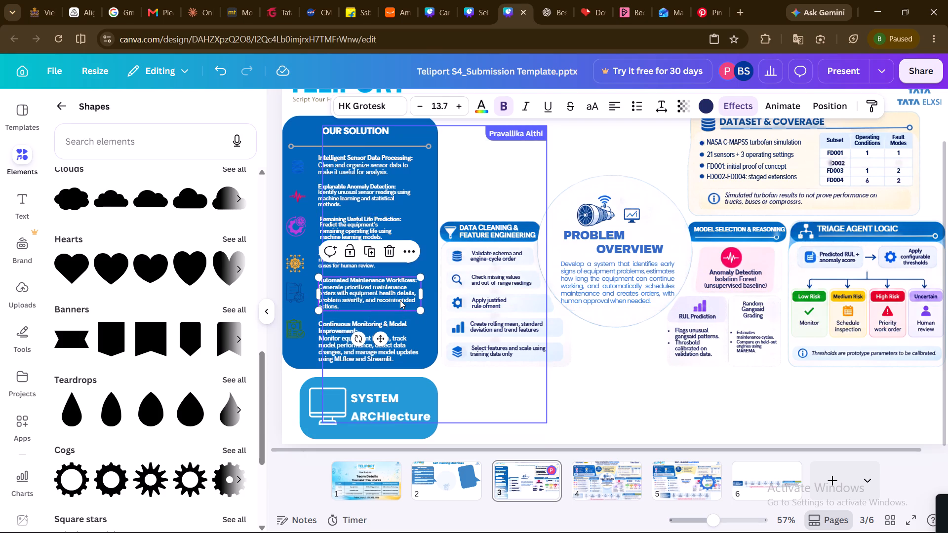
Shift the Remaining Useful Life Prediction and Explainable Anomaly Detection text blocks slightly left to share a common left edge.
click(367, 228)
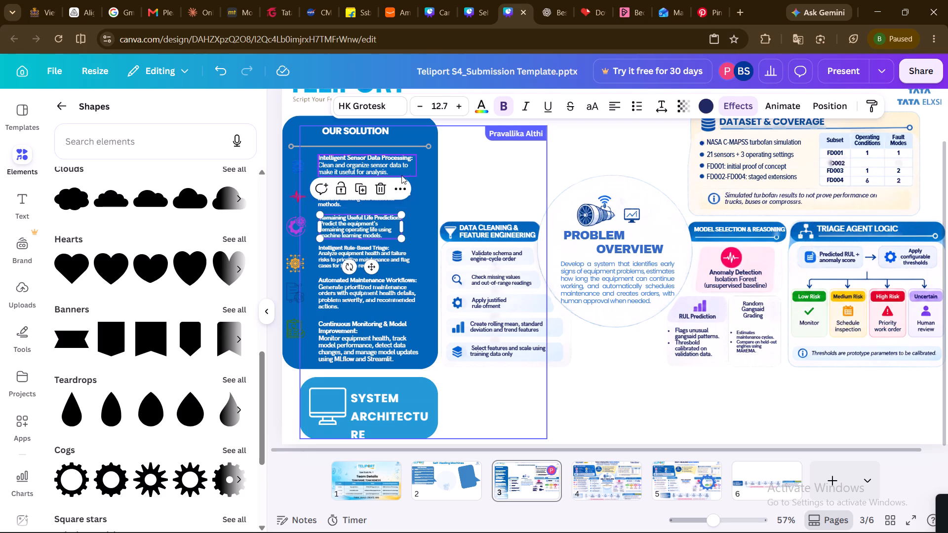
click(443, 182)
click(372, 190)
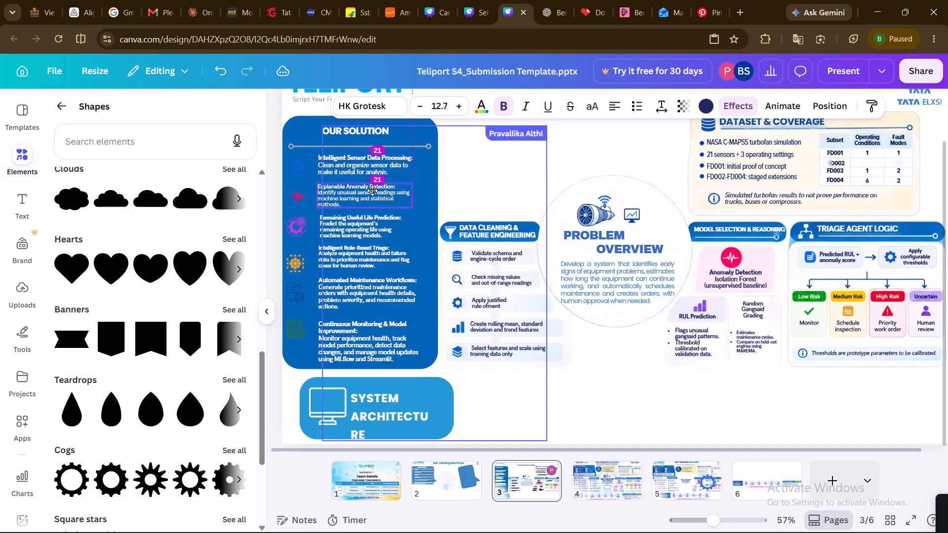
click(383, 218)
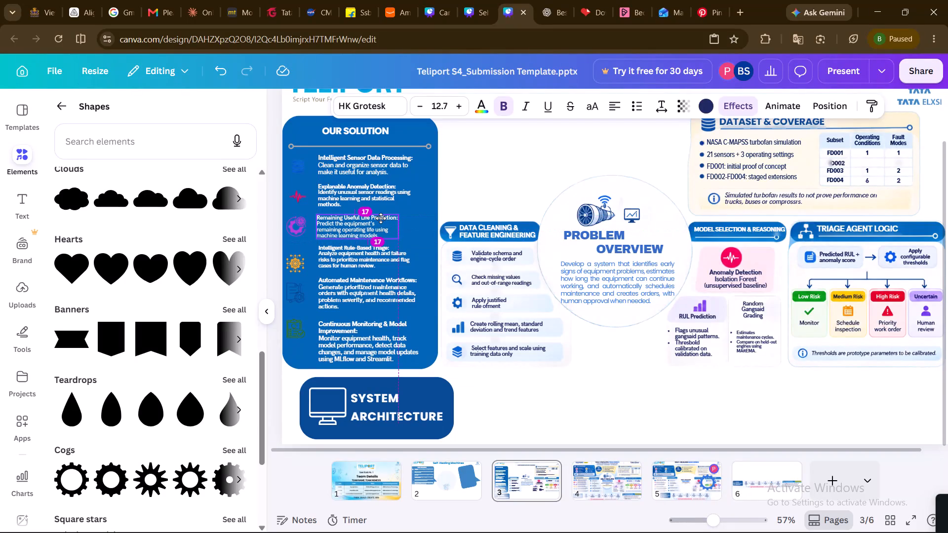
click(401, 203)
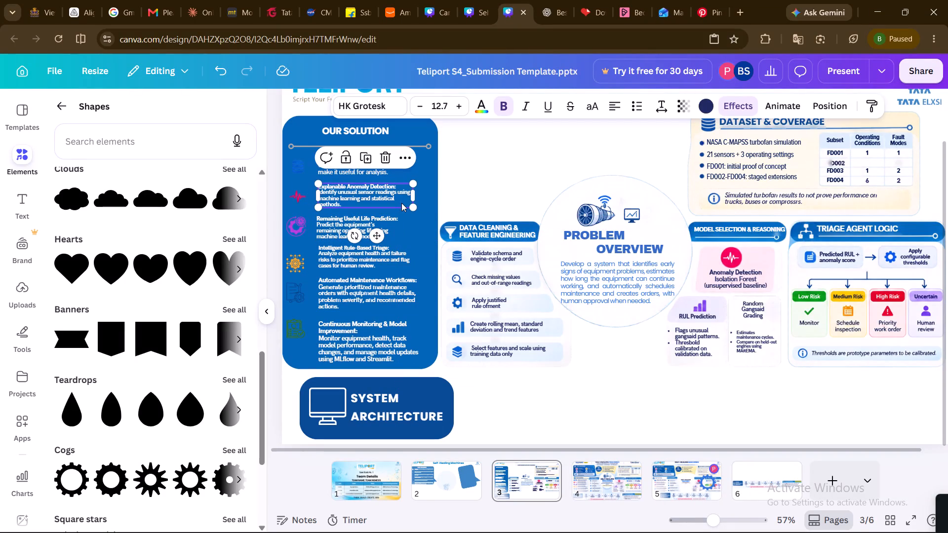
click(401, 203)
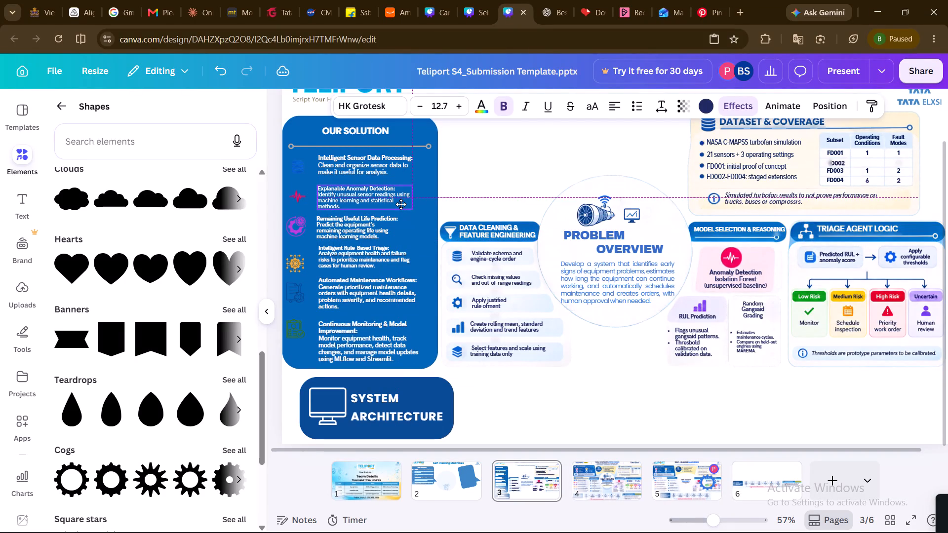
click(383, 230)
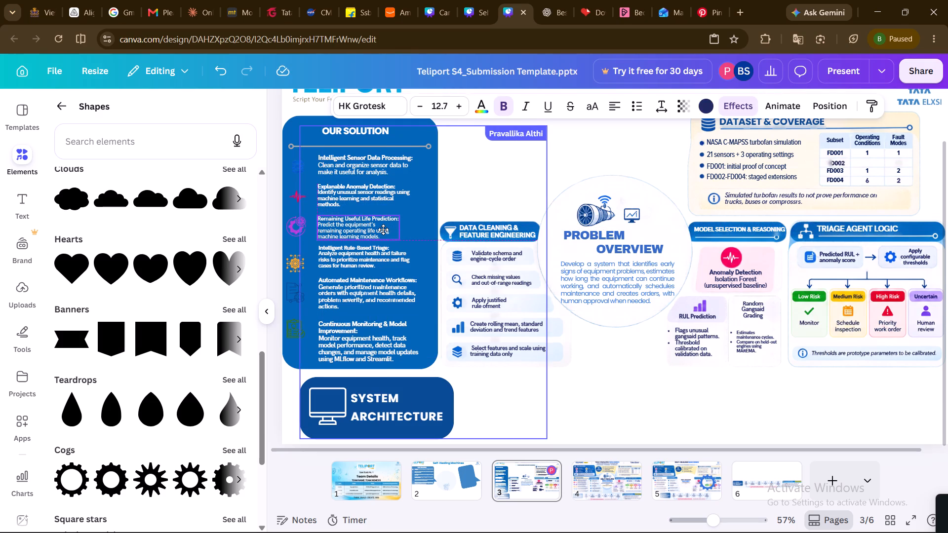
Nudge Intelligent Rule-Based Triage slightly left and fine-tune its vertical spacing with the Automated Maintenance Workflows and Continuous Monitoring blocks.
click(385, 255)
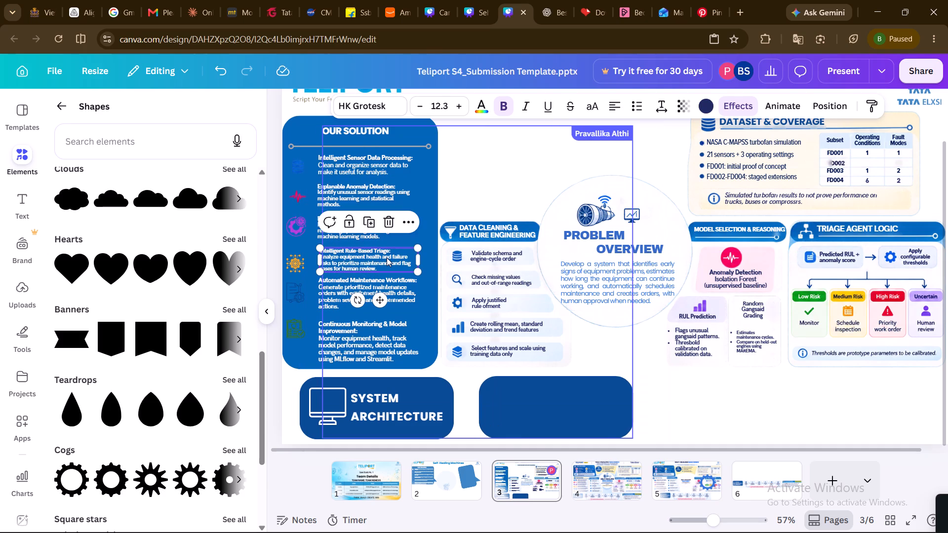
click(387, 258)
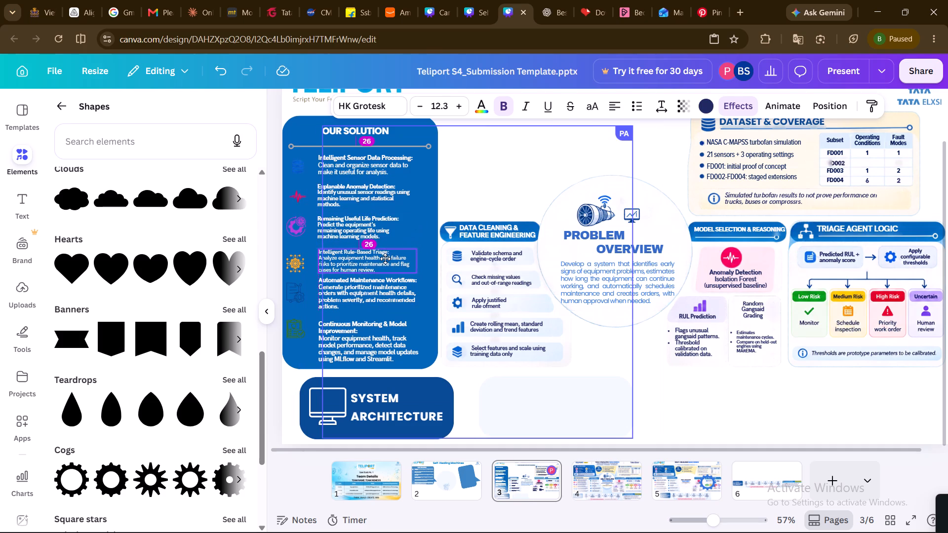
click(380, 258)
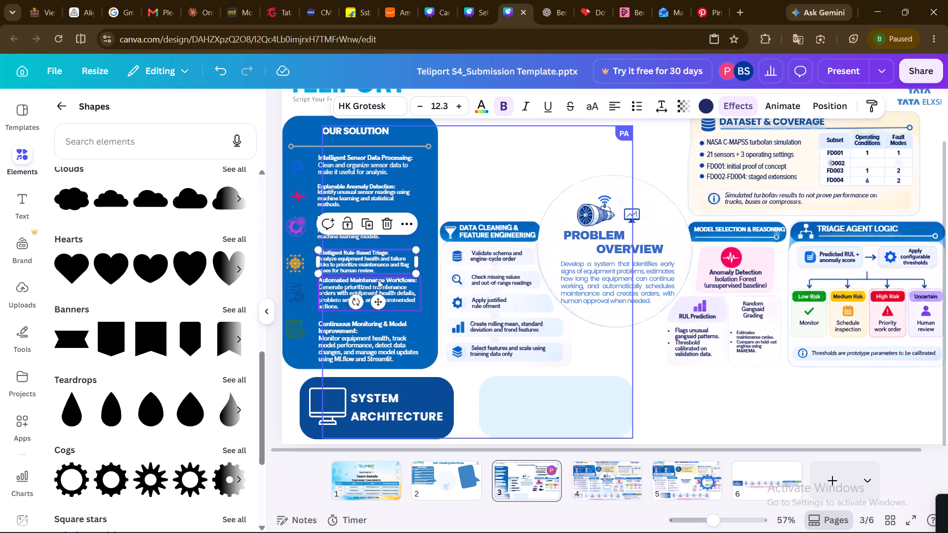
click(378, 281)
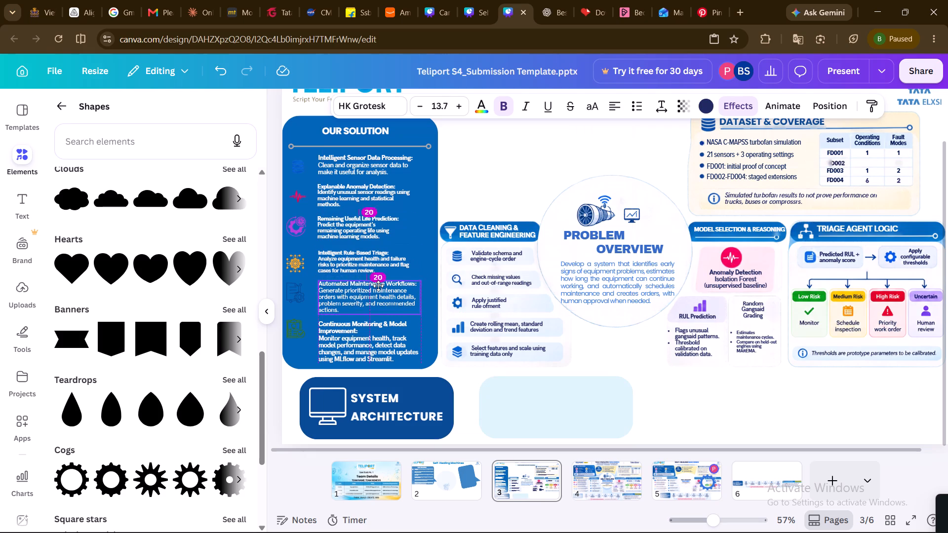
click(378, 284)
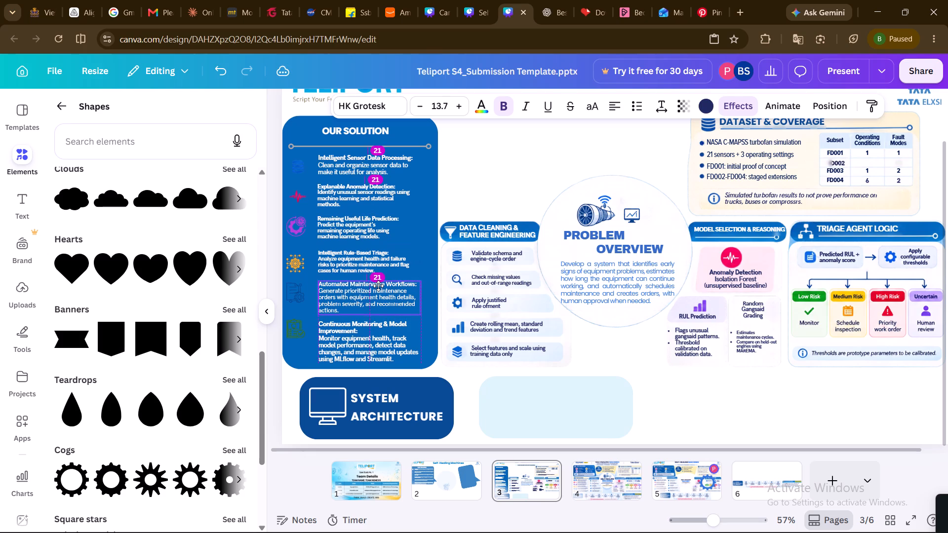
click(357, 268)
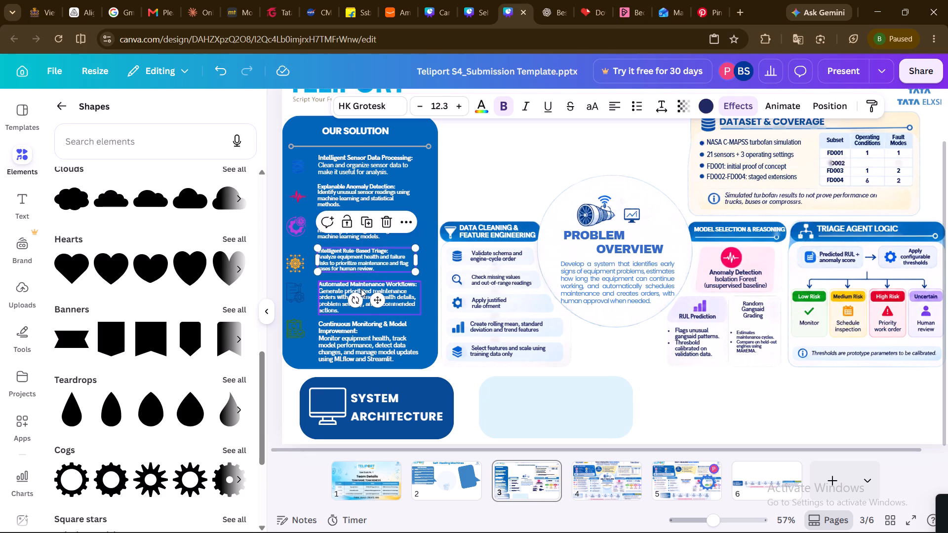
click(361, 289)
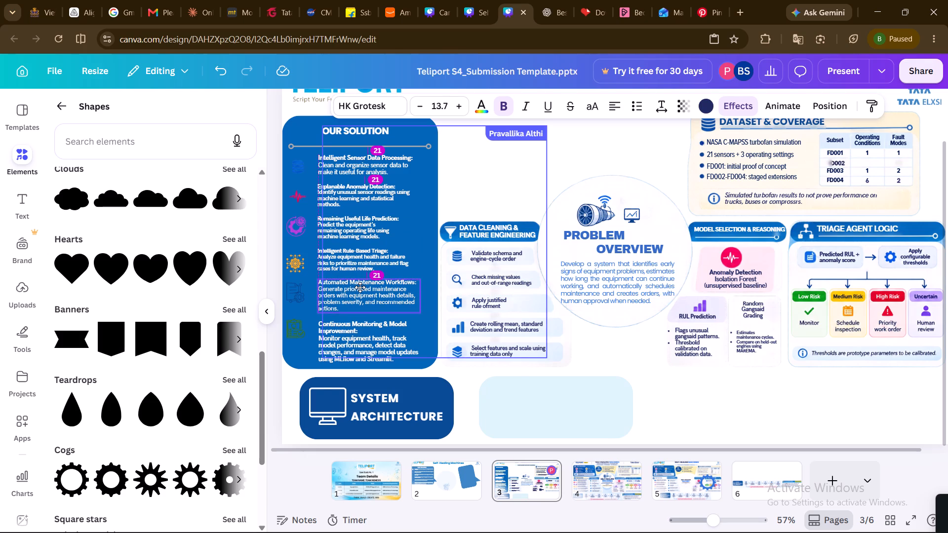
click(364, 328)
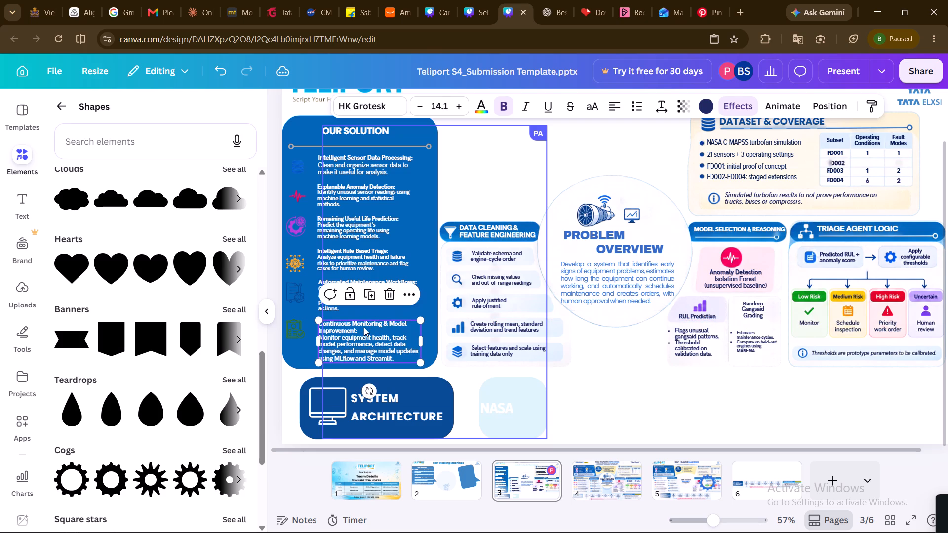
click(482, 181)
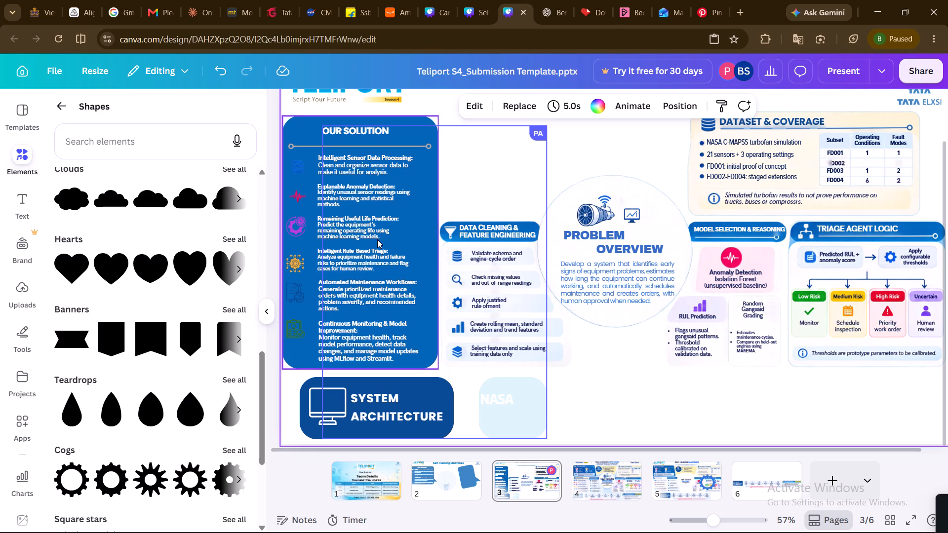
Remove bold from the description under the Explainable Anomaly Detection heading, matching the regular weight of the Intelligent Sensor Data Processing description.
double_click(389, 170)
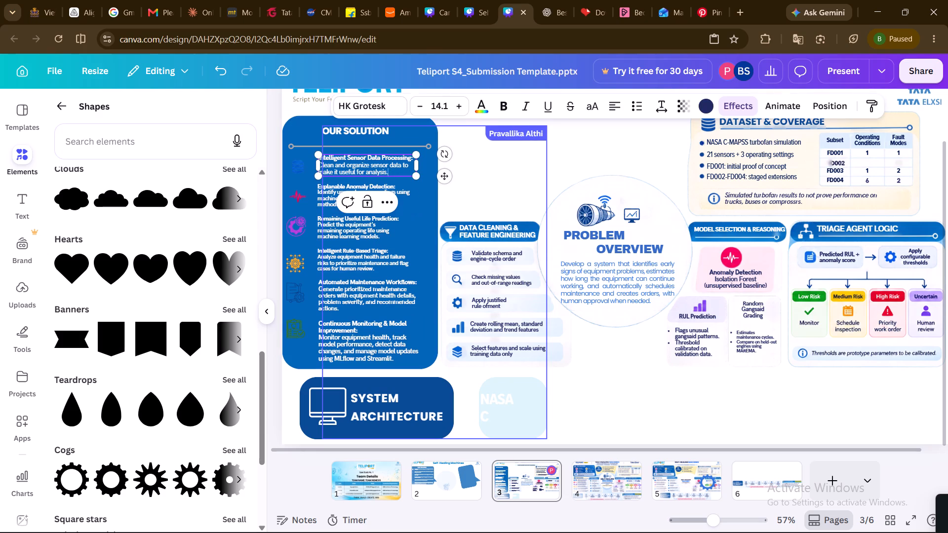
click(389, 170)
click(375, 173)
click(401, 190)
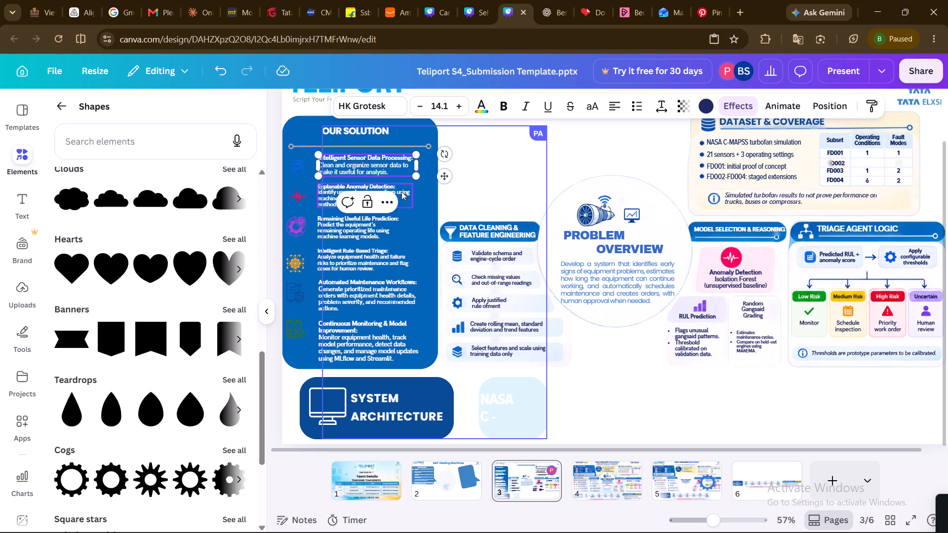
click(402, 202)
double_click(374, 195)
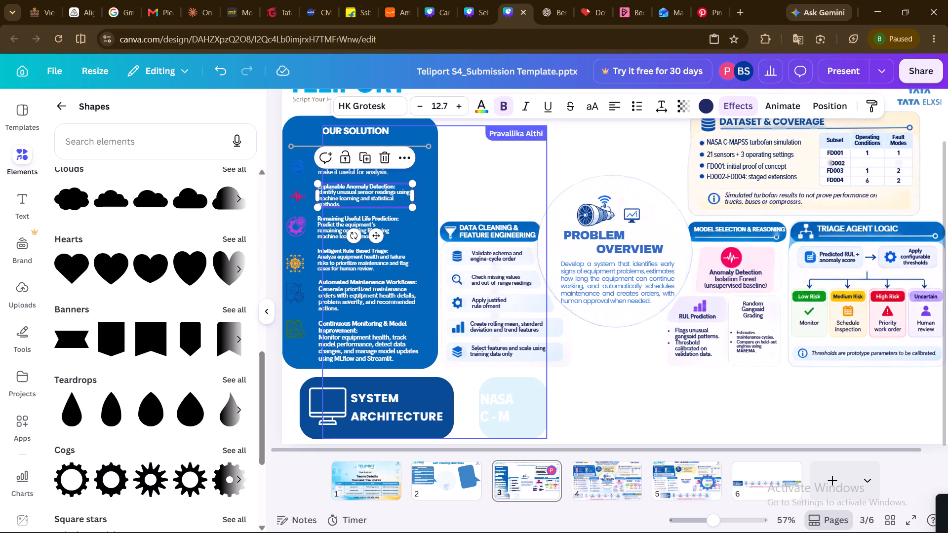
drag(348, 204, 319, 191)
click(319, 191)
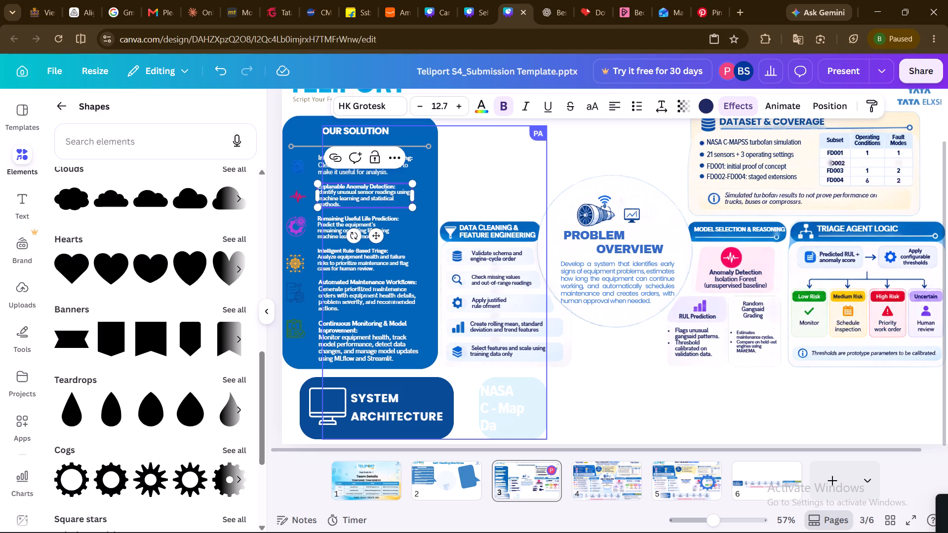
drag(343, 203, 318, 192)
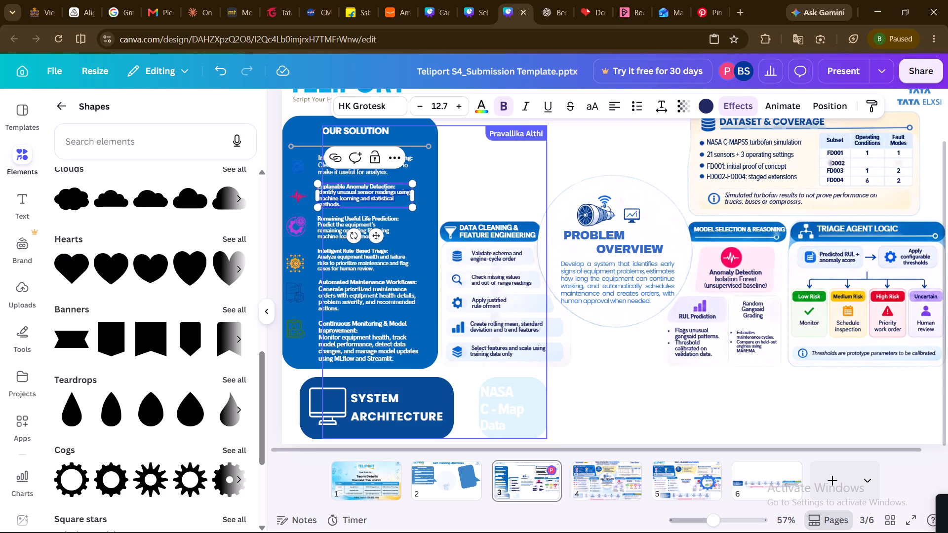
click(498, 108)
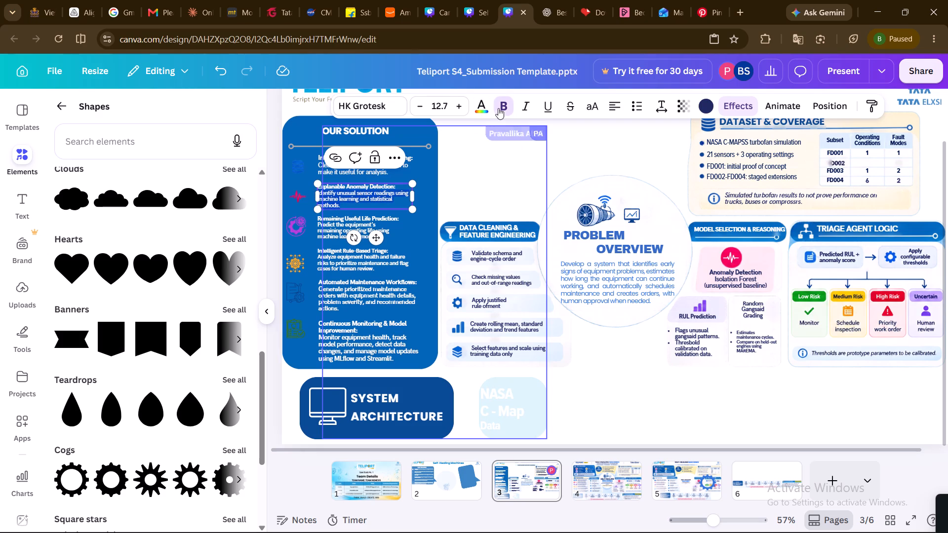
Remove bold from the description under the Remaining Useful Life Prediction heading, keeping the heading bold.
click(396, 234)
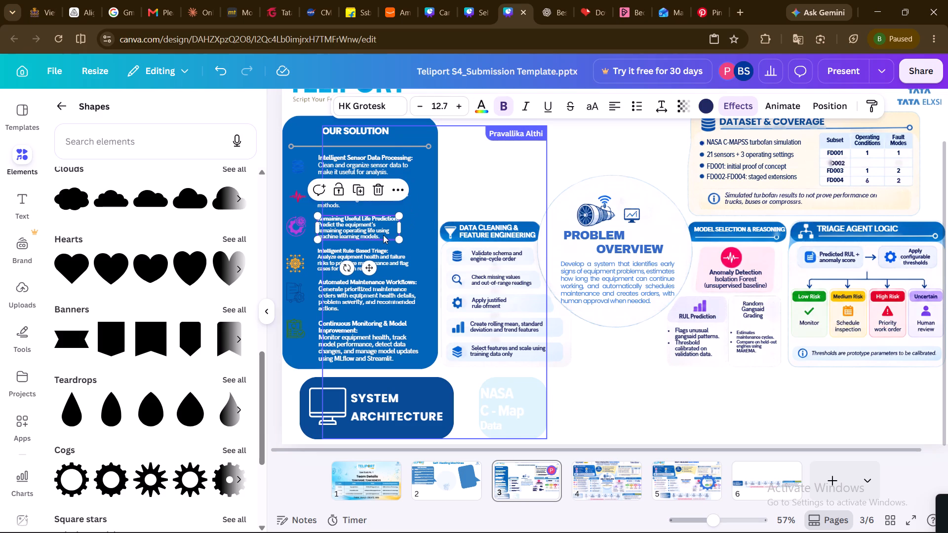
double_click(383, 235)
drag(383, 235, 324, 228)
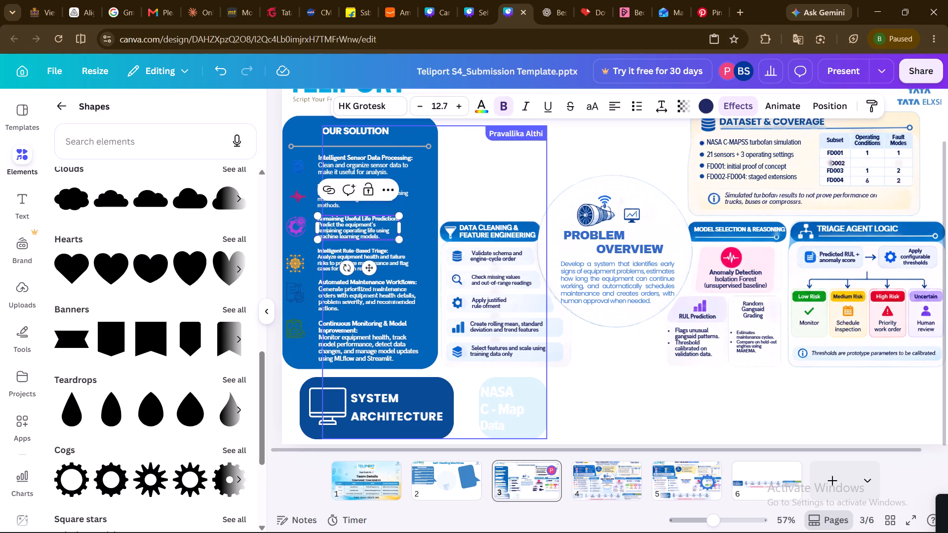
drag(324, 228, 319, 225)
drag(319, 225, 379, 225)
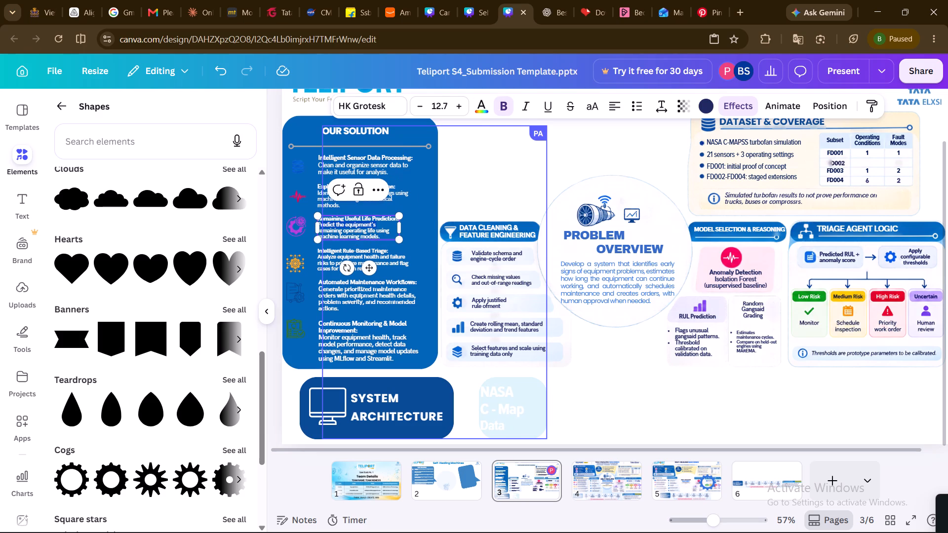
drag(379, 225, 385, 238)
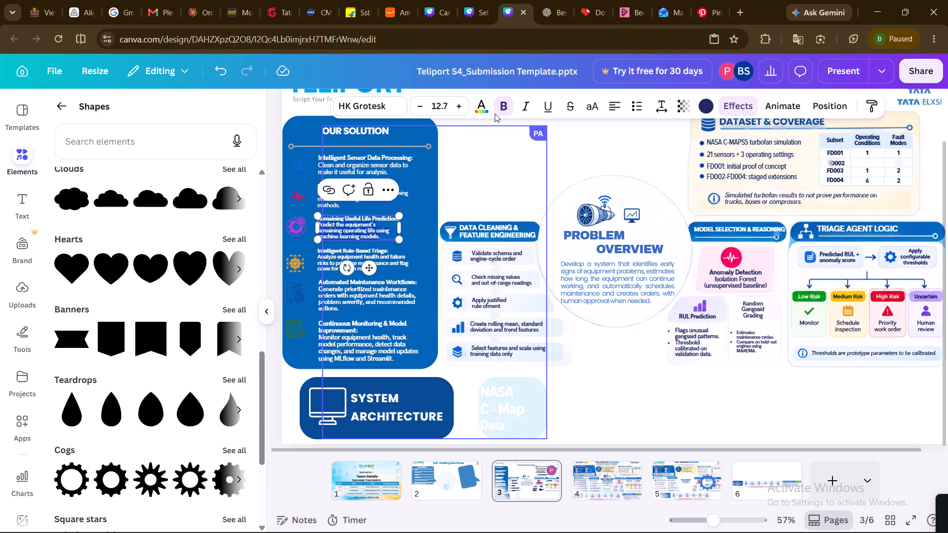
click(506, 110)
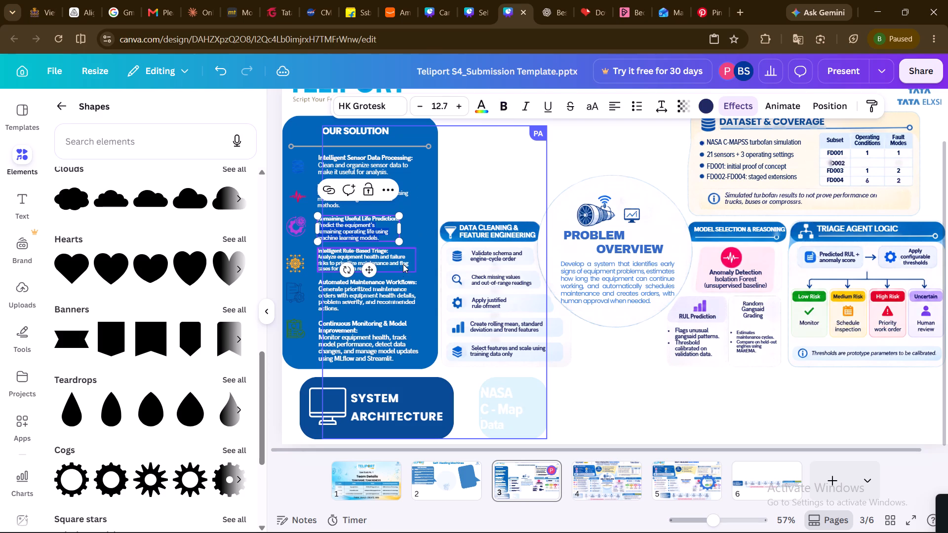
Remove bold from the description under the Intelligent Rule-Based Triage heading, keeping the heading bold.
double_click(399, 267)
drag(382, 269, 319, 259)
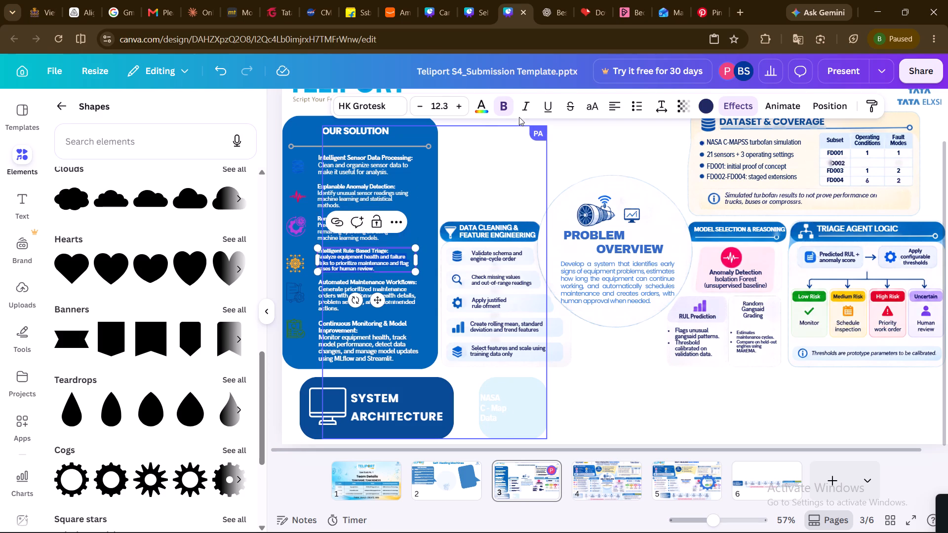
click(504, 108)
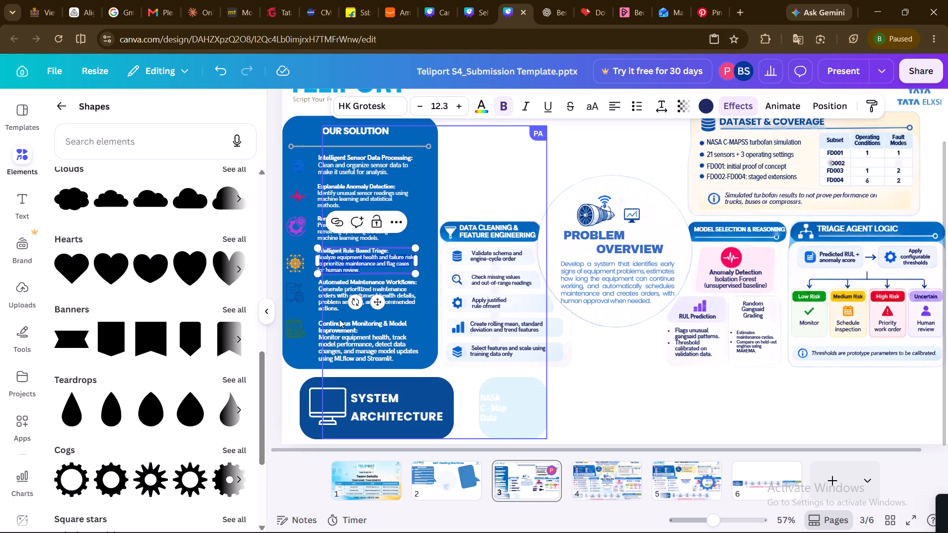
Remove bold from the description under the Automated Maintenance Workflows heading, keeping the heading bold.
click(338, 294)
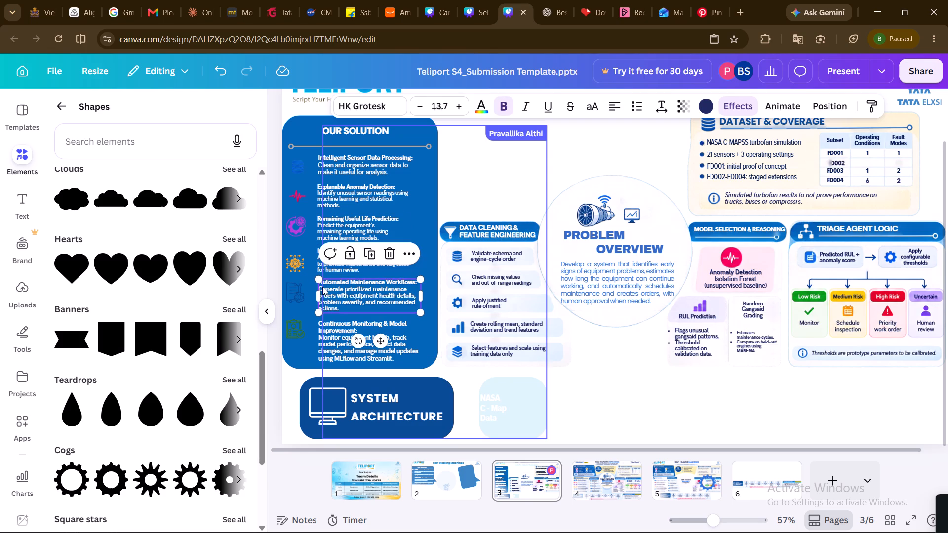
double_click(322, 287)
click(319, 287)
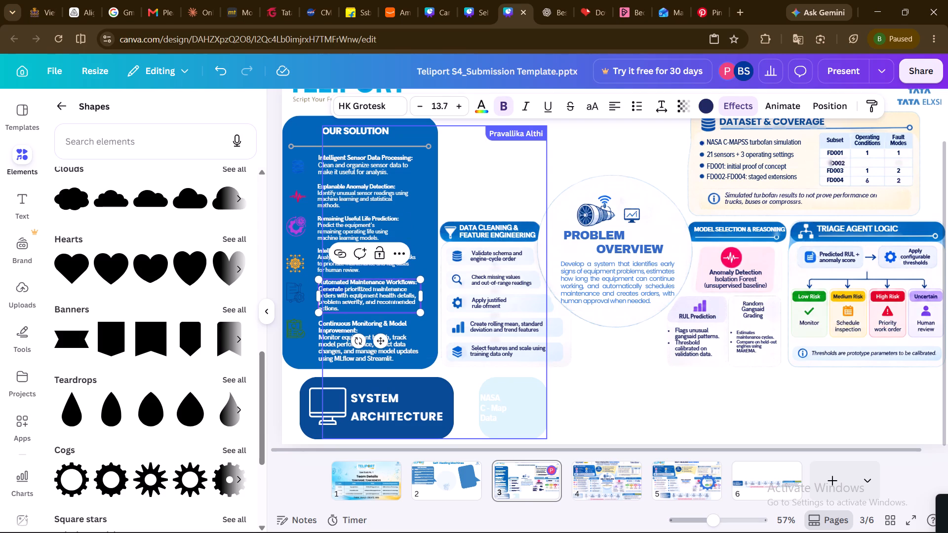
drag(319, 287, 346, 308)
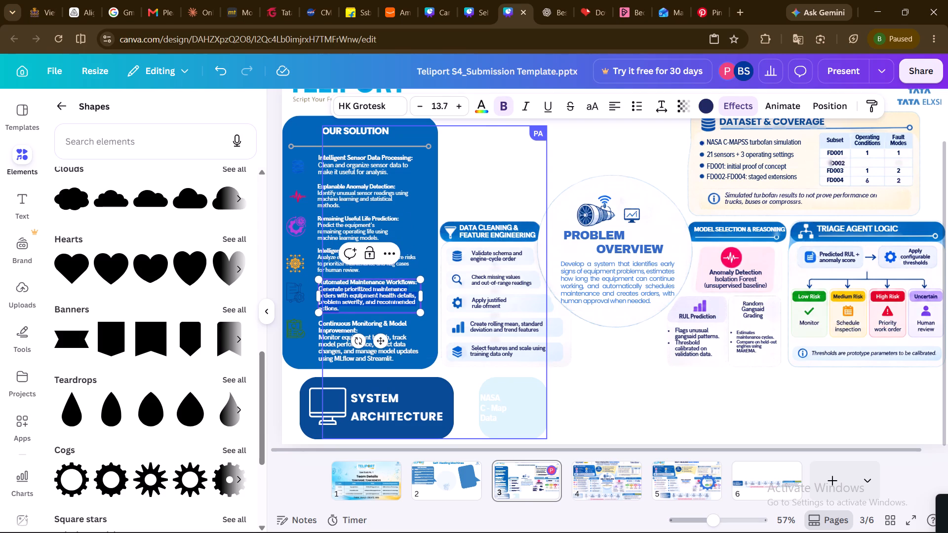
click(507, 105)
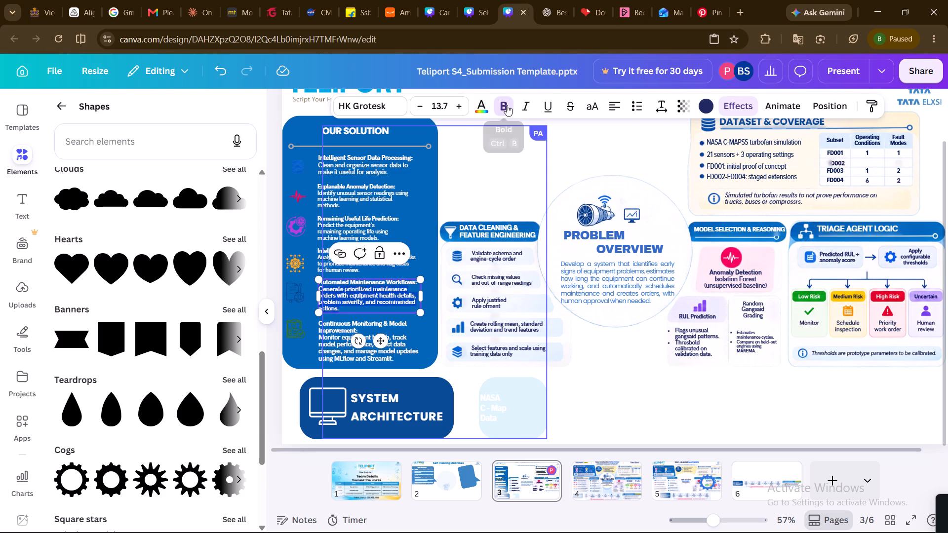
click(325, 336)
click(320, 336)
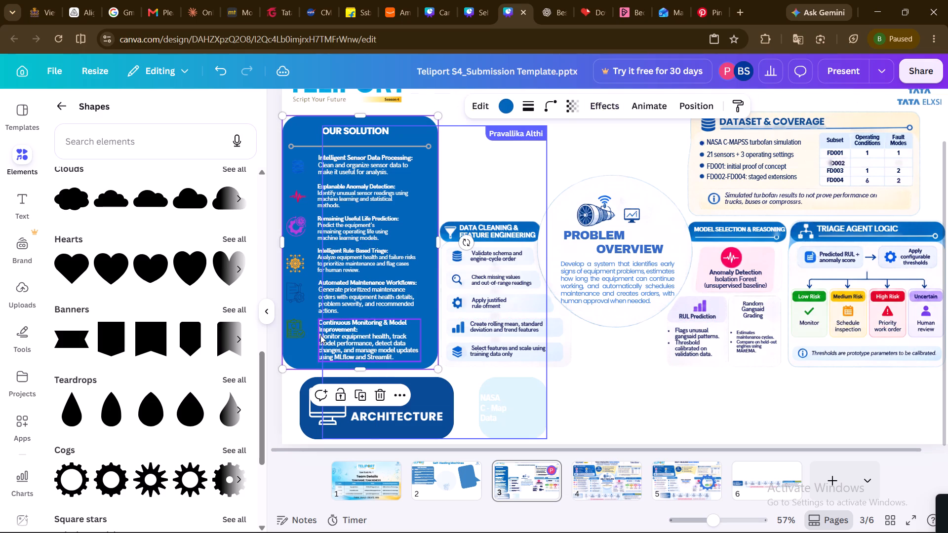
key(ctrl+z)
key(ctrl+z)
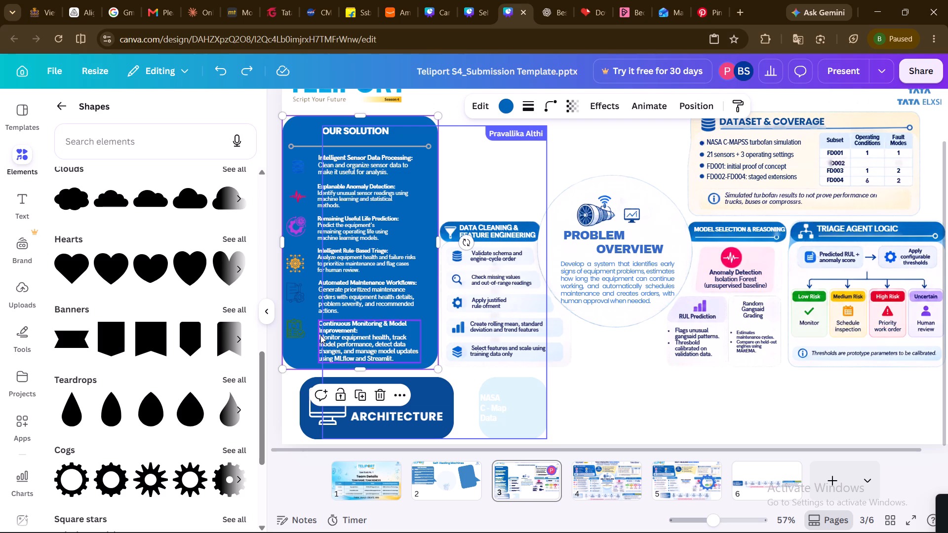
Remove bold from the description under the Continuous Monitoring & Model Improvement heading, keeping the heading bold.
click(399, 337)
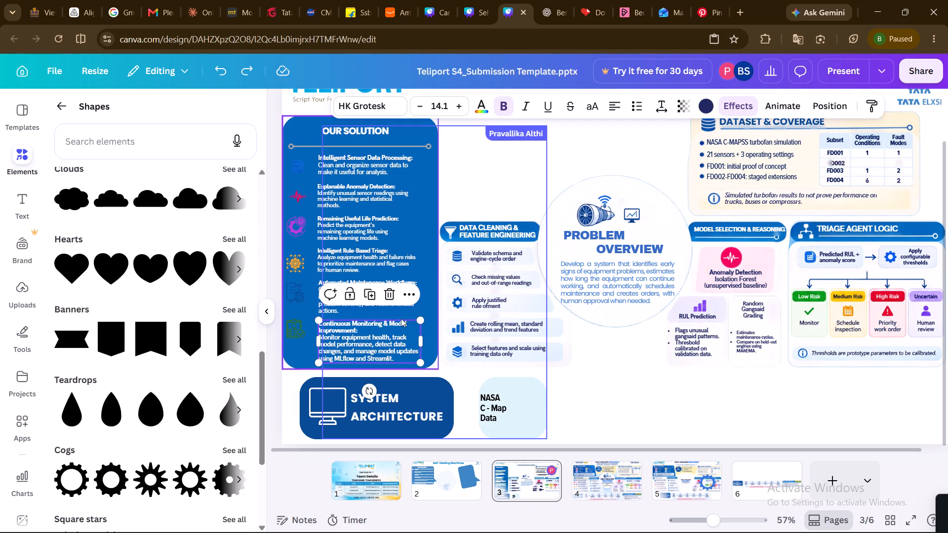
click(387, 309)
click(344, 312)
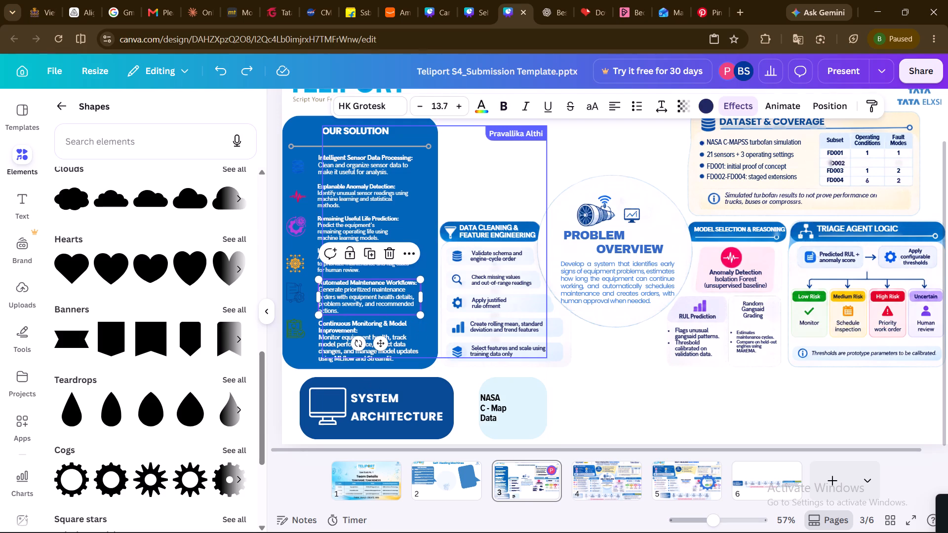
drag(341, 311, 335, 310)
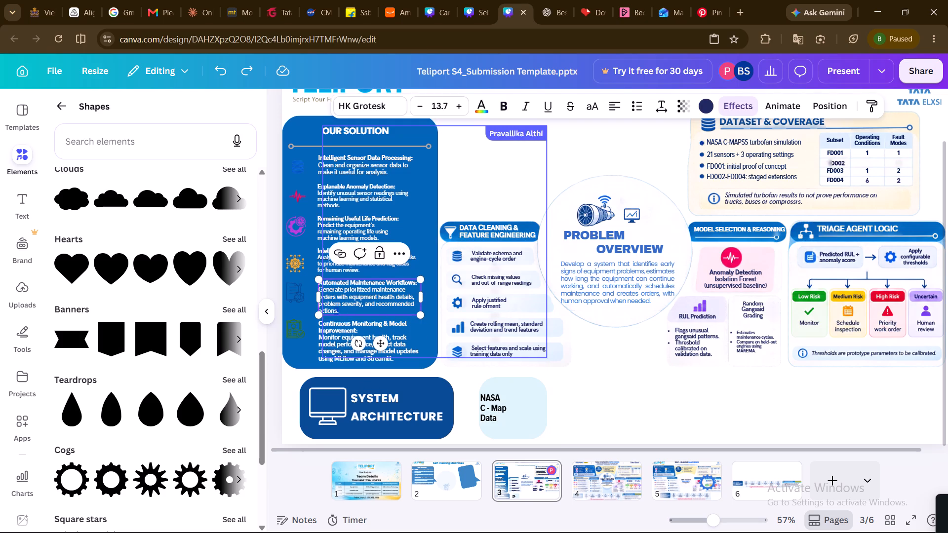
double_click(335, 337)
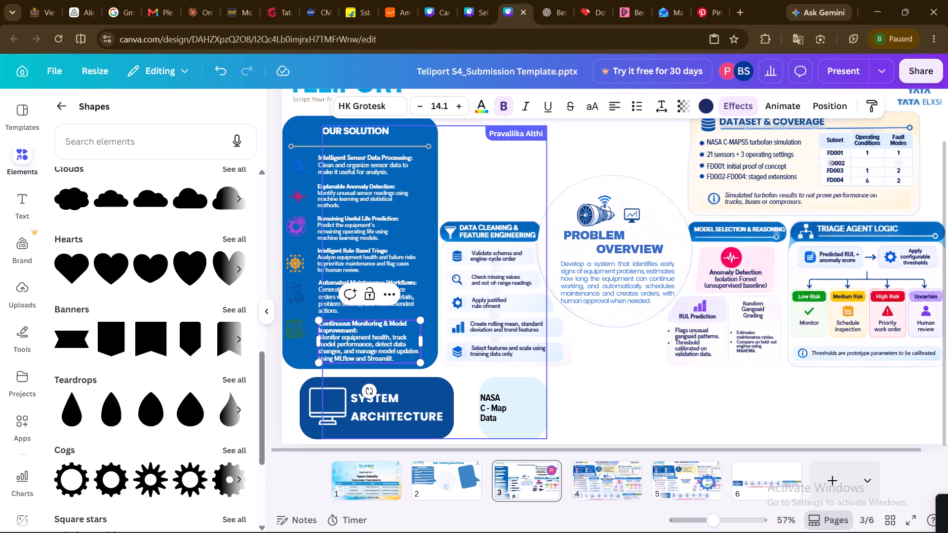
drag(398, 359, 326, 347)
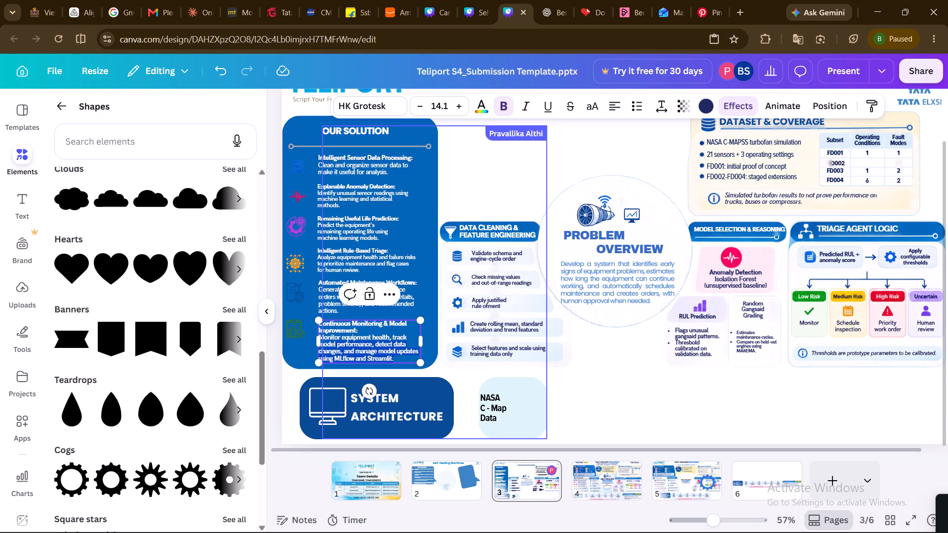
drag(326, 347, 319, 339)
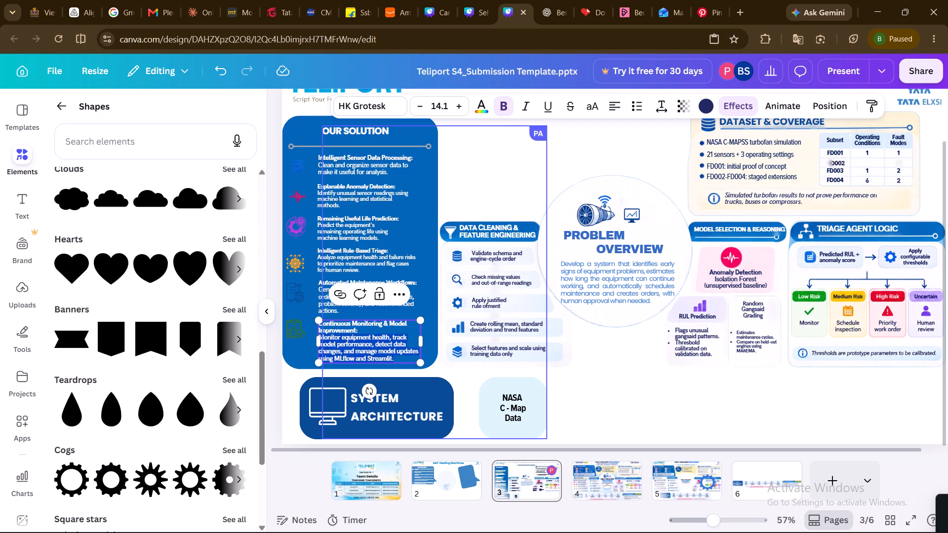
click(503, 103)
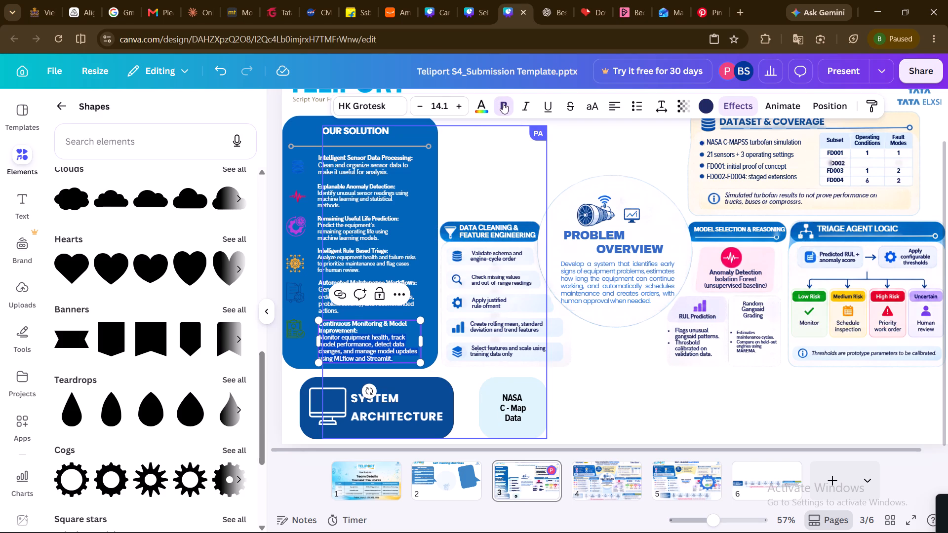
Widen the Continuous Monitoring & Model Improvement text block slightly, keeping it within the blue panel.
drag(422, 345, 427, 343)
drag(427, 343, 438, 345)
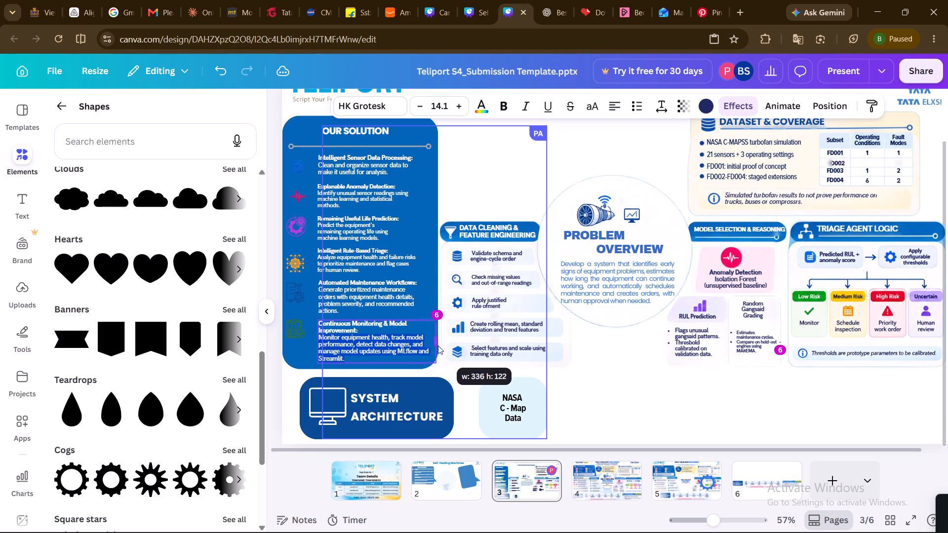
drag(438, 345, 439, 346)
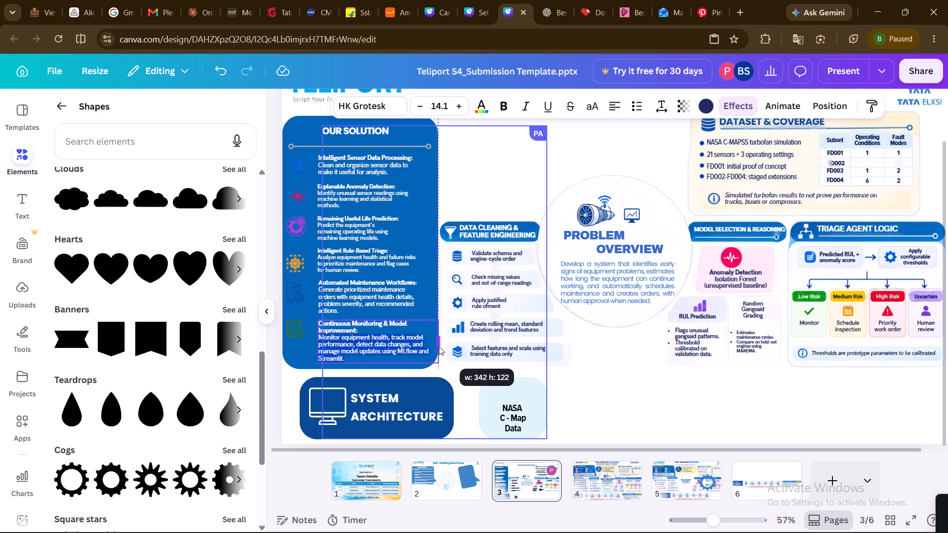
drag(439, 346, 434, 346)
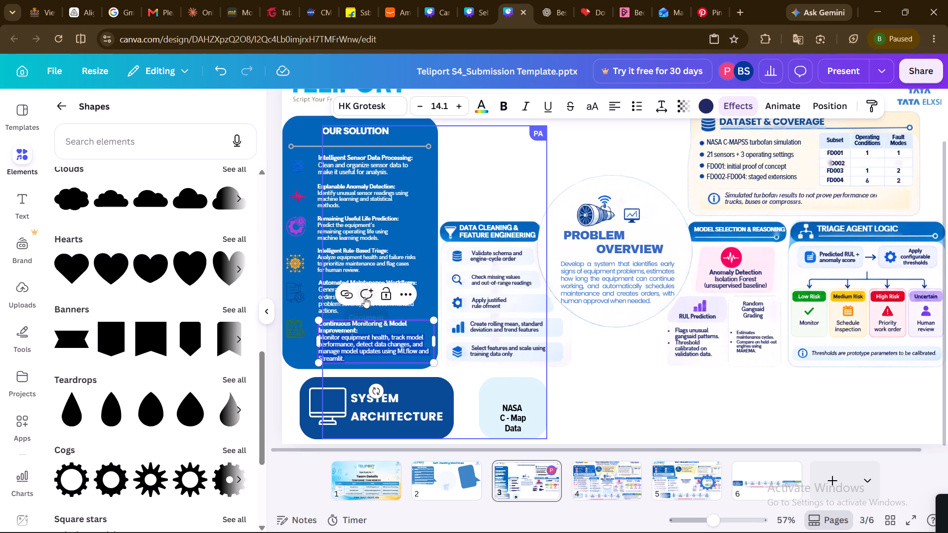
Justify the Continuous Monitoring & Model Improvement description and narrow its text block slightly to leave a margin inside the panel.
click(613, 110)
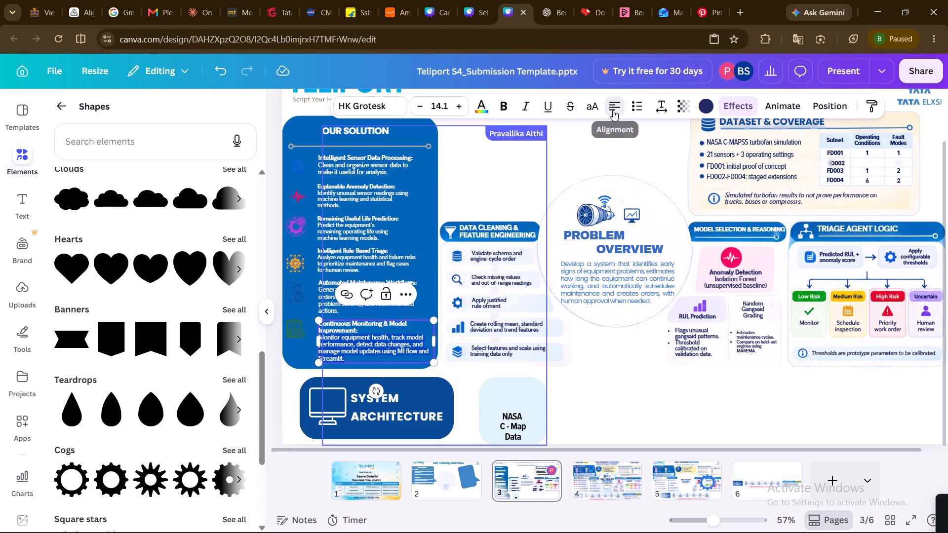
click(613, 110)
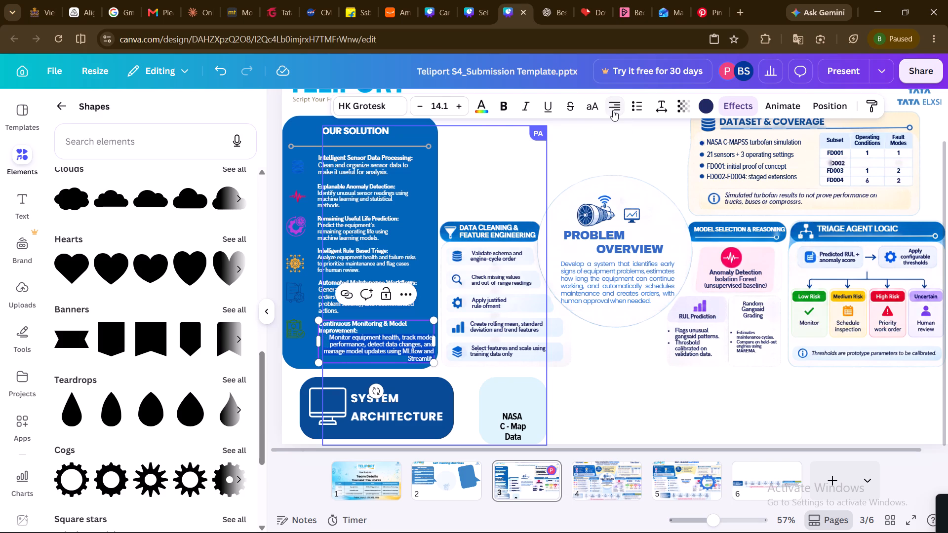
click(613, 110)
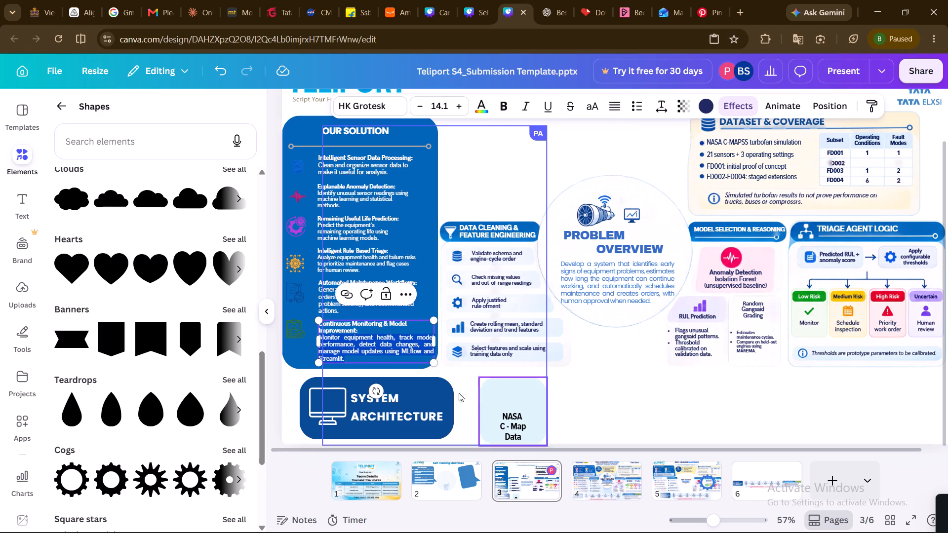
drag(438, 342, 432, 342)
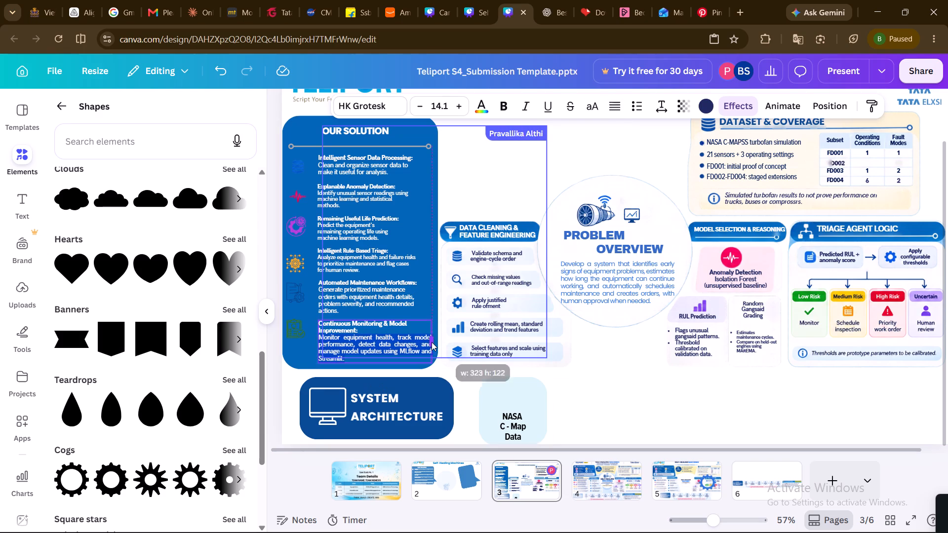
drag(432, 342, 432, 341)
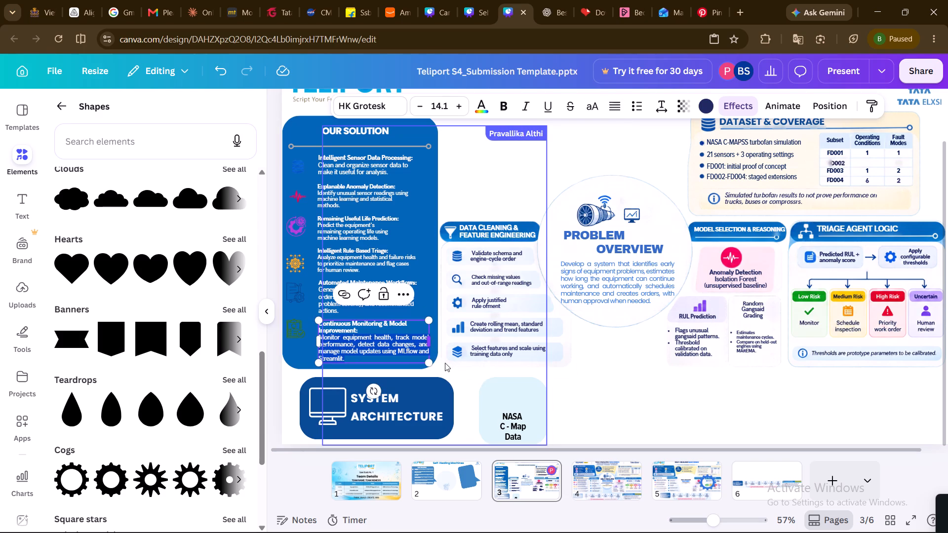
click(475, 388)
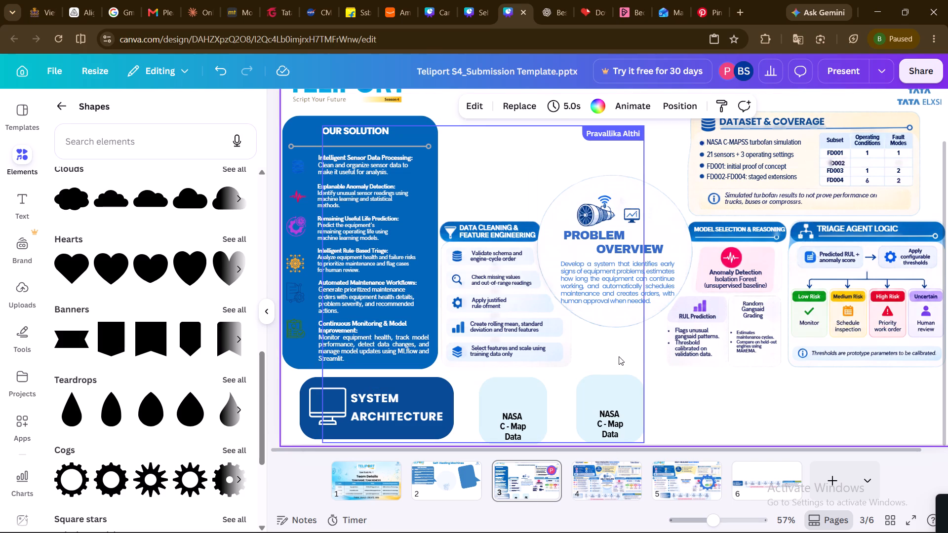
click(695, 394)
Justify the description under the Automated Maintenance Workflows heading, leaving the heading out of the change.
click(387, 295)
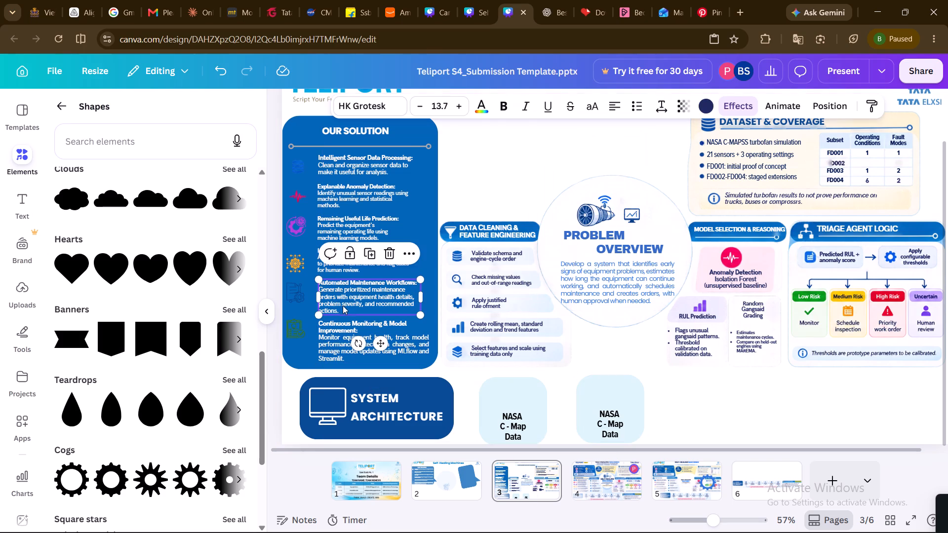
double_click(341, 308)
drag(341, 308, 327, 298)
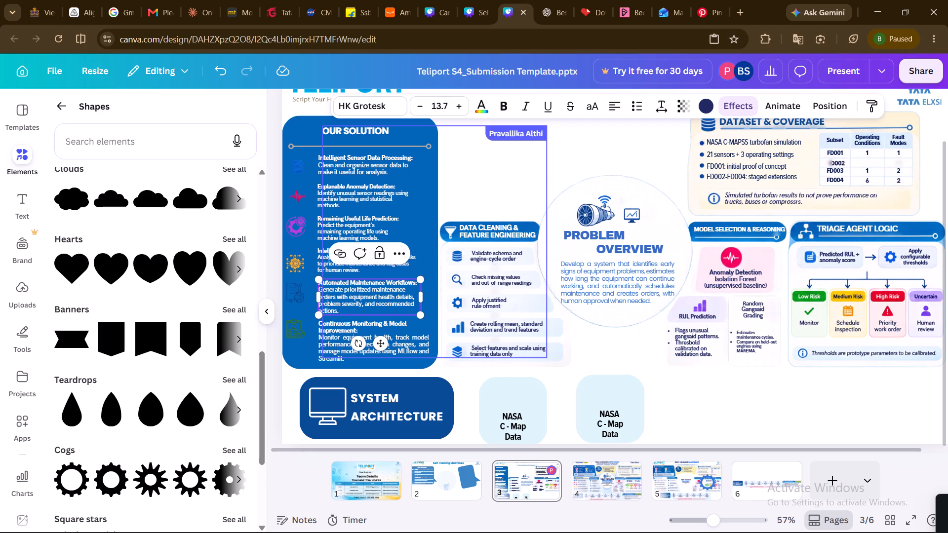
drag(327, 298, 322, 292)
drag(319, 290, 327, 293)
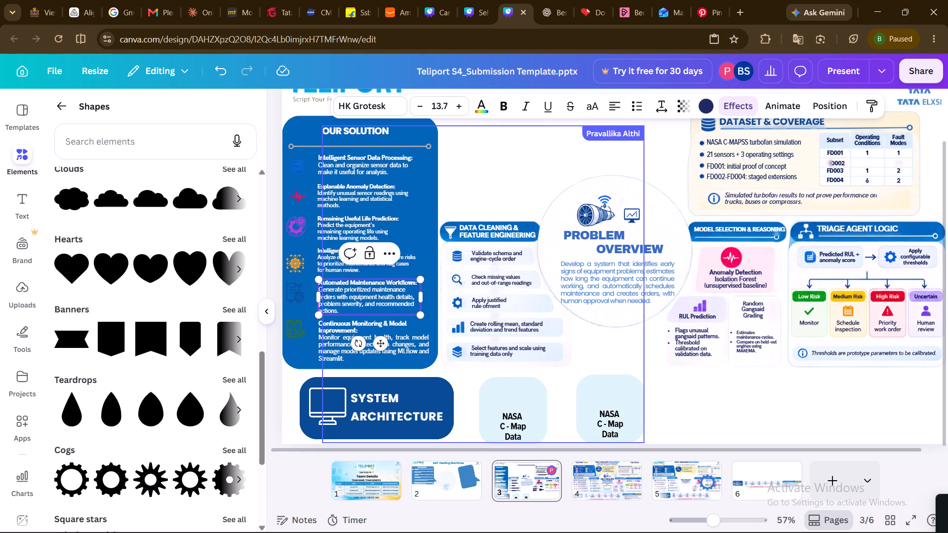
drag(327, 293, 338, 309)
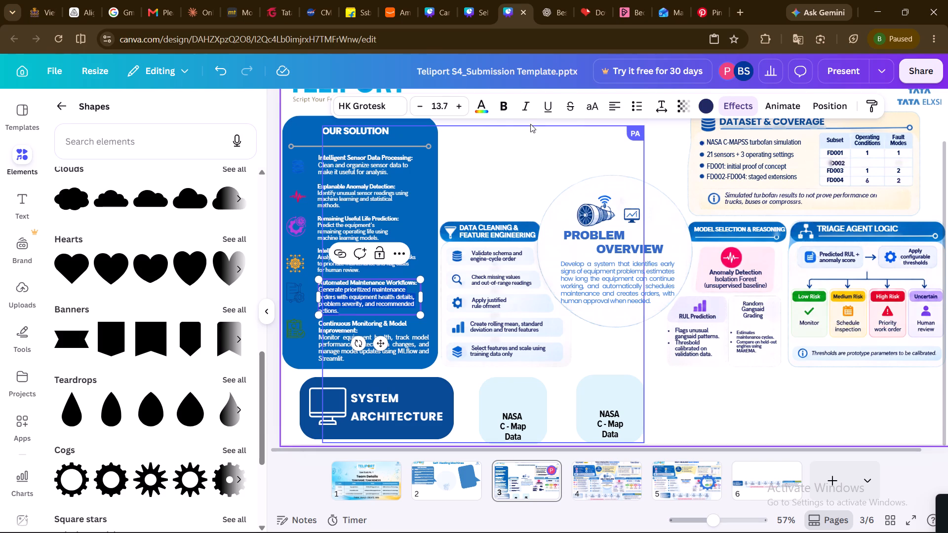
click(620, 106)
click(620, 106)
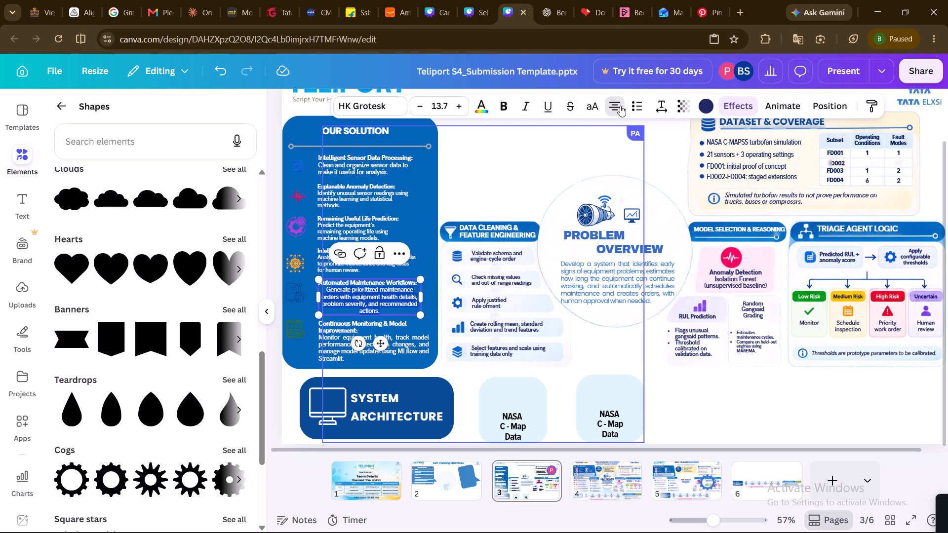
click(620, 106)
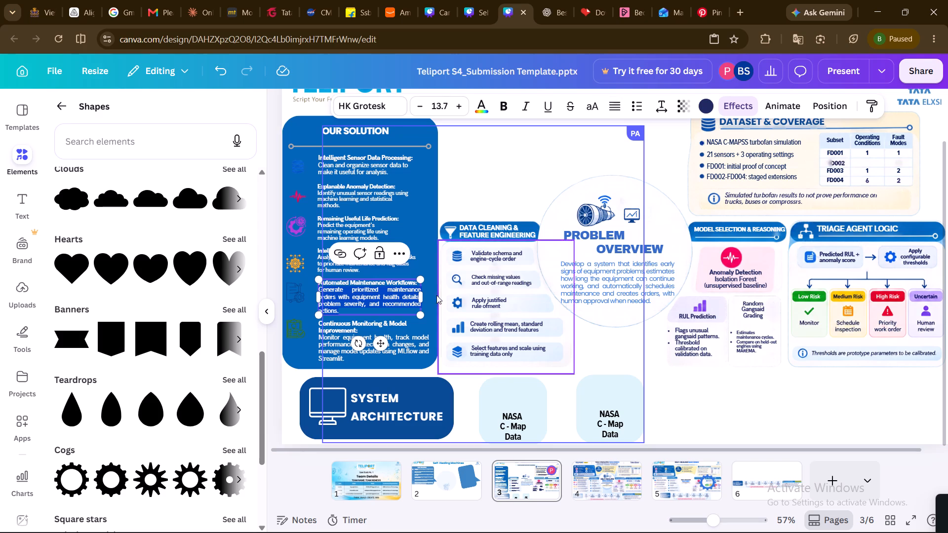
Resize the Automated Maintenance Workflows text block's width so its heading fits one line and its description three lines, with a margin inside the blue panel.
drag(423, 298, 419, 298)
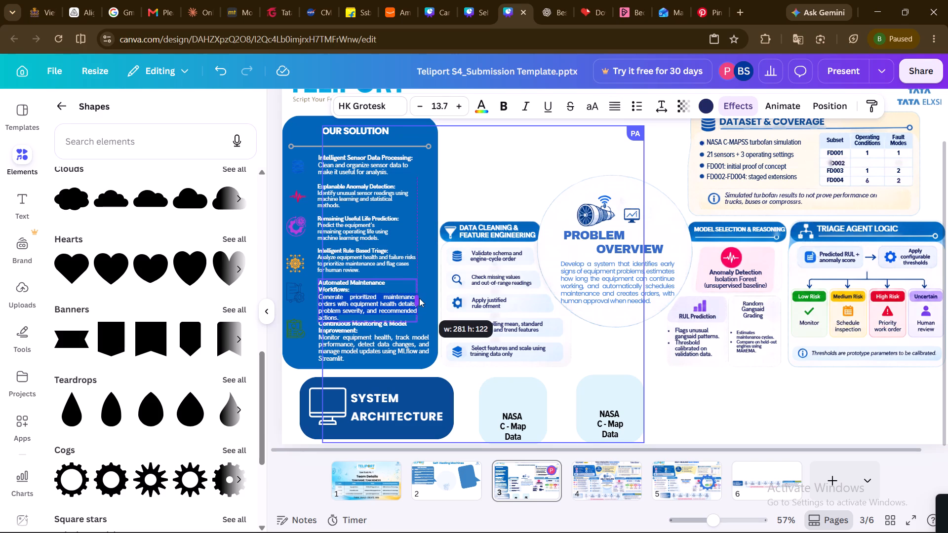
drag(419, 298, 428, 298)
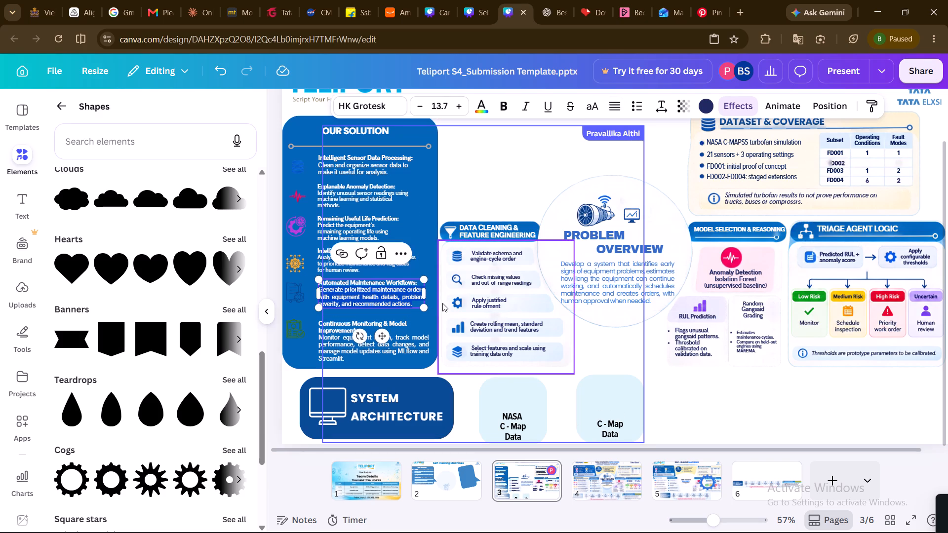
drag(426, 297, 435, 297)
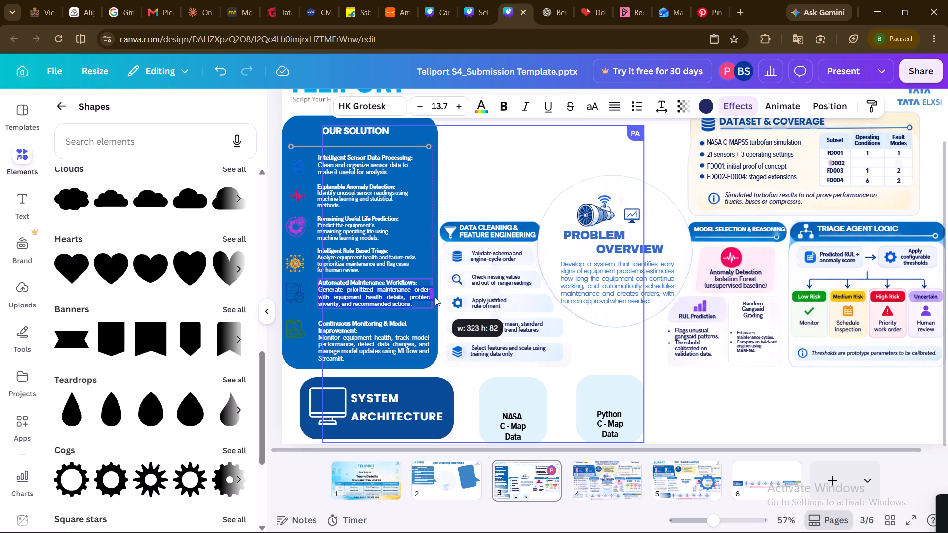
drag(435, 297, 434, 297)
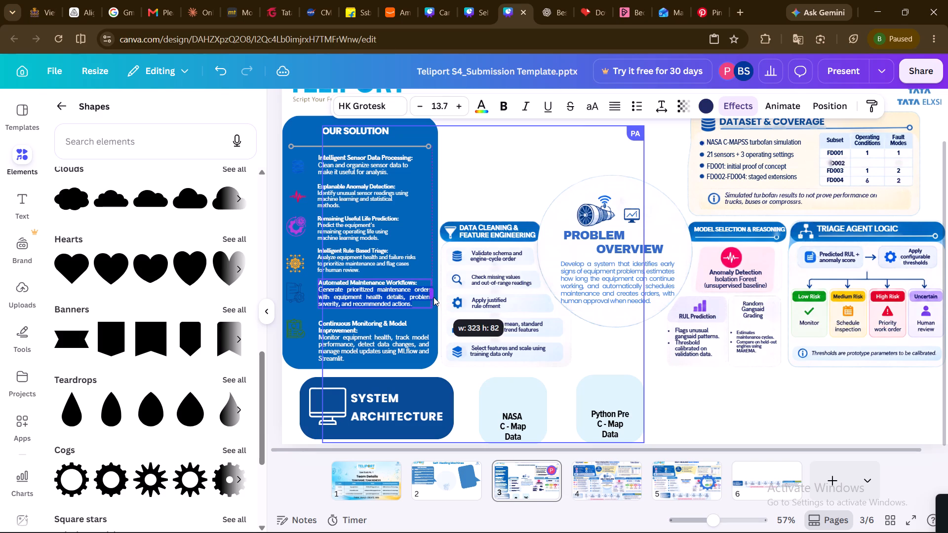
drag(434, 297, 436, 297)
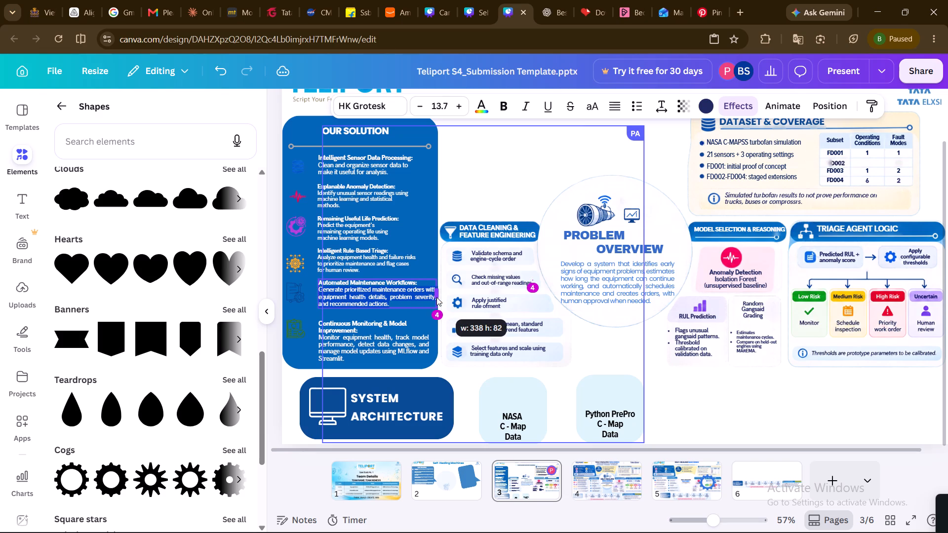
drag(436, 297, 439, 297)
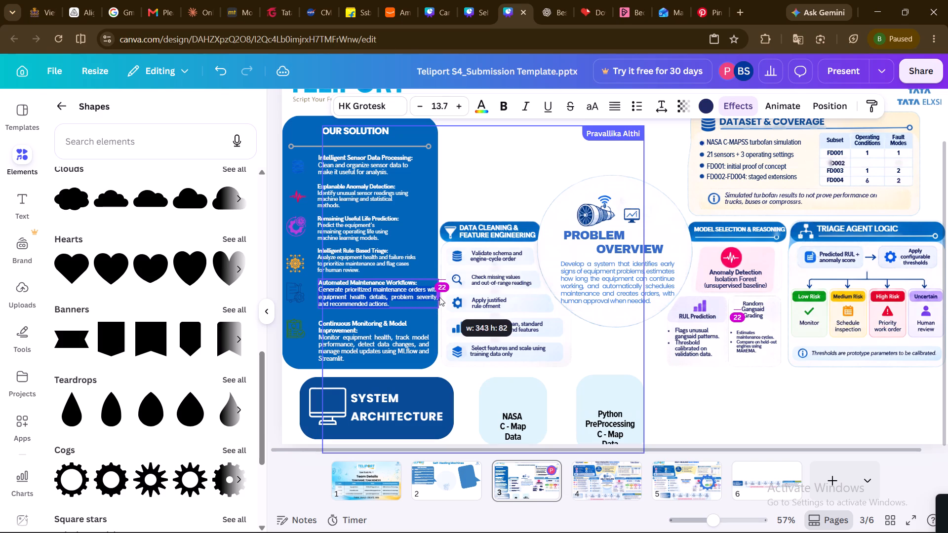
drag(439, 297, 437, 296)
click(449, 307)
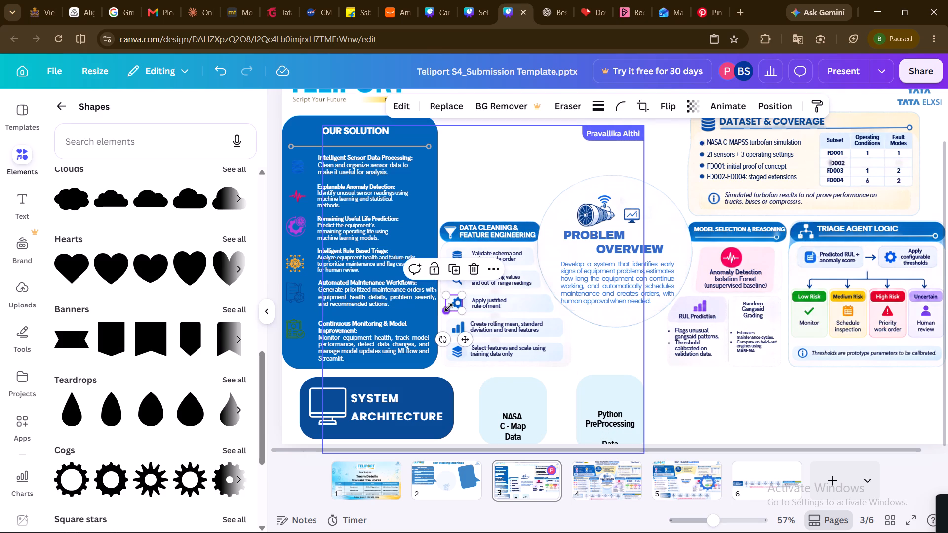
click(420, 293)
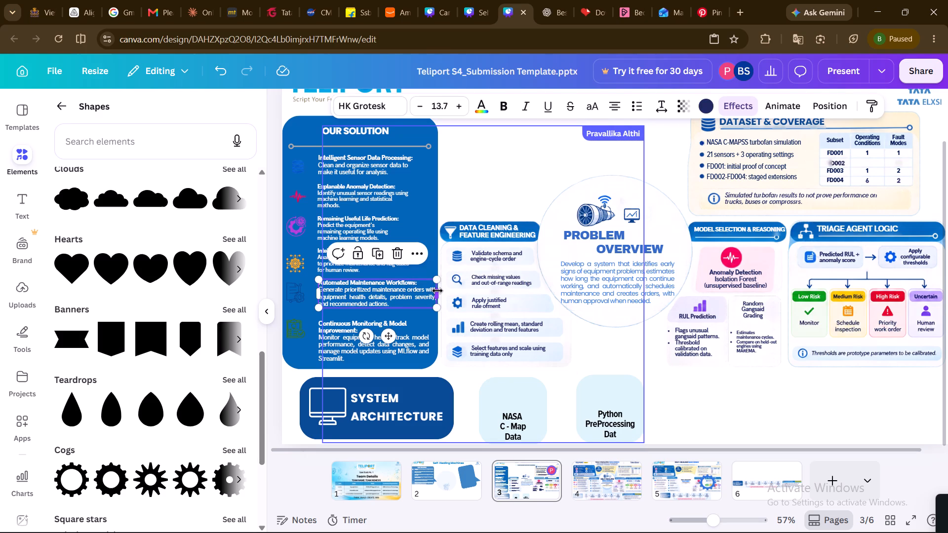
drag(437, 291, 432, 291)
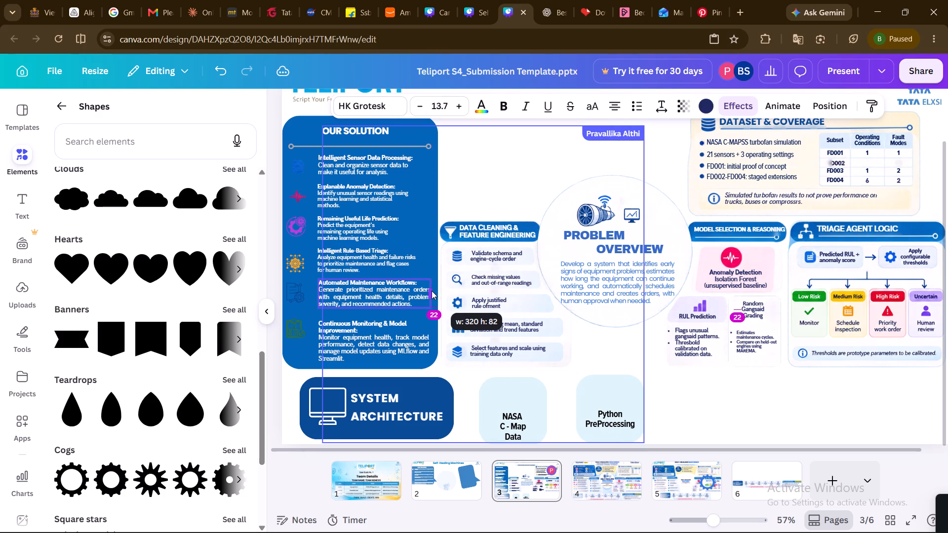
drag(432, 291, 426, 291)
click(434, 298)
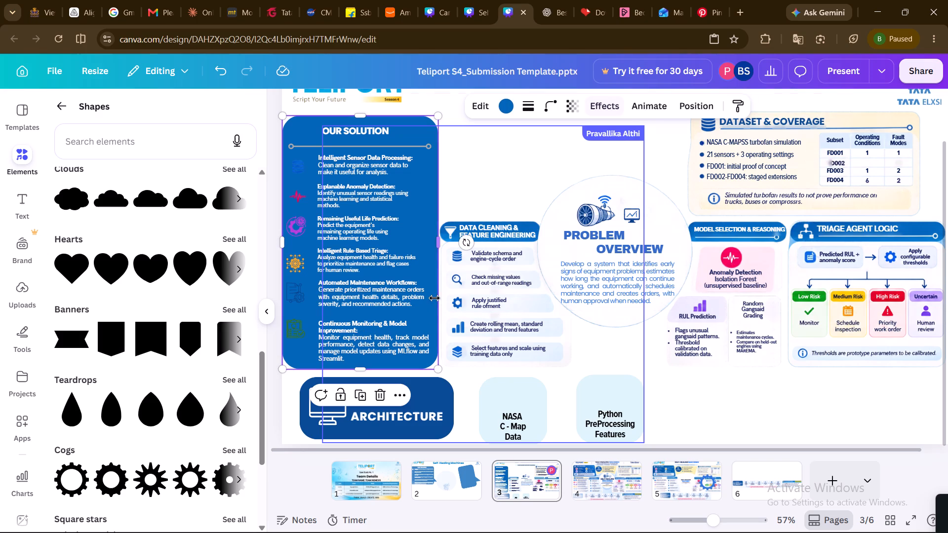
Justify the description under the Intelligent Rule-Based Triage heading, leaving the heading out of the selection.
click(378, 267)
double_click(364, 267)
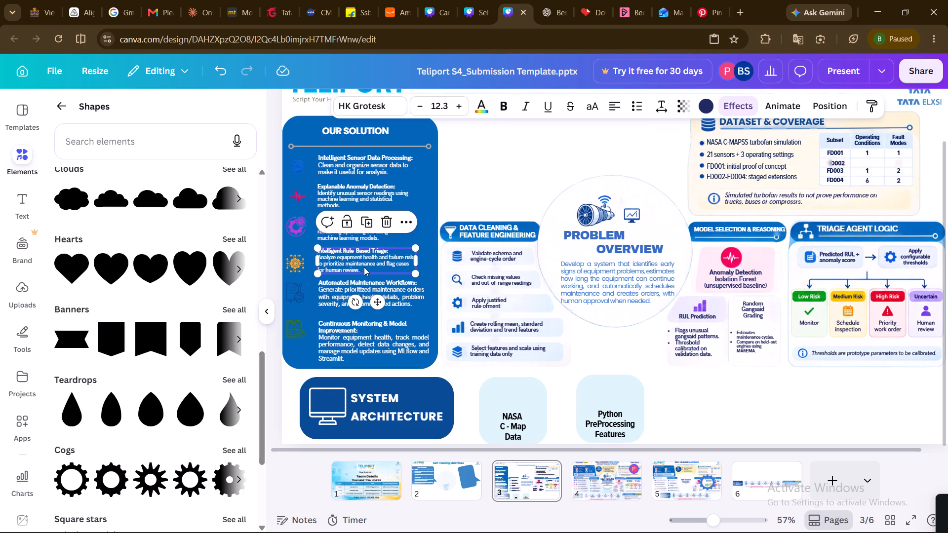
drag(360, 269, 344, 269)
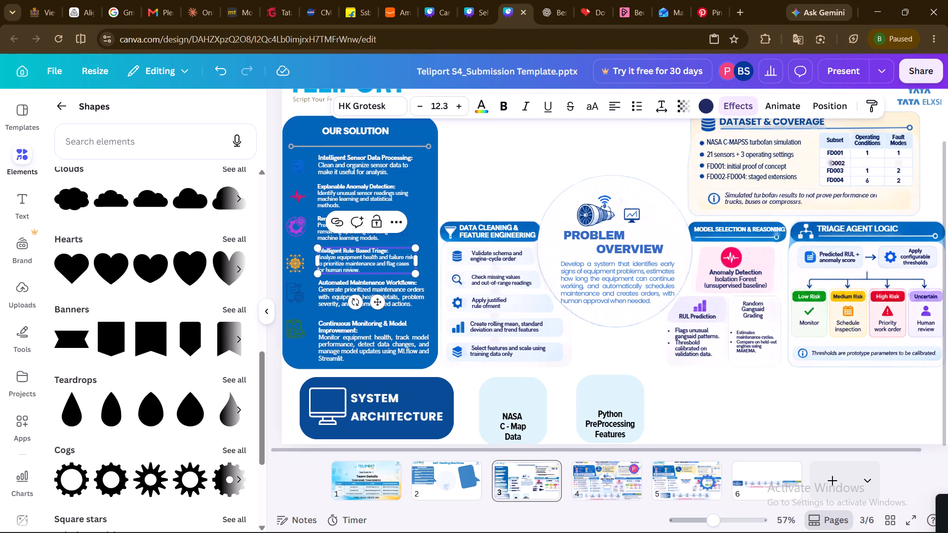
drag(344, 269, 319, 258)
drag(319, 258, 320, 258)
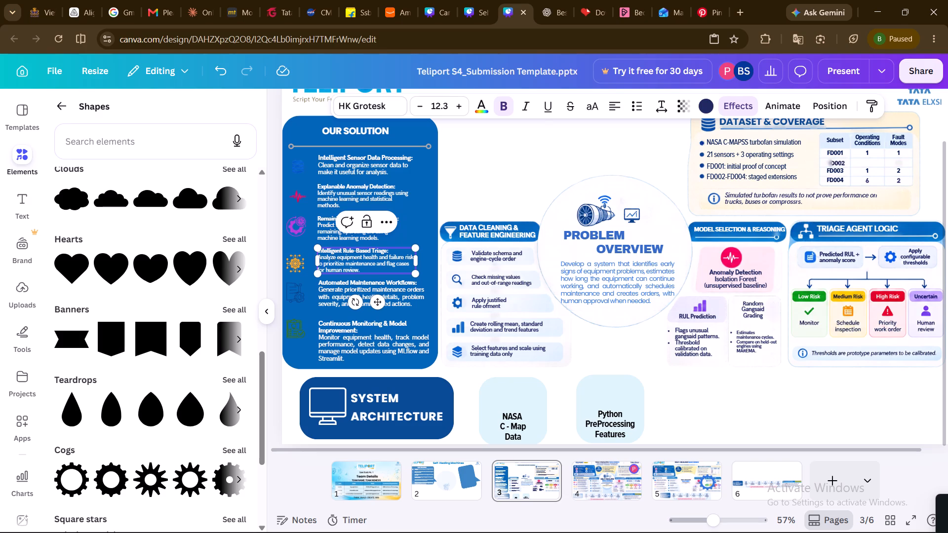
drag(320, 258, 341, 263)
click(363, 268)
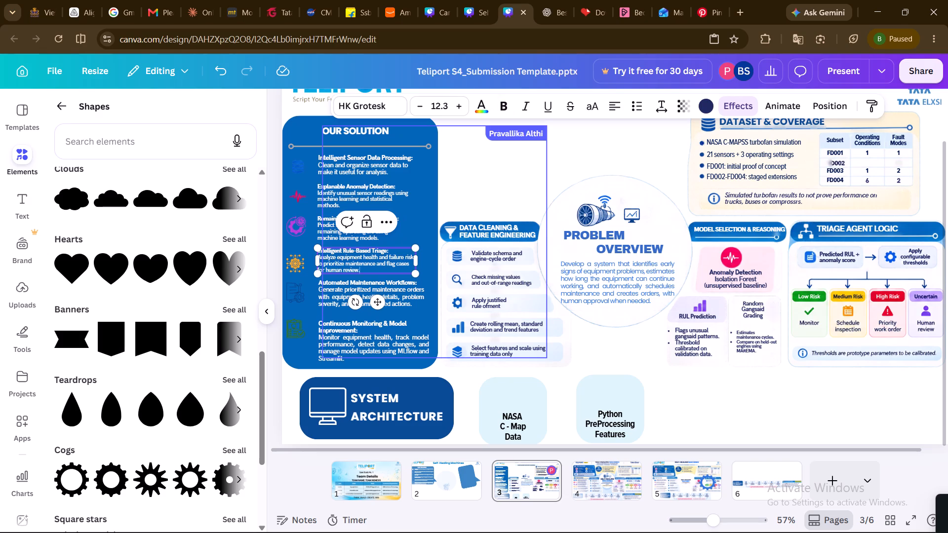
drag(363, 268, 316, 258)
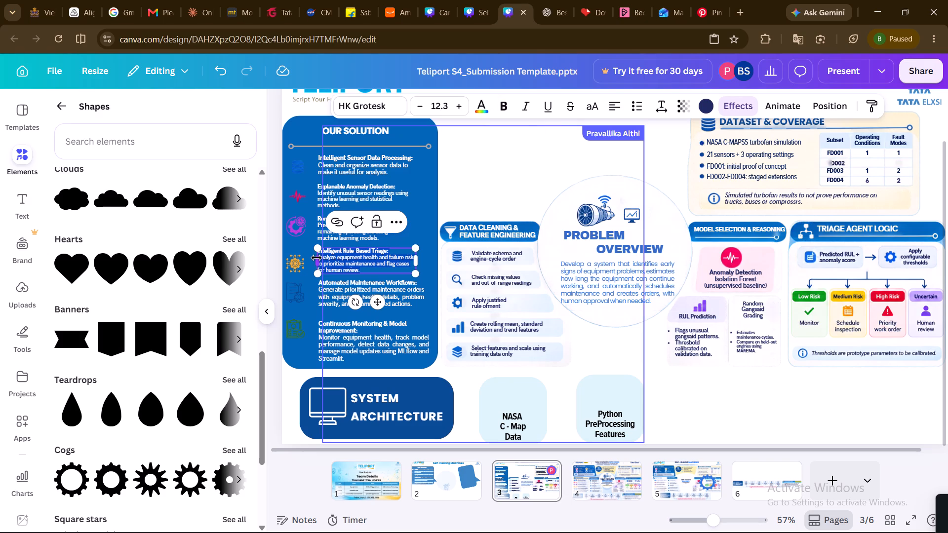
click(614, 108)
click(614, 108)
click(614, 108)
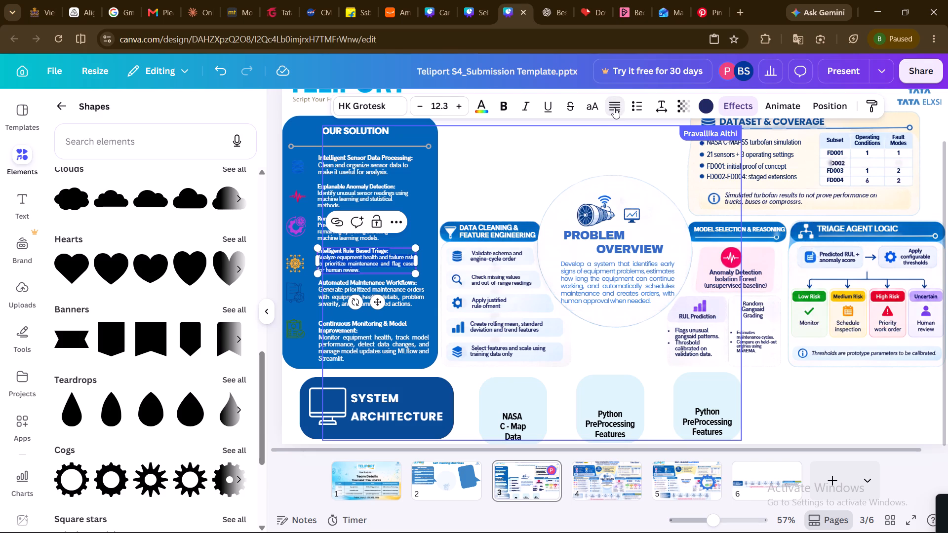
Widen the Intelligent Rule-Based Triage text block slightly, keeping its position and leaving a margin inside the blue panel.
click(415, 261)
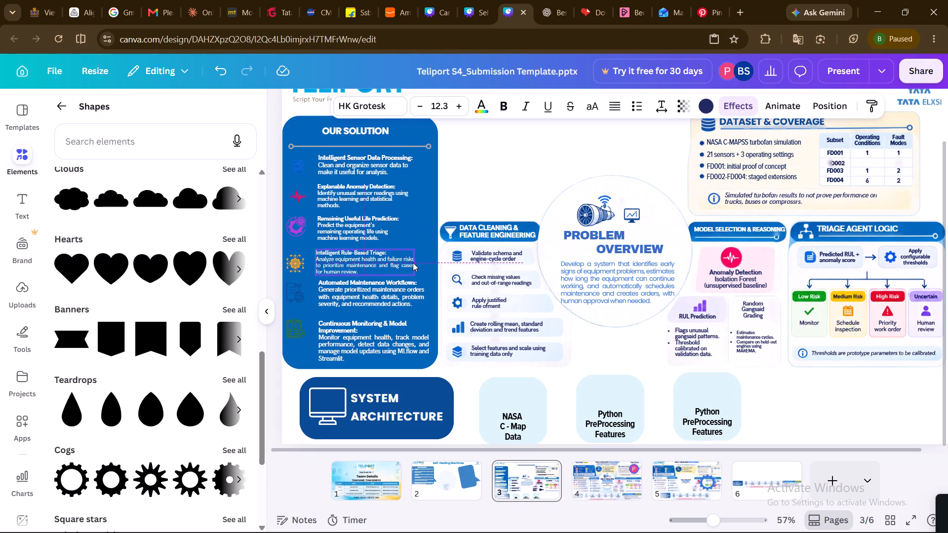
key(ctrl+z)
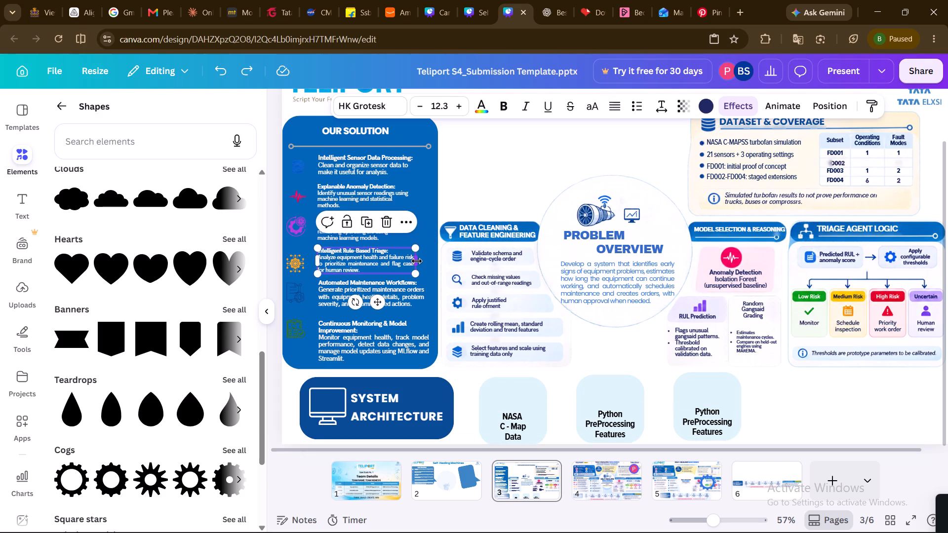
drag(417, 261, 427, 260)
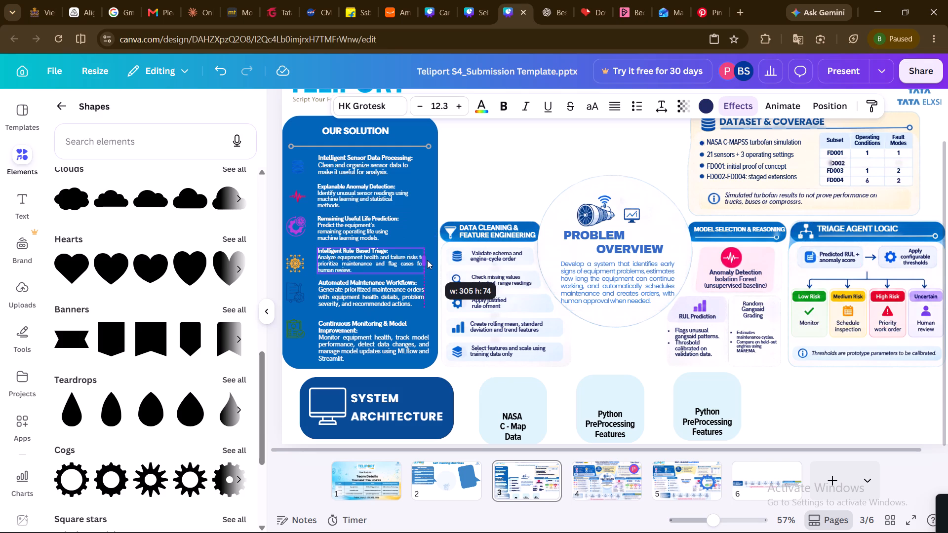
drag(427, 260, 422, 261)
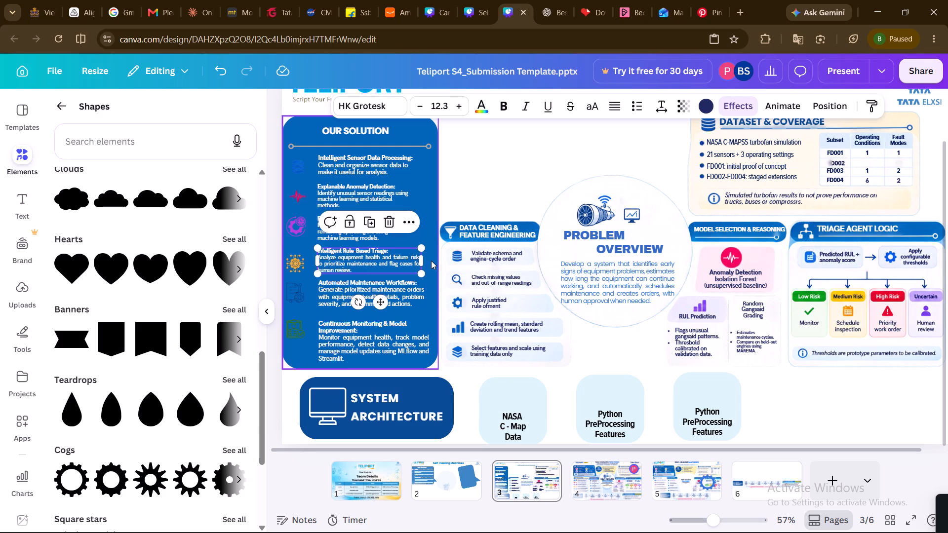
click(431, 261)
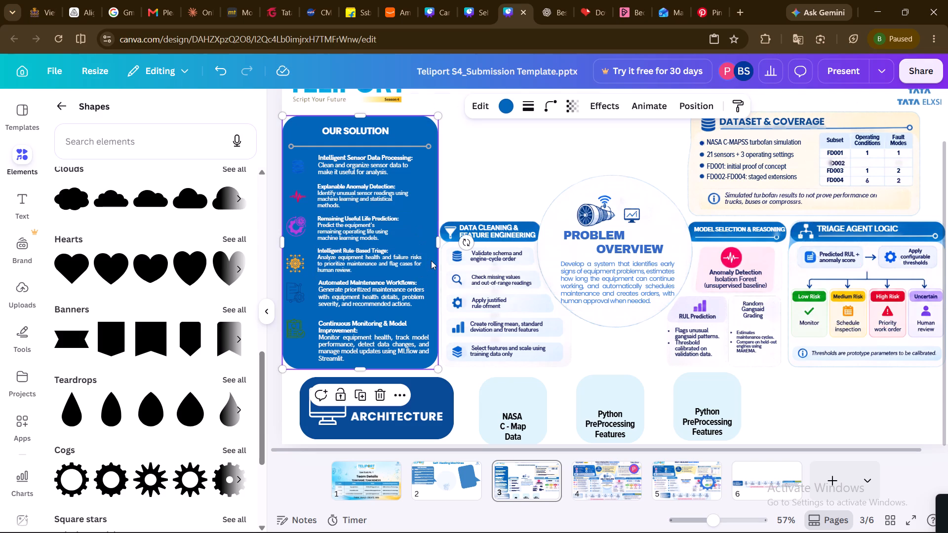
double_click(395, 262)
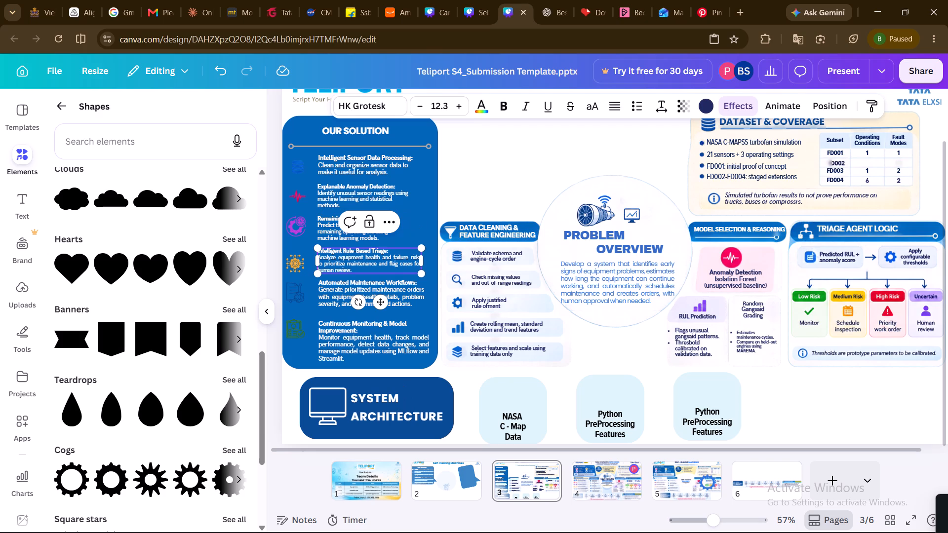
drag(424, 260, 428, 260)
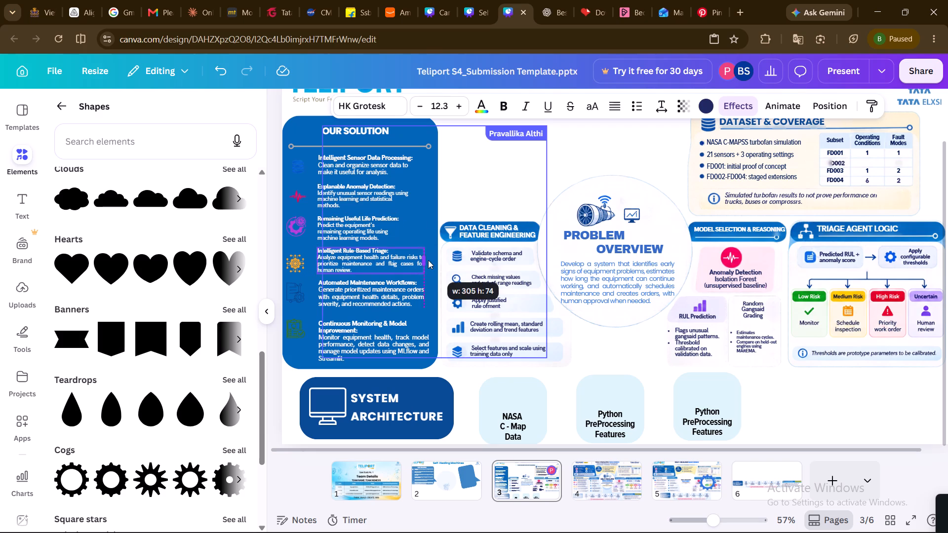
drag(428, 260, 442, 262)
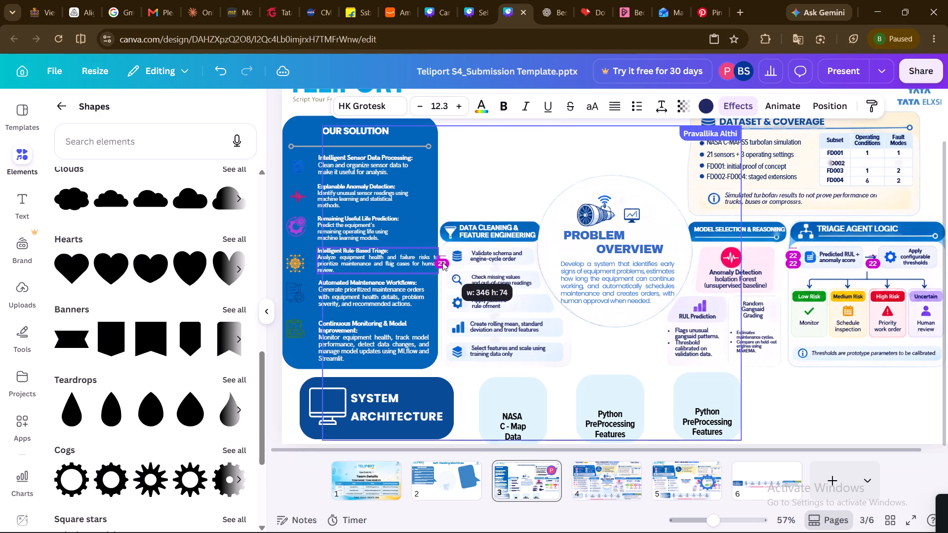
drag(442, 262, 423, 263)
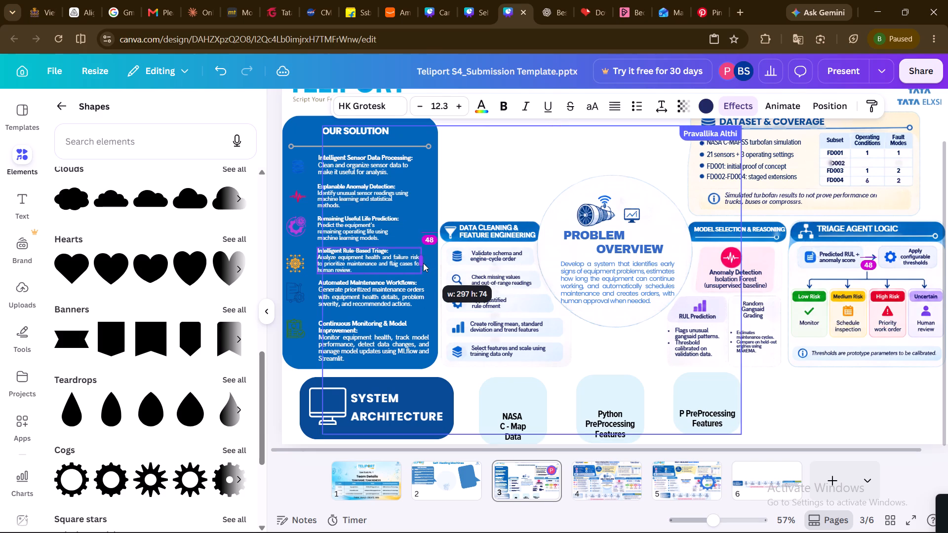
drag(423, 263, 420, 263)
click(436, 261)
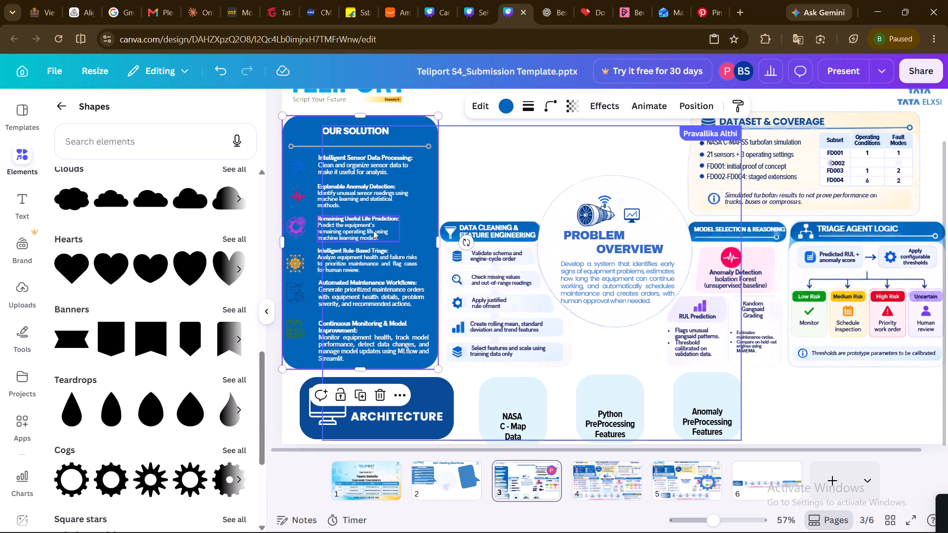
Justify the description under the Remaining Useful Life Prediction heading, leaving the heading out of the selection.
click(373, 230)
double_click(386, 228)
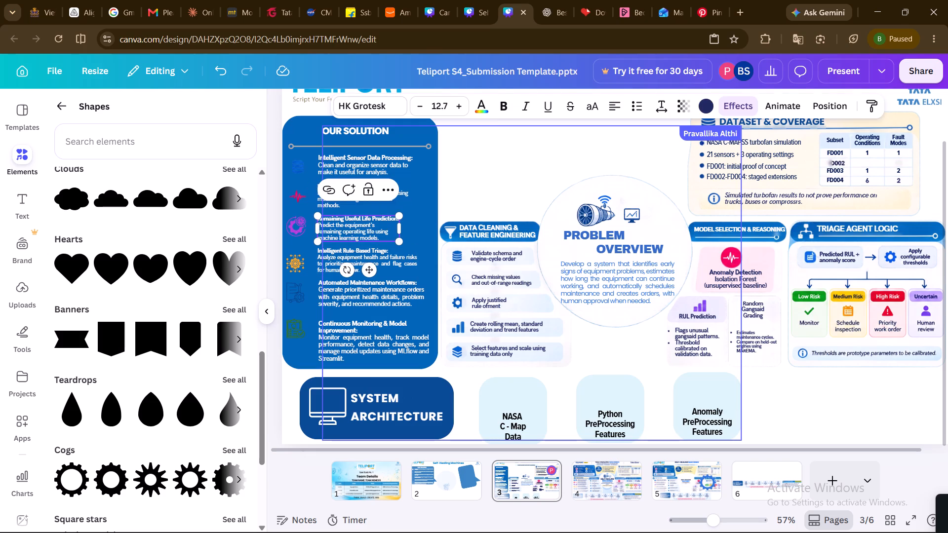
drag(380, 238, 360, 234)
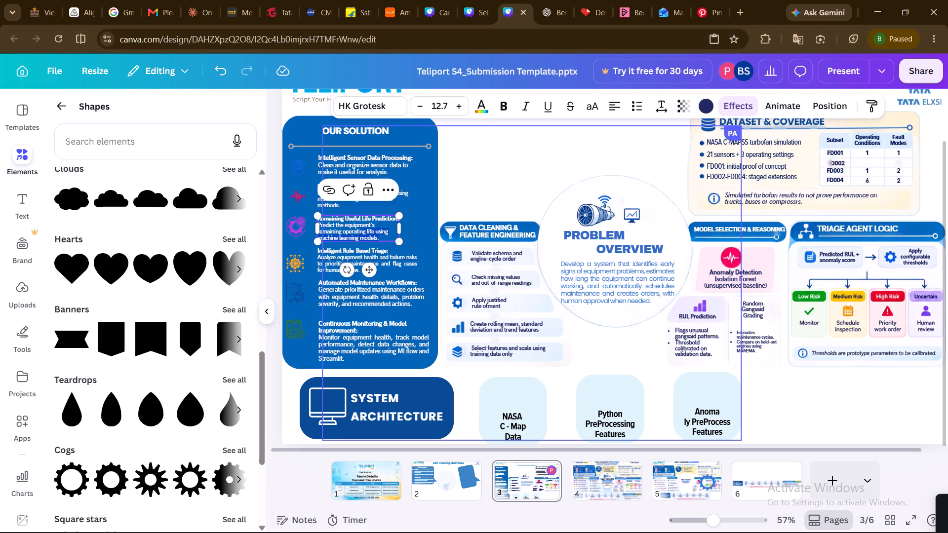
drag(360, 234, 328, 228)
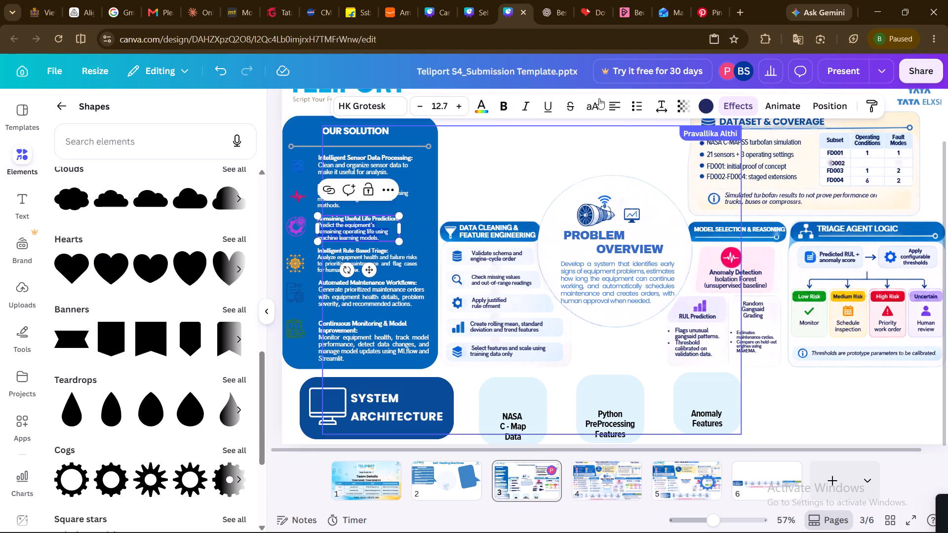
click(613, 98)
click(613, 98)
click(613, 98)
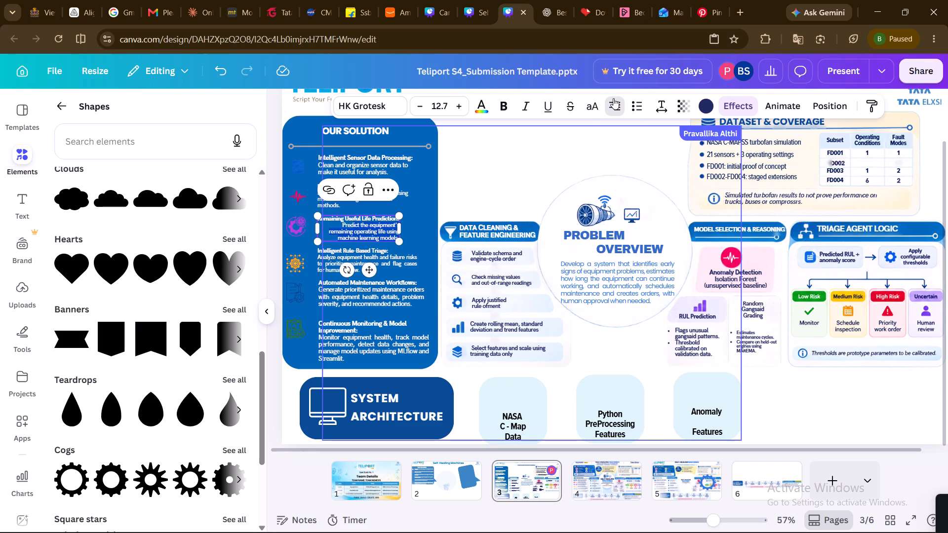
Widen the Remaining Useful Life Prediction text block so its description fits two lines, leaving a margin inside the blue panel.
drag(401, 227, 422, 227)
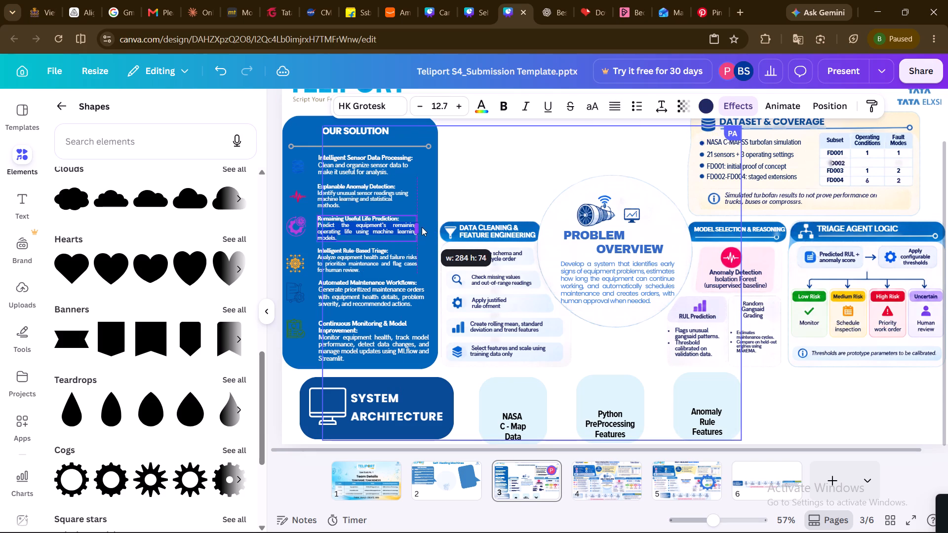
drag(422, 227, 433, 227)
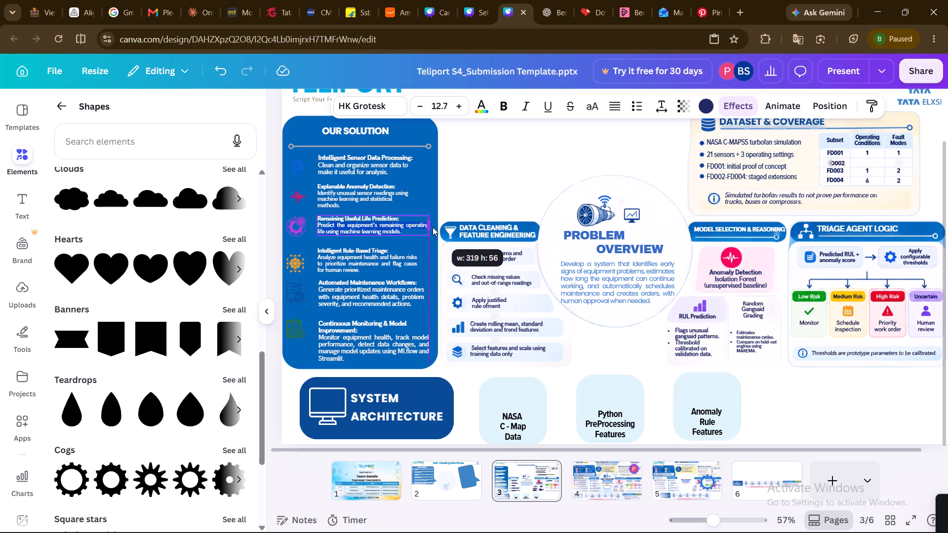
drag(433, 227, 426, 226)
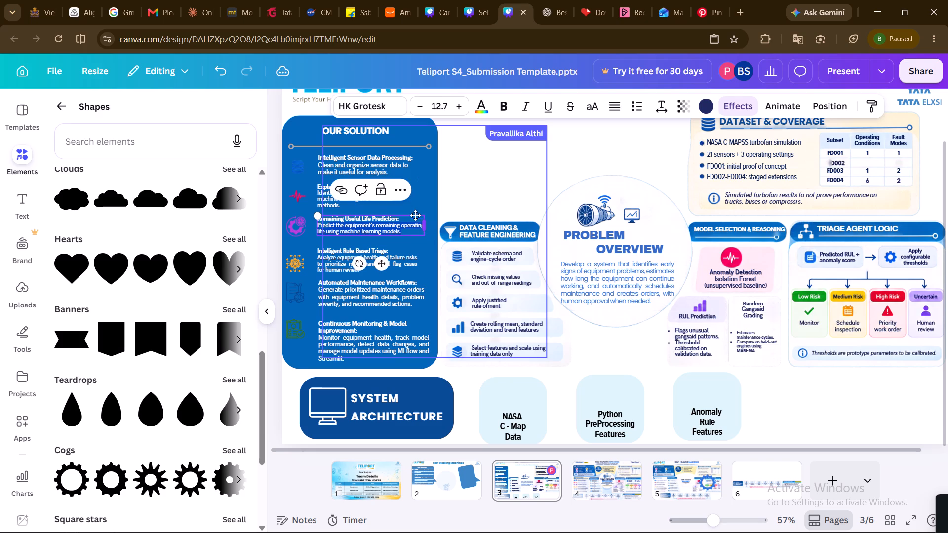
click(421, 203)
Justify the description under the Explanable Anomaly Detection heading, leaving the heading out of the selection.
click(377, 200)
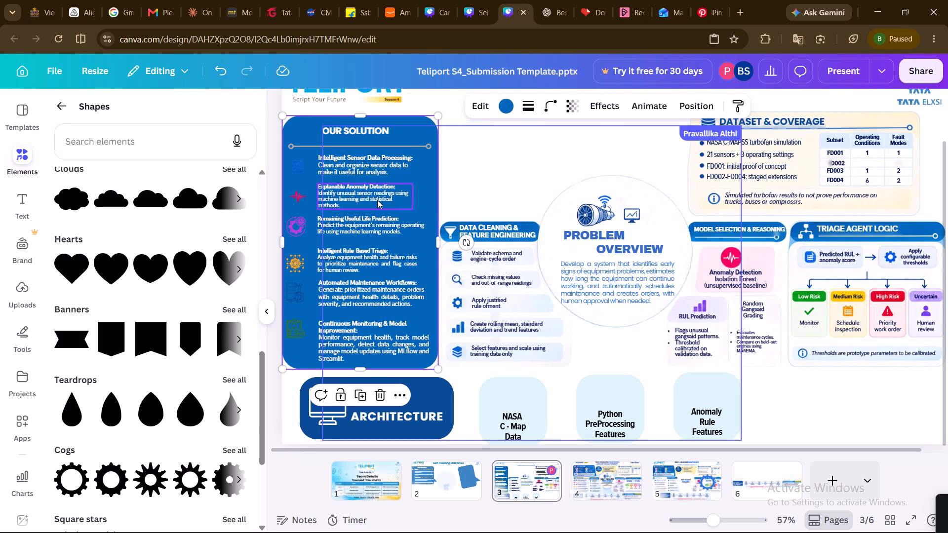
double_click(365, 199)
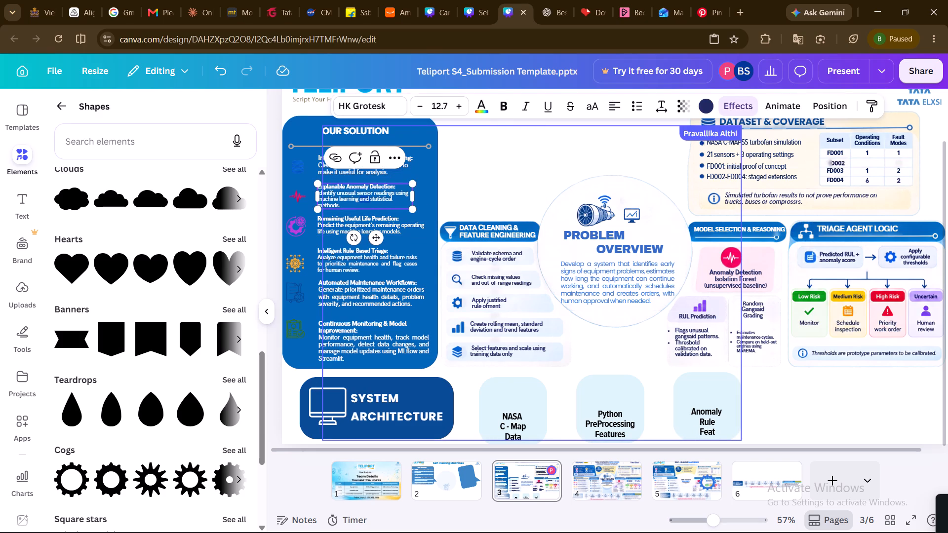
drag(340, 205, 317, 193)
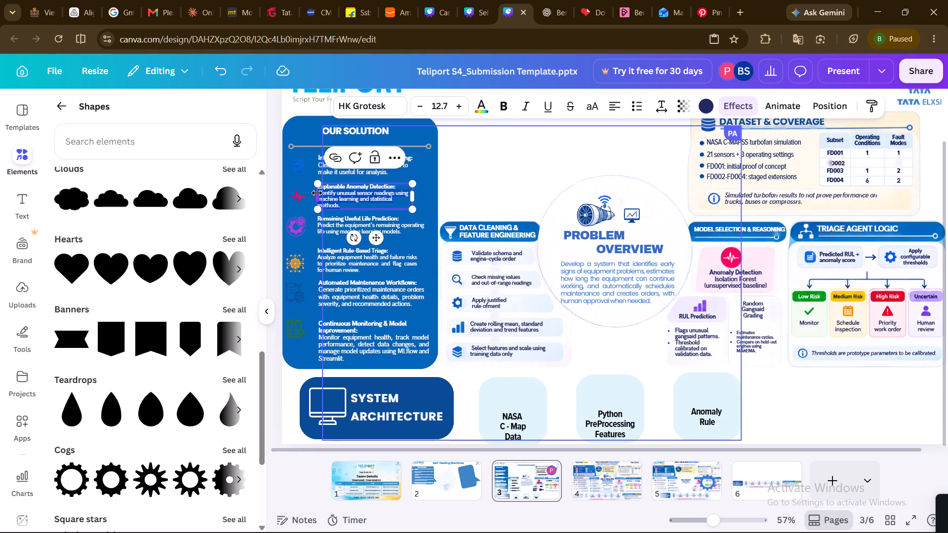
drag(317, 193, 317, 195)
click(616, 114)
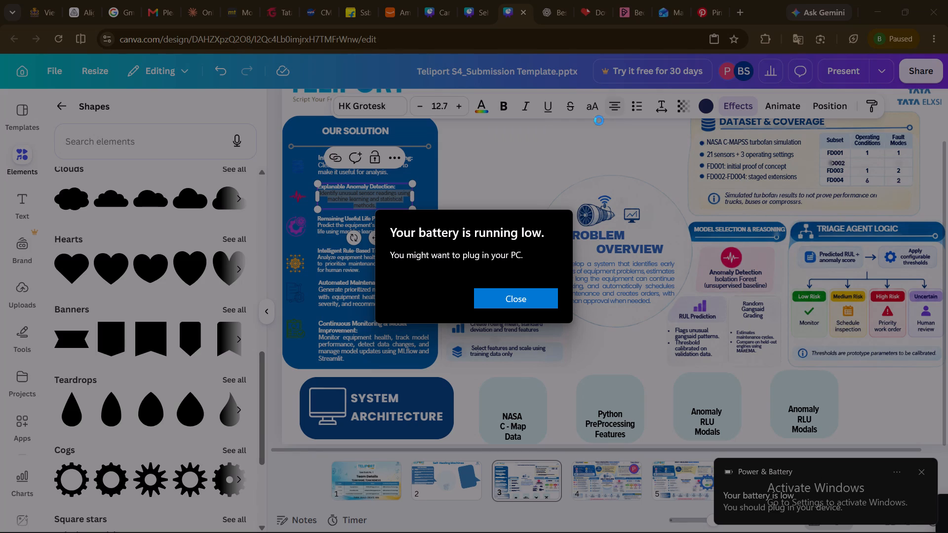
click(503, 297)
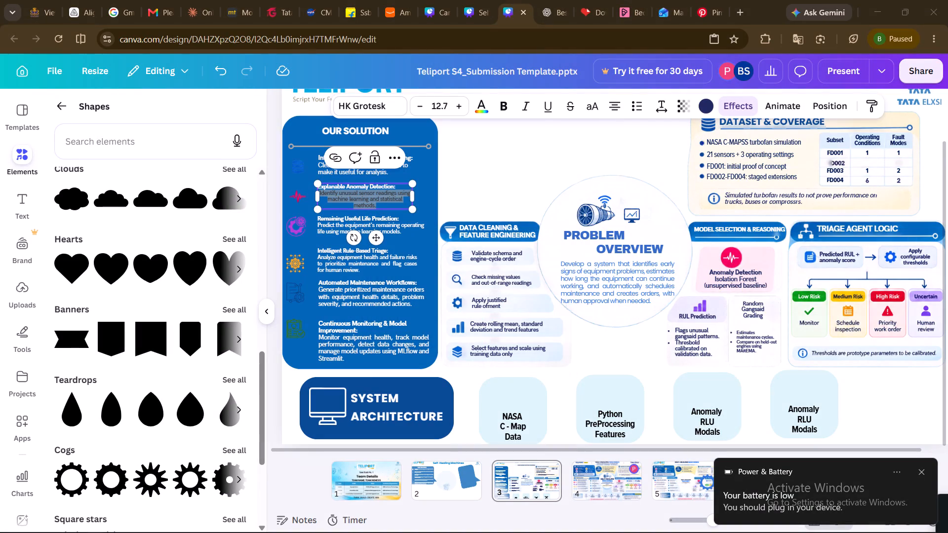
click(619, 109)
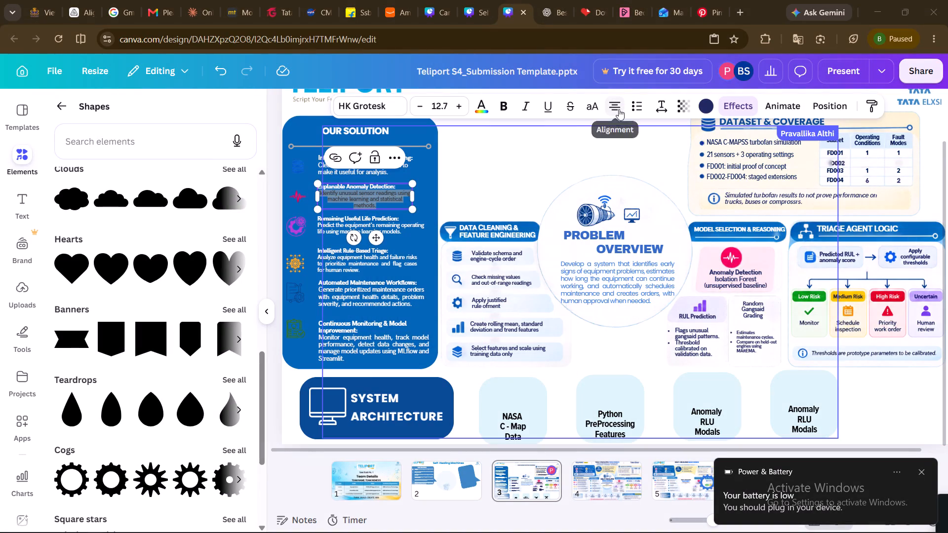
click(619, 109)
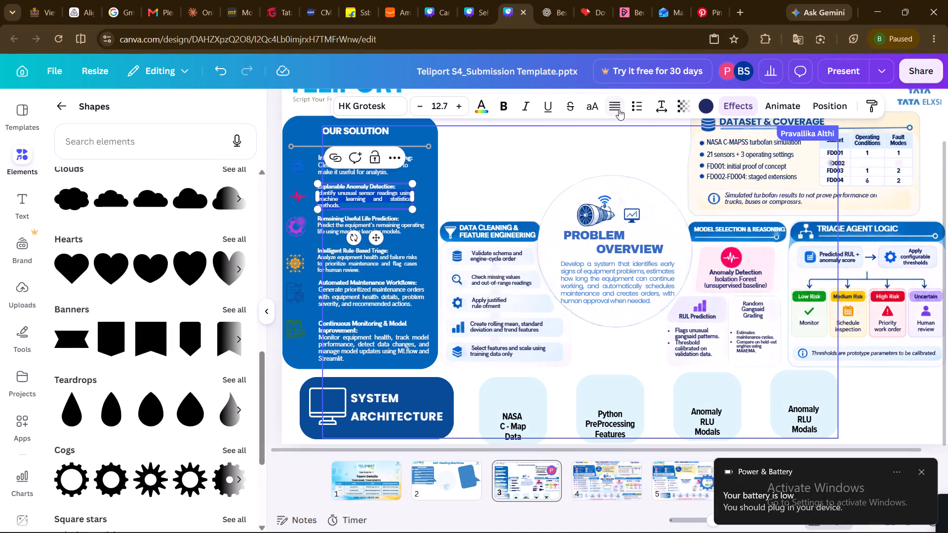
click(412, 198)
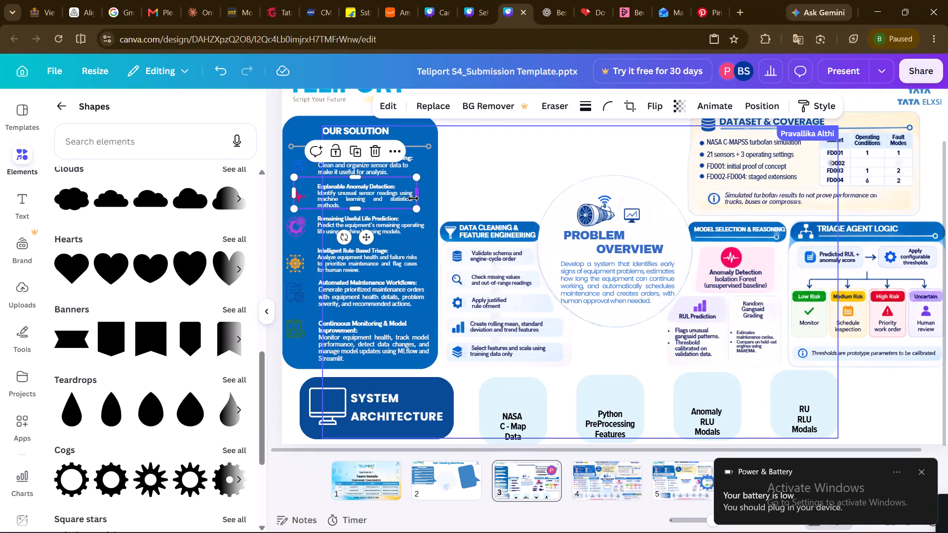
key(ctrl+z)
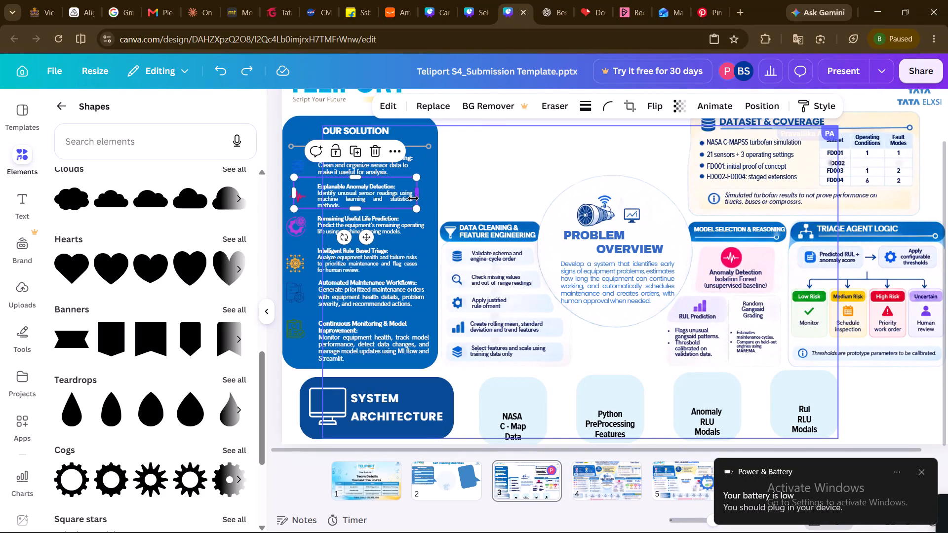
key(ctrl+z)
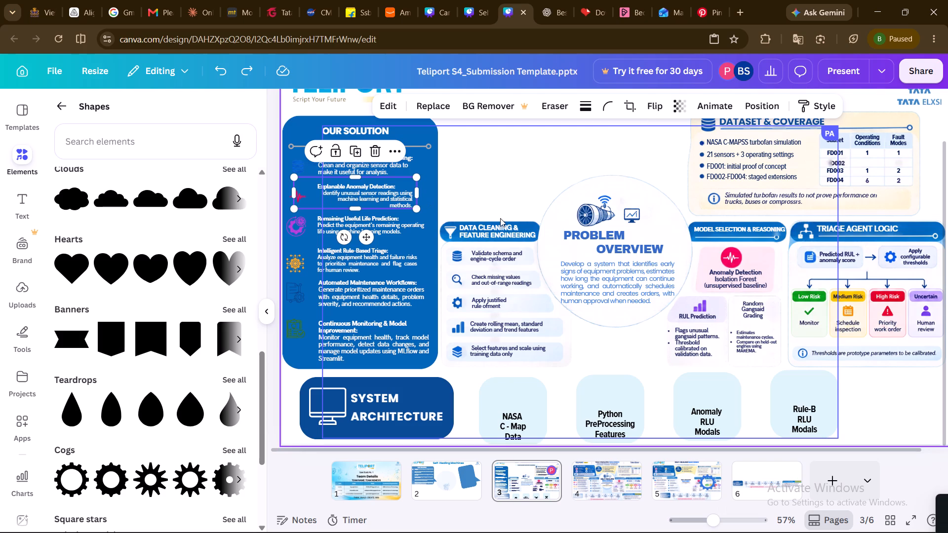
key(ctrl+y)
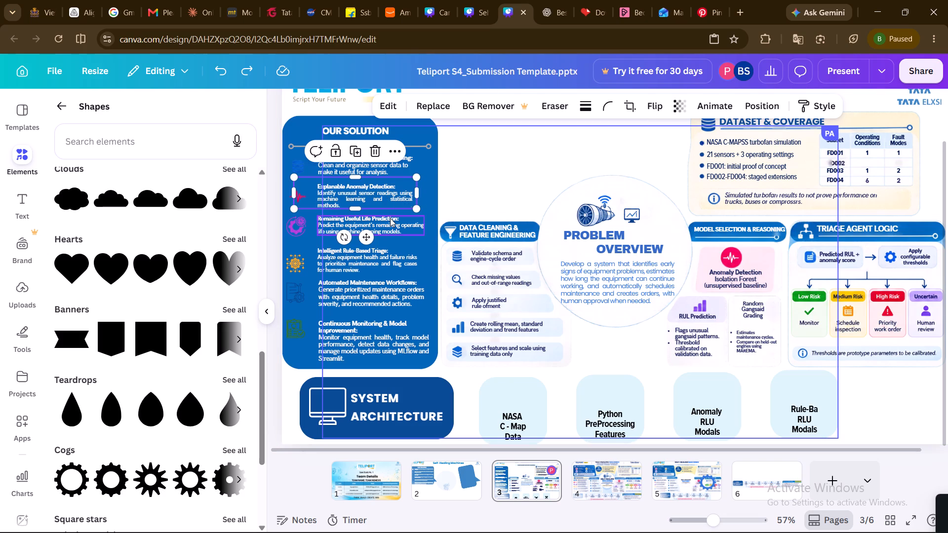
Widen the Explanable Anomaly Detection text block to about 326 so its description fits two lines inside the blue panel.
click(416, 190)
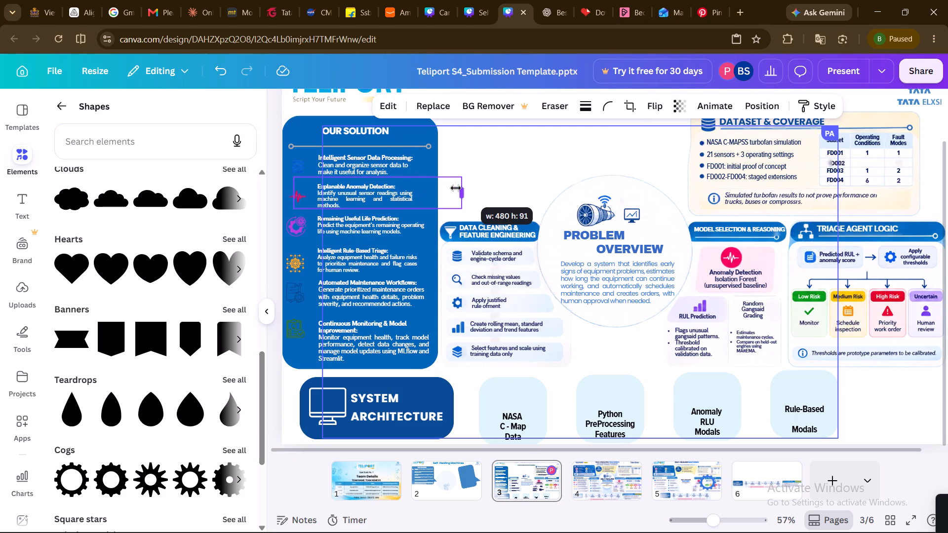
click(500, 181)
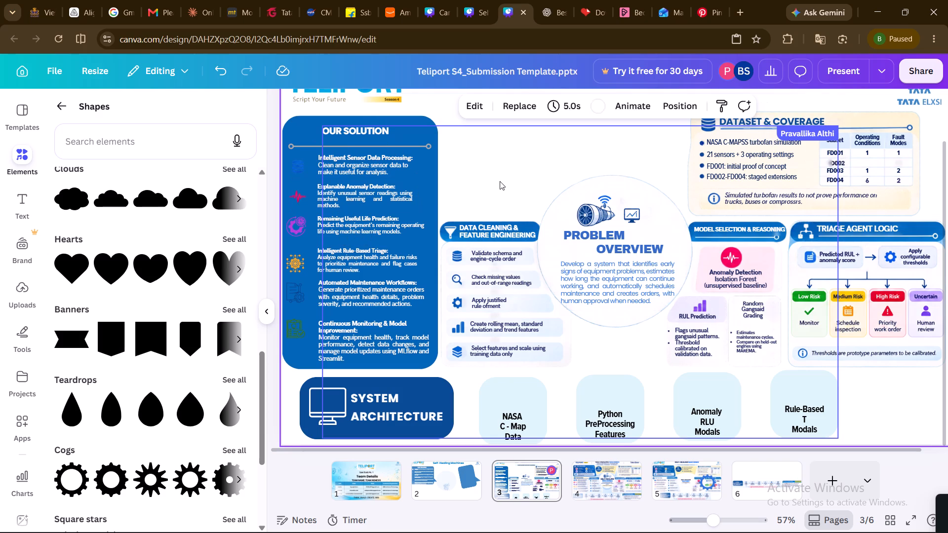
click(351, 195)
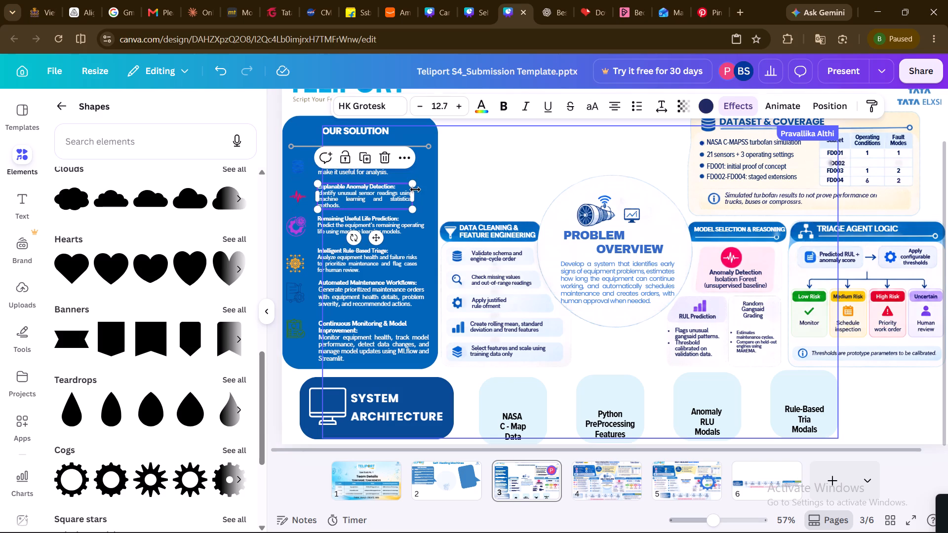
drag(416, 193, 428, 195)
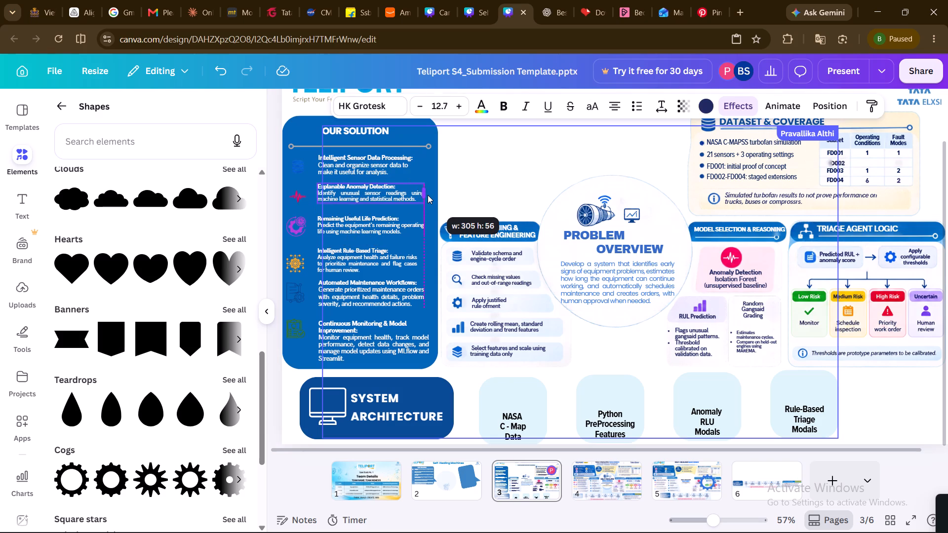
drag(428, 195, 421, 195)
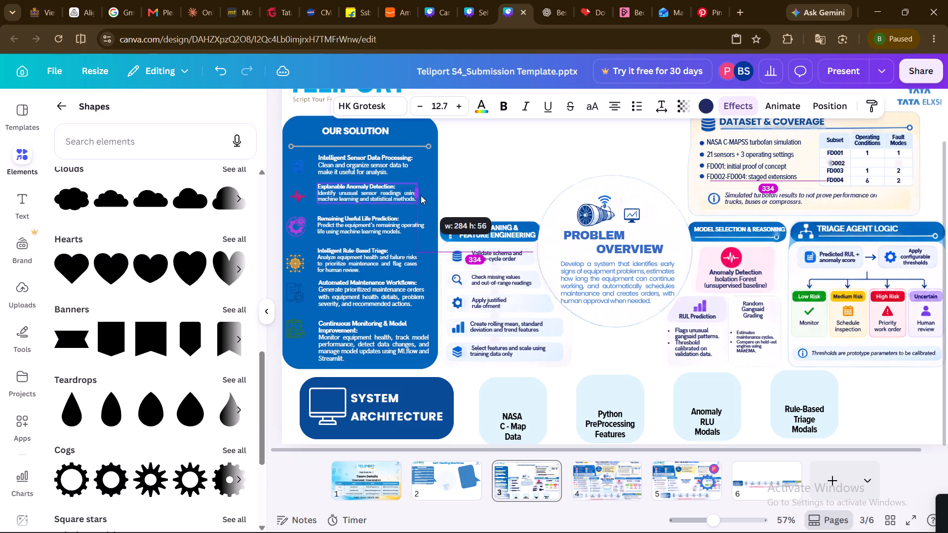
drag(421, 195, 431, 196)
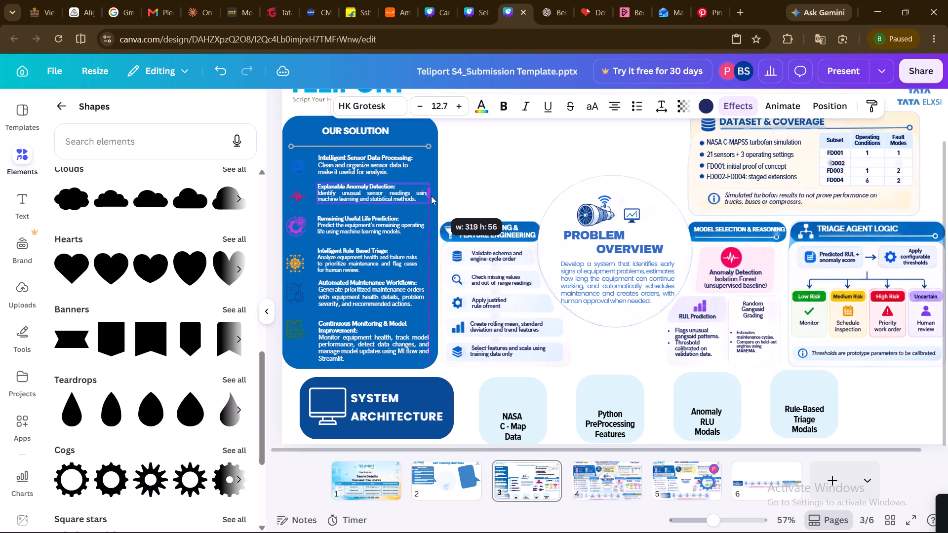
drag(431, 196, 434, 196)
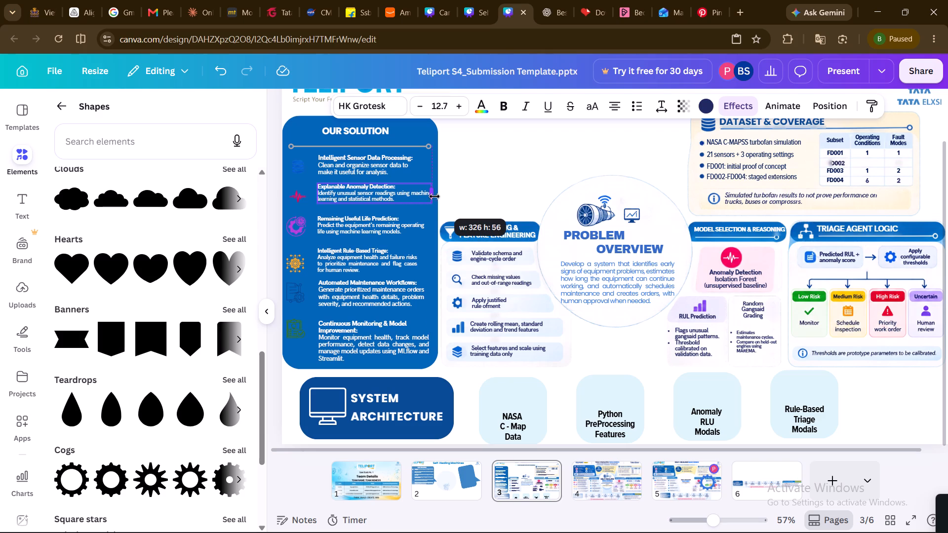
click(466, 189)
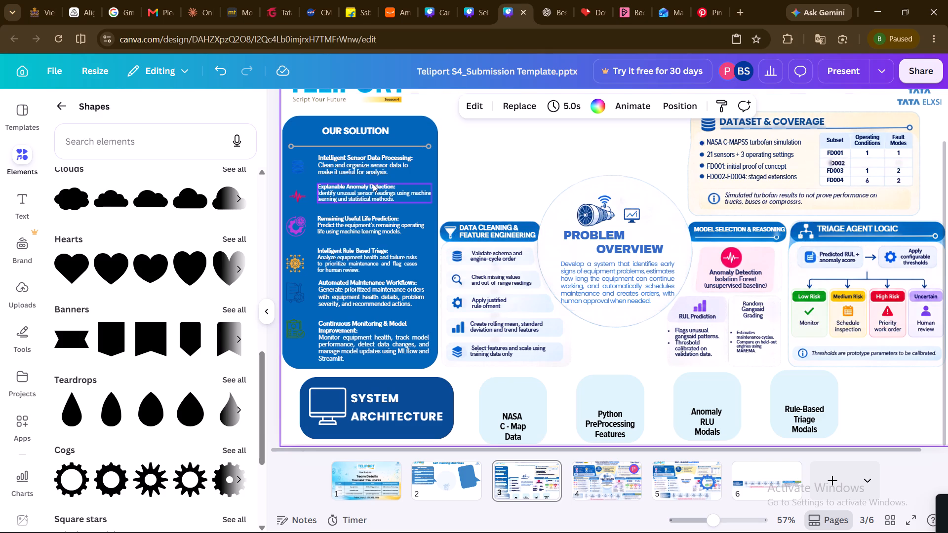
Justify the description under the Intelligent Sensor Data Processing heading, leaving the heading out of the selection.
click(369, 161)
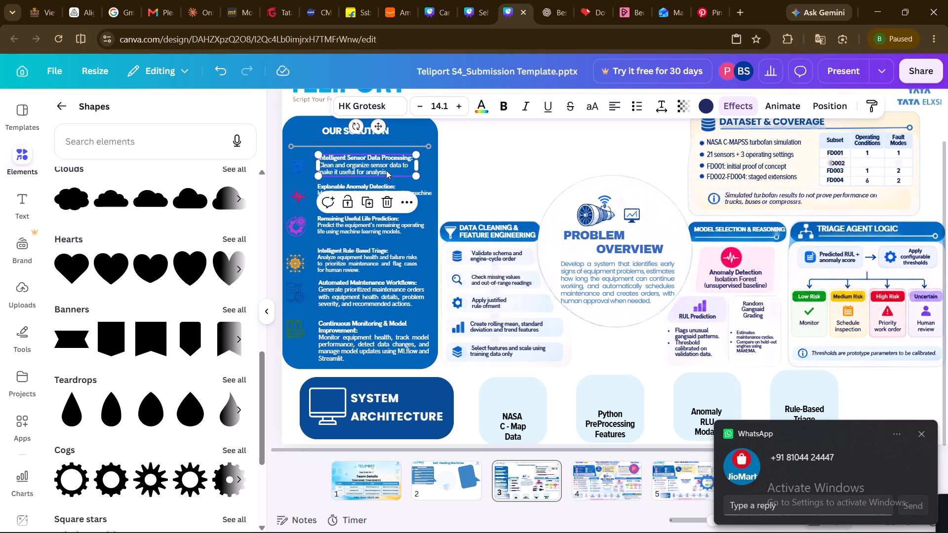
double_click(392, 171)
drag(392, 171, 388, 172)
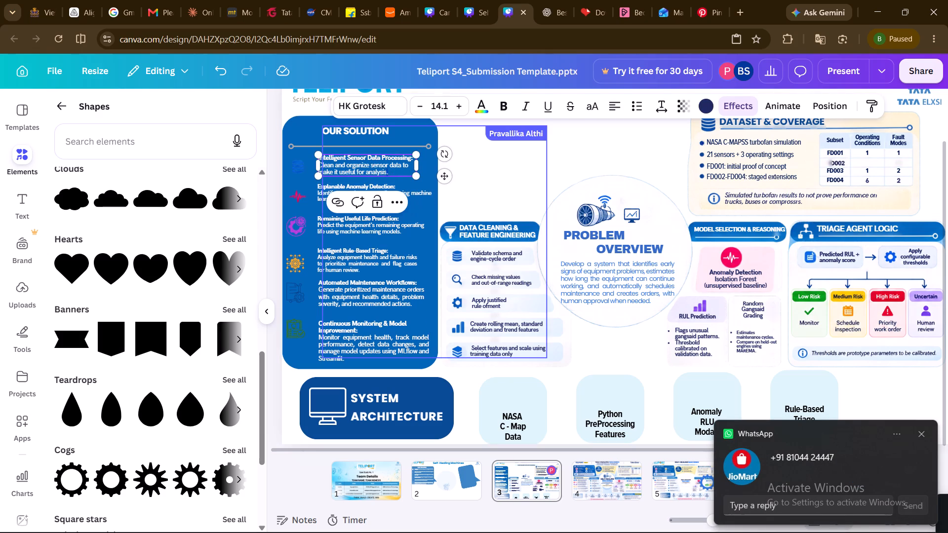
drag(388, 172, 319, 167)
drag(319, 167, 341, 167)
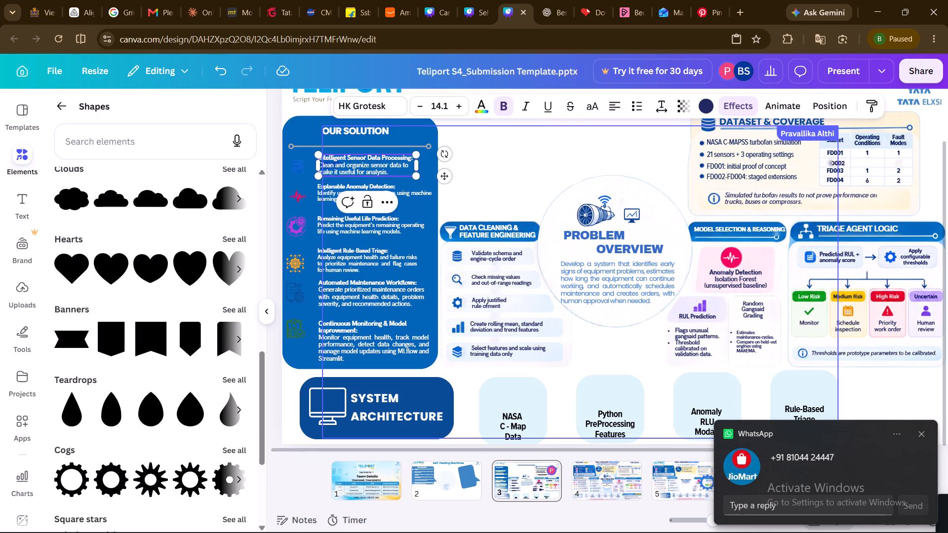
drag(341, 167, 393, 173)
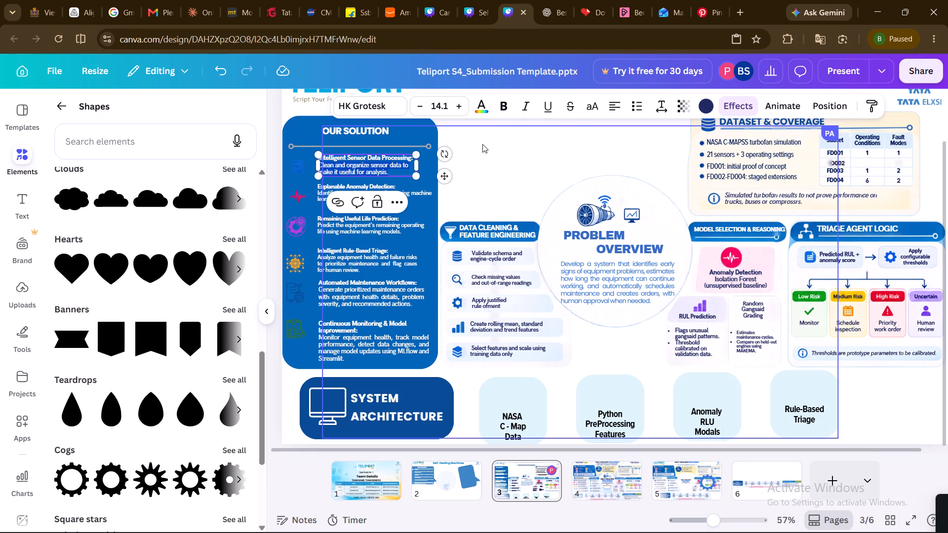
click(614, 108)
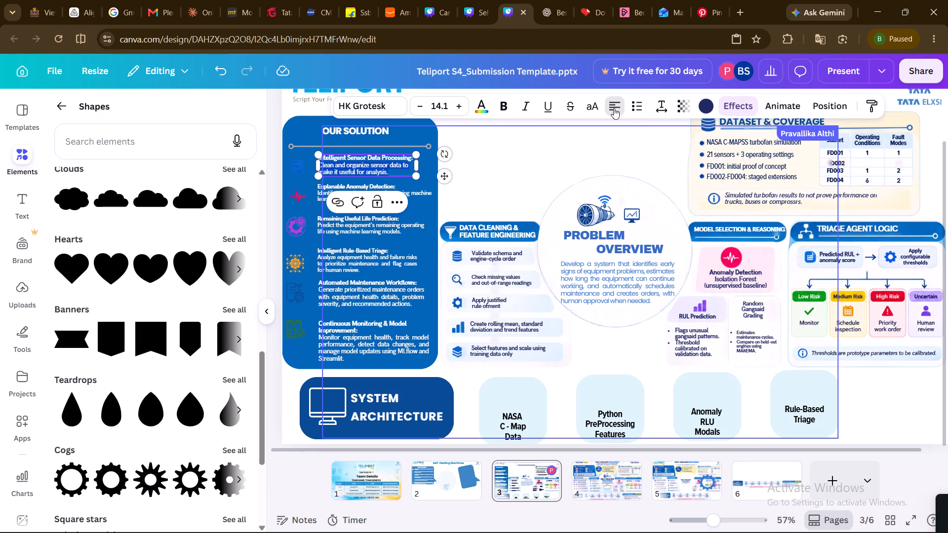
click(614, 108)
click(614, 108)
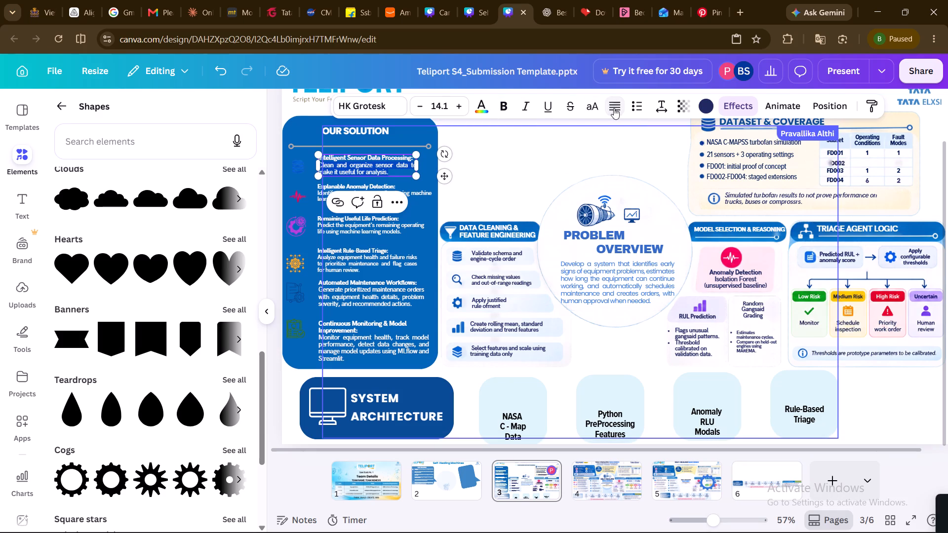
Widen the Intelligent Sensor Data Processing text block to about 320, leaving a small margin inside the blue panel.
drag(417, 167, 431, 167)
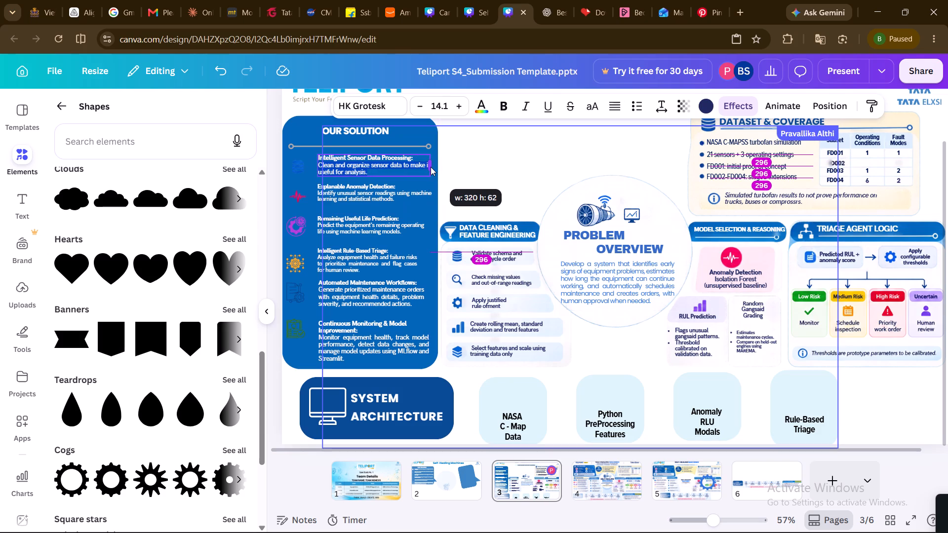
click(474, 160)
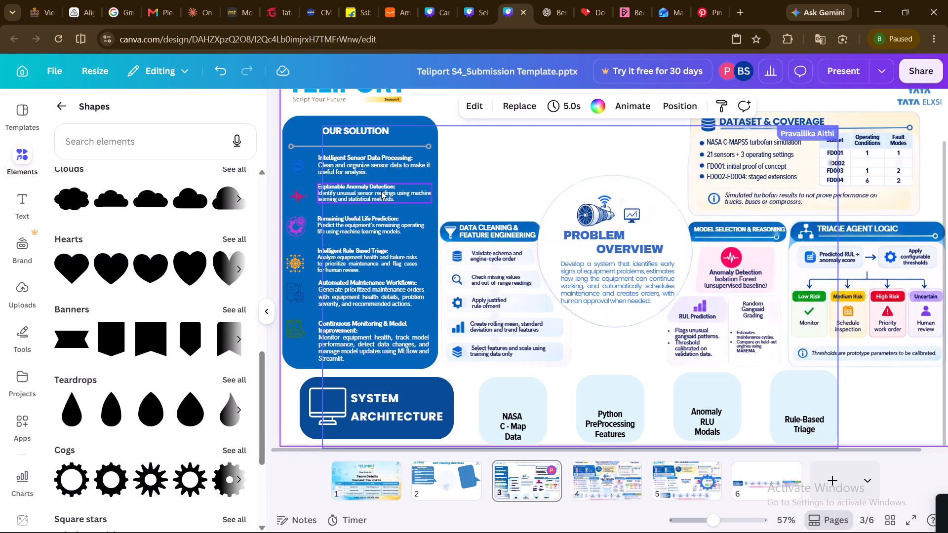
Select the dark blue icon beside the Intelligent Sensor Data Processing text block for editing.
click(299, 164)
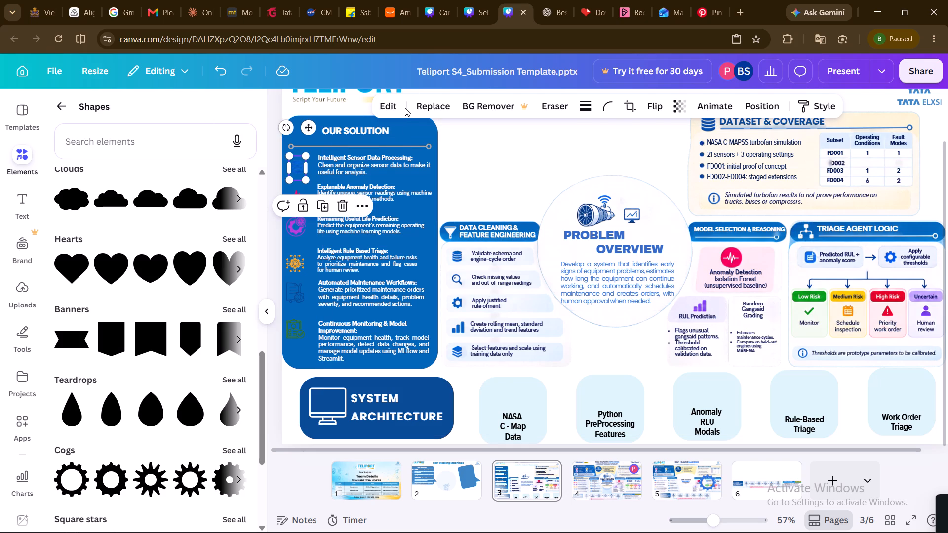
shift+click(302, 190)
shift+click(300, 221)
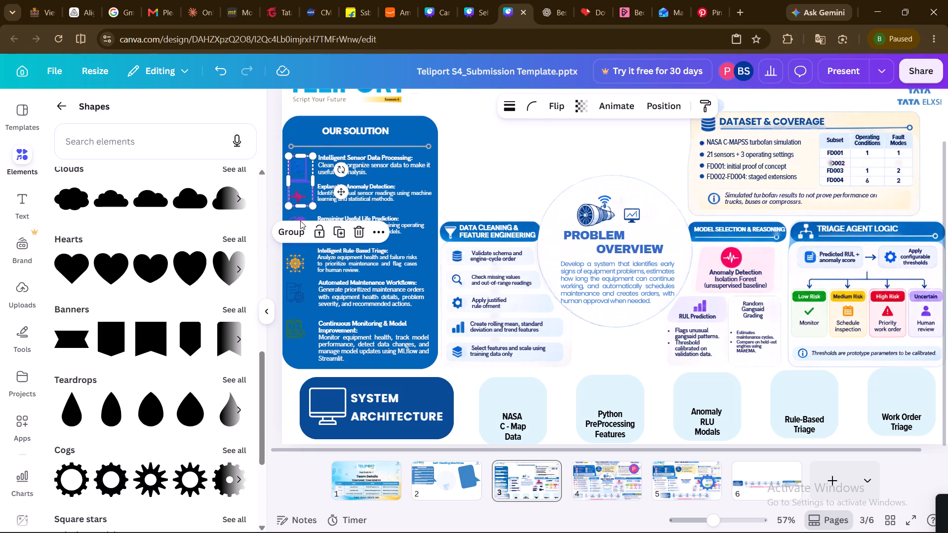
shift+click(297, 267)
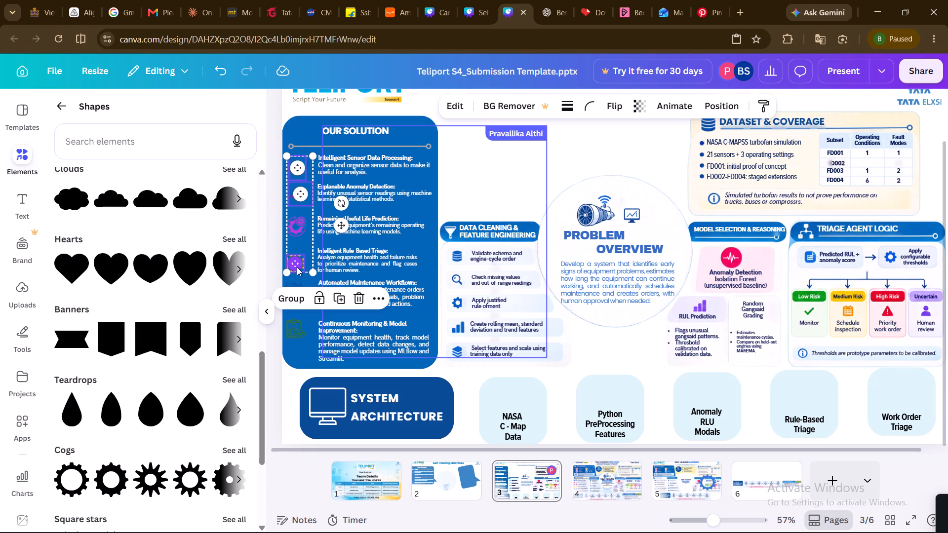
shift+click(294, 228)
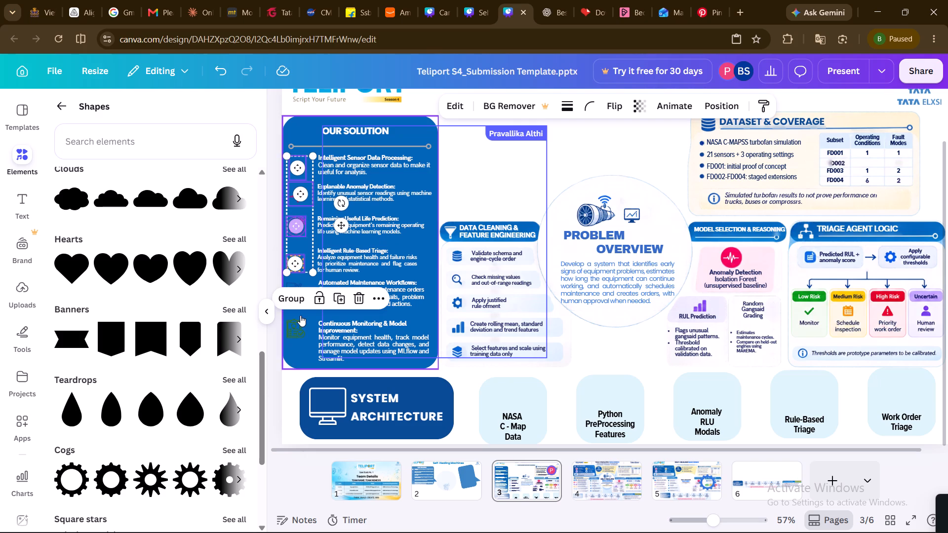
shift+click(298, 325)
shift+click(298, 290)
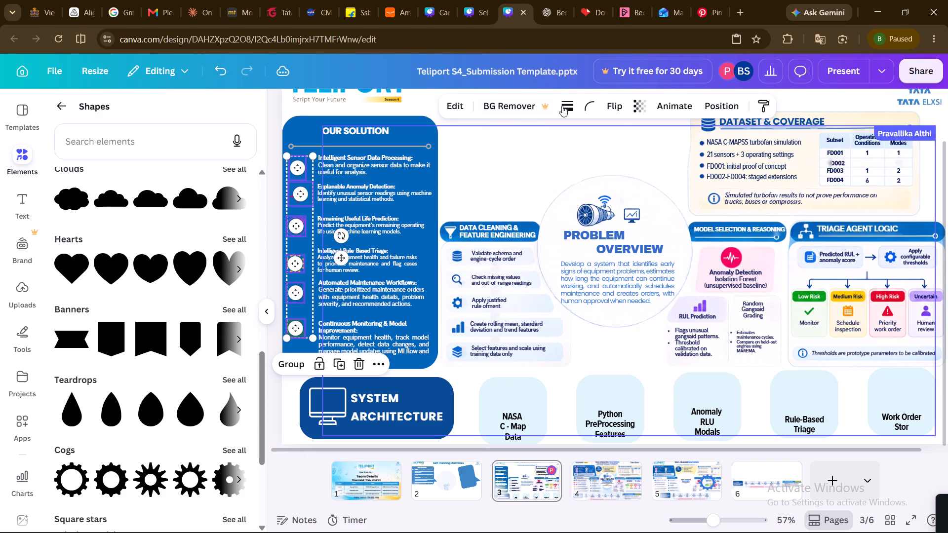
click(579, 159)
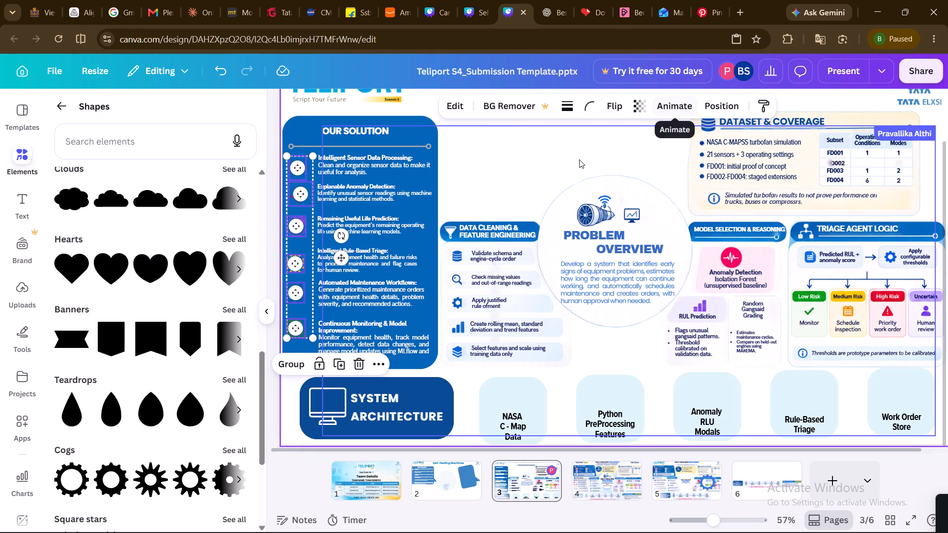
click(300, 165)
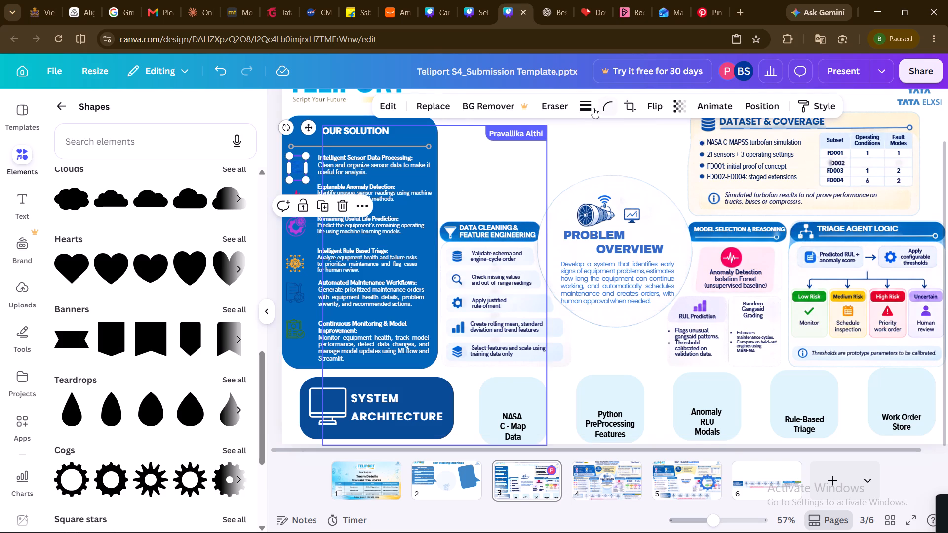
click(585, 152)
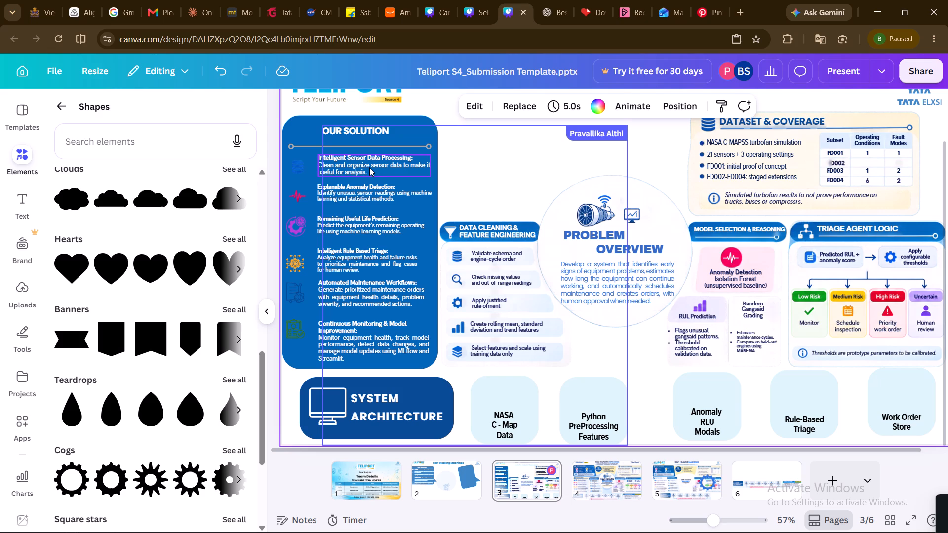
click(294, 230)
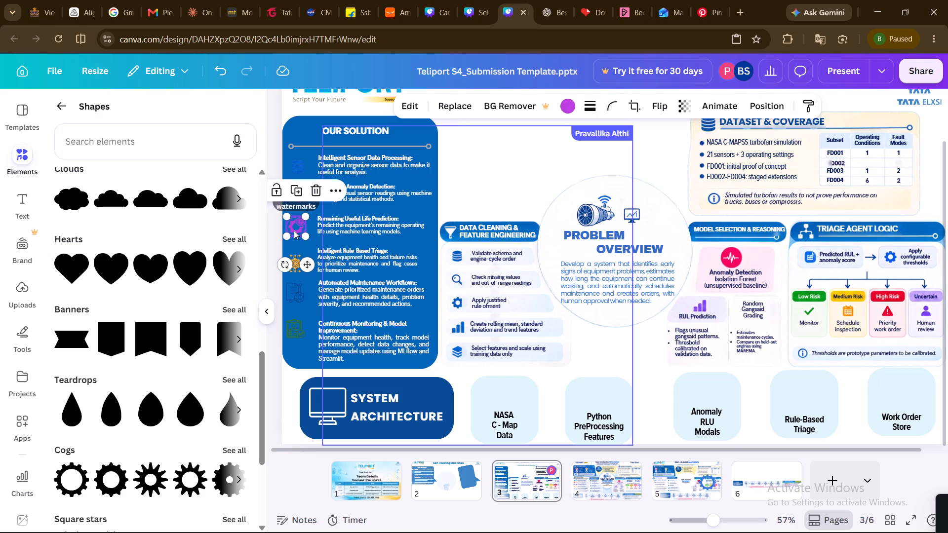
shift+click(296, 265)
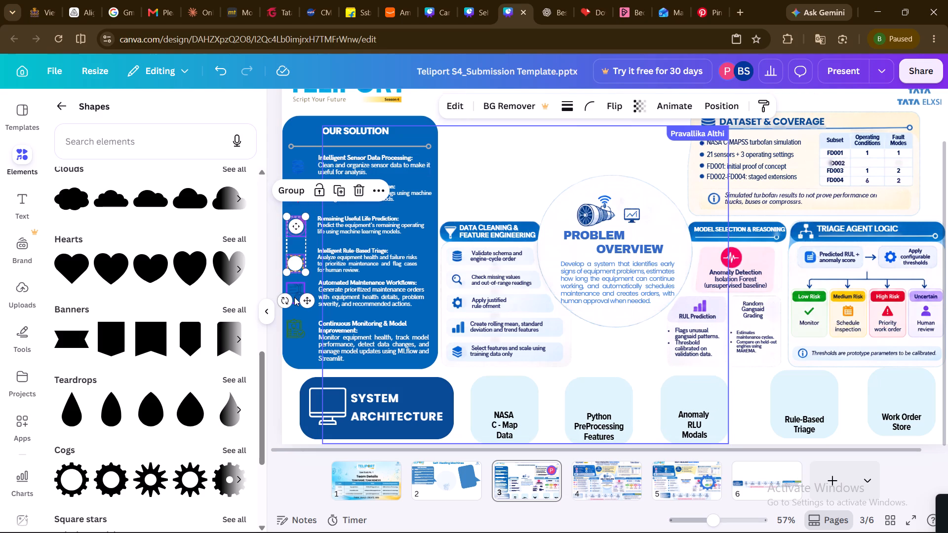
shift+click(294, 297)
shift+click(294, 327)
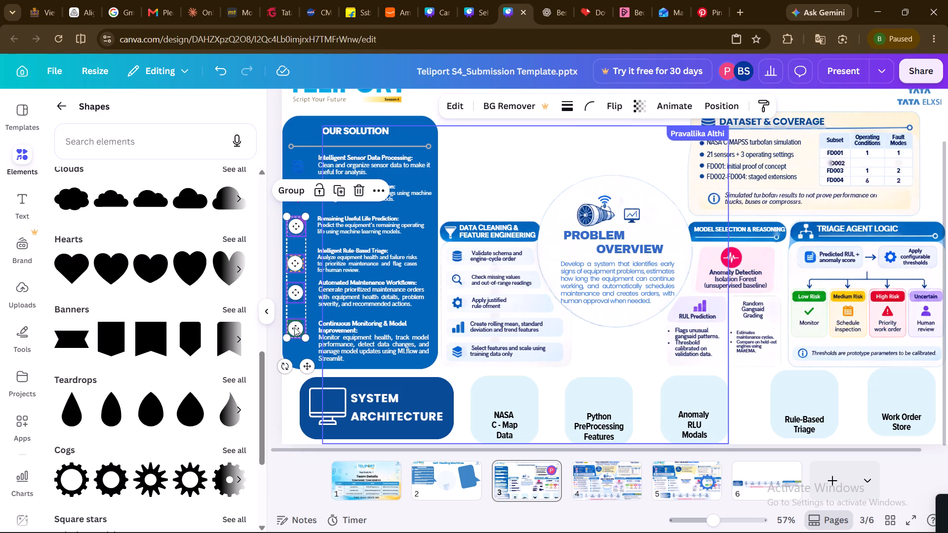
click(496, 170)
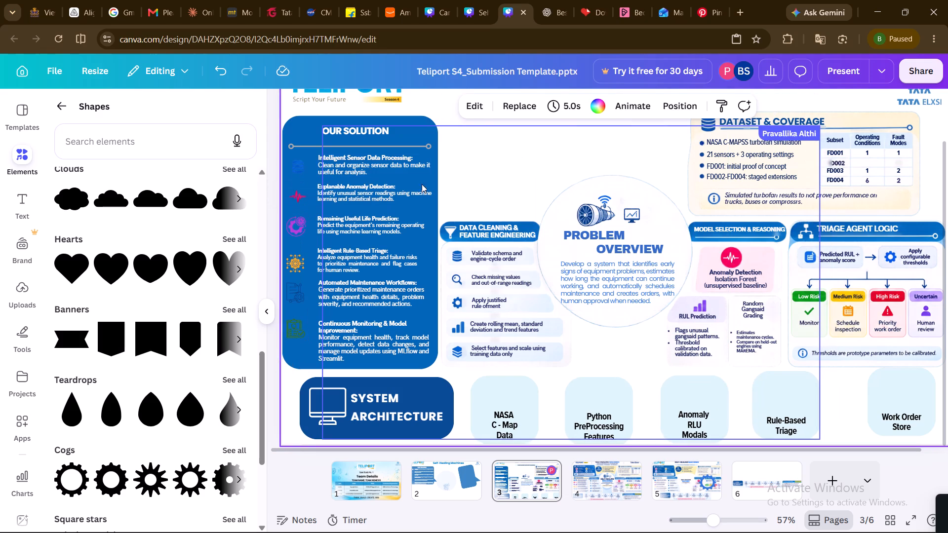
Recolour the OUR SOLUTION icons for Remaining Useful Life, Rule-Based Triage, Maintenance Workflows and Continuous Monitoring white (#ffffff), one at a time.
click(305, 224)
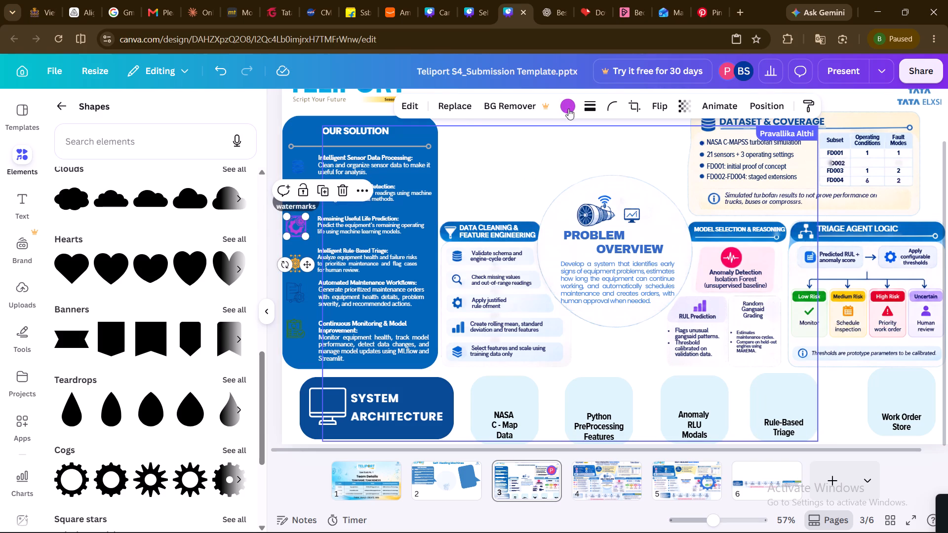
click(577, 101)
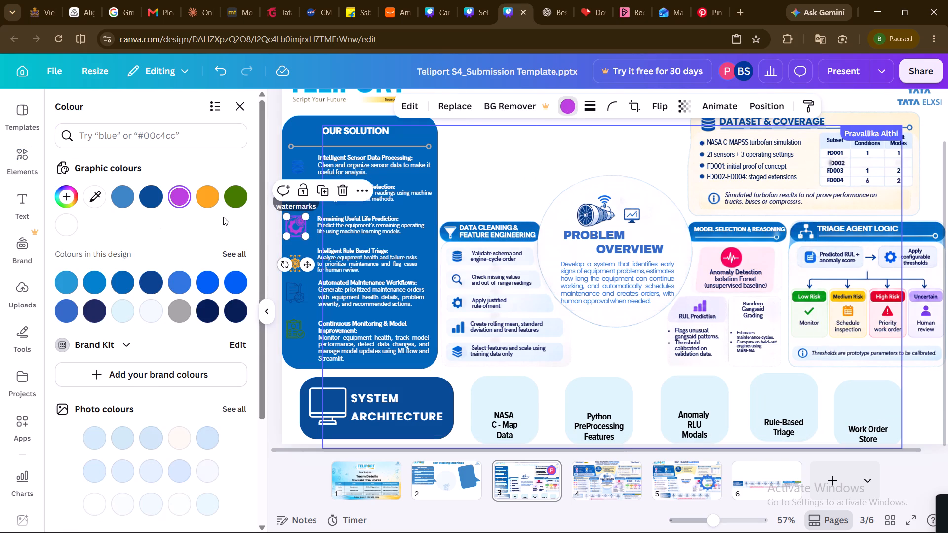
click(66, 225)
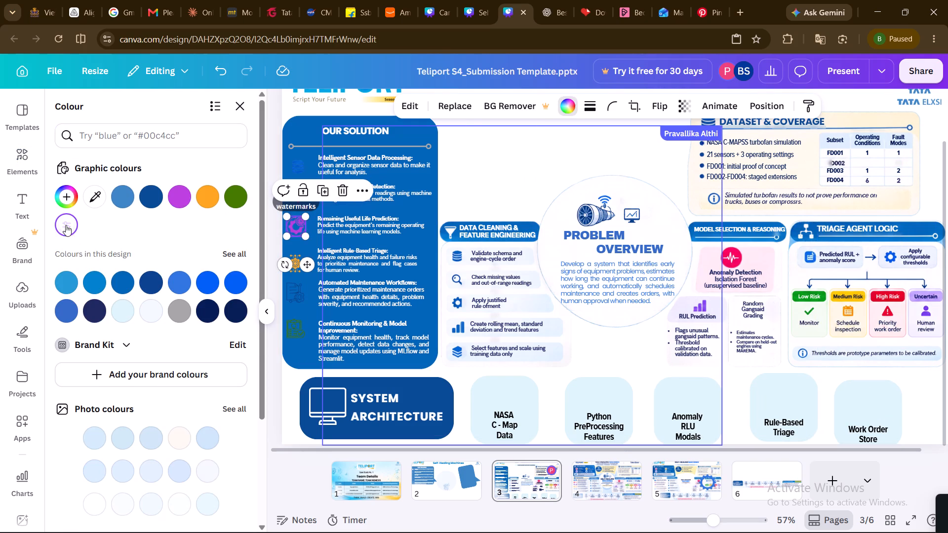
click(297, 260)
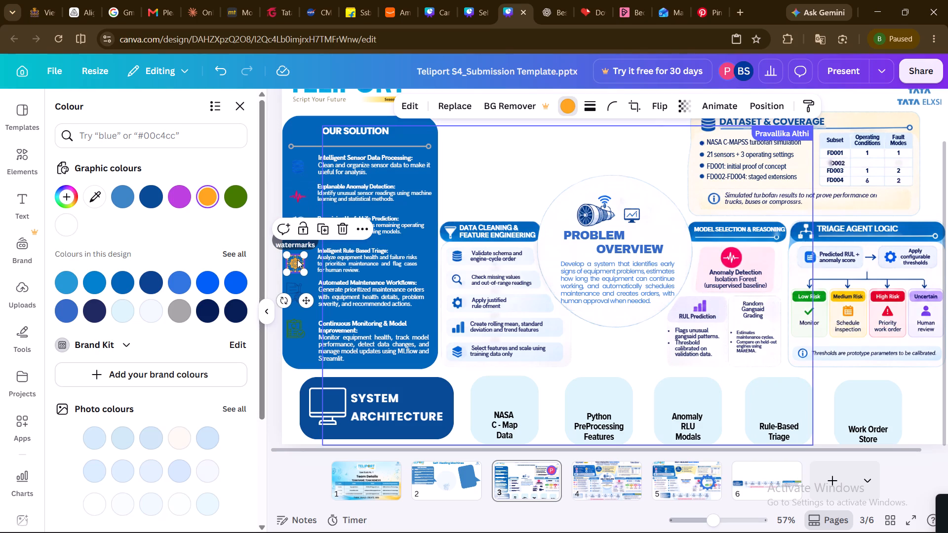
click(63, 227)
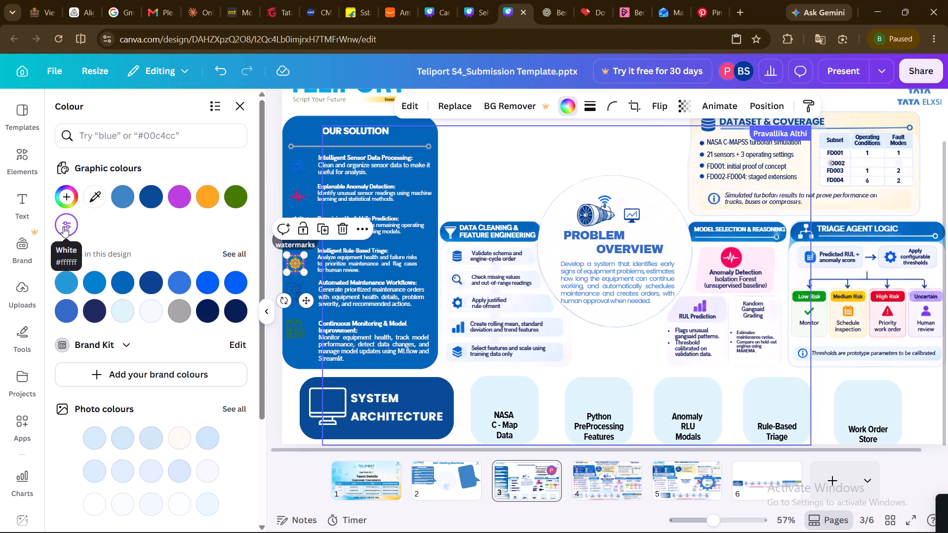
click(294, 290)
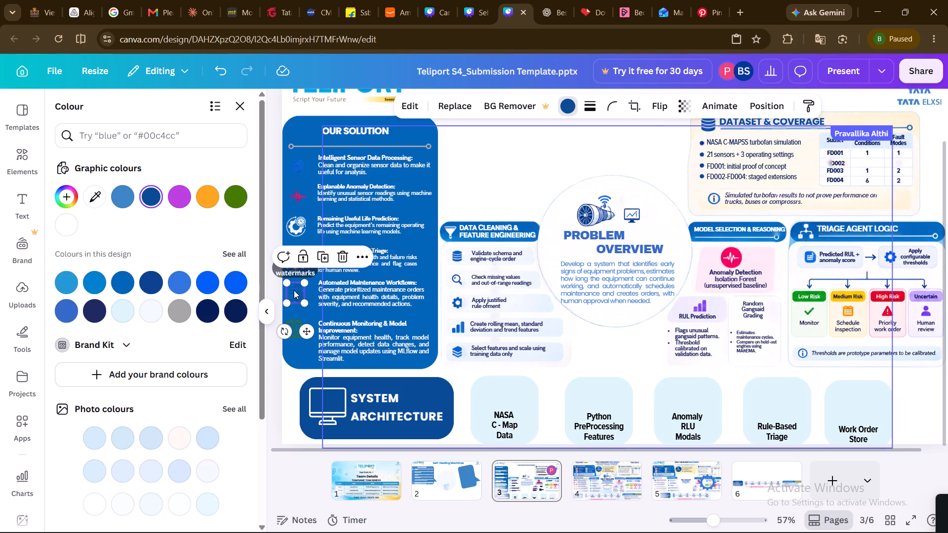
click(67, 219)
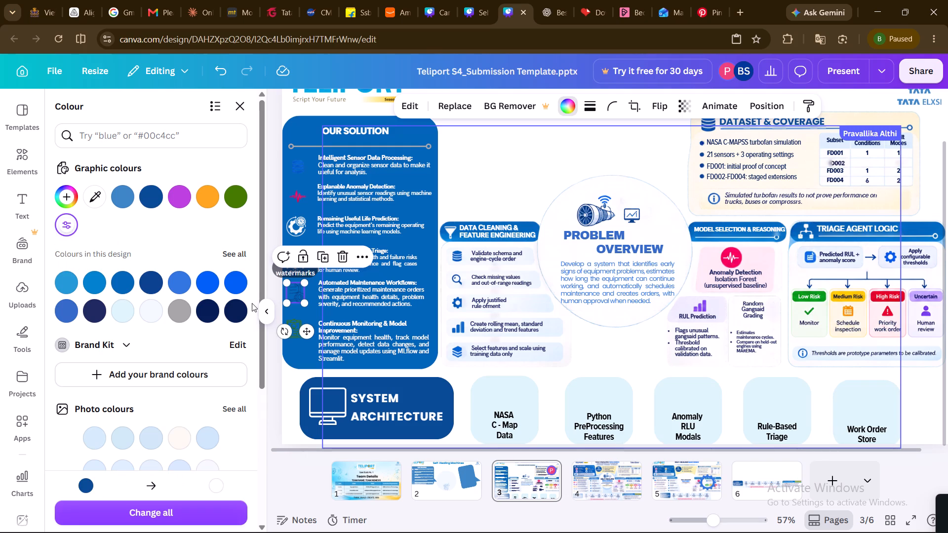
click(295, 337)
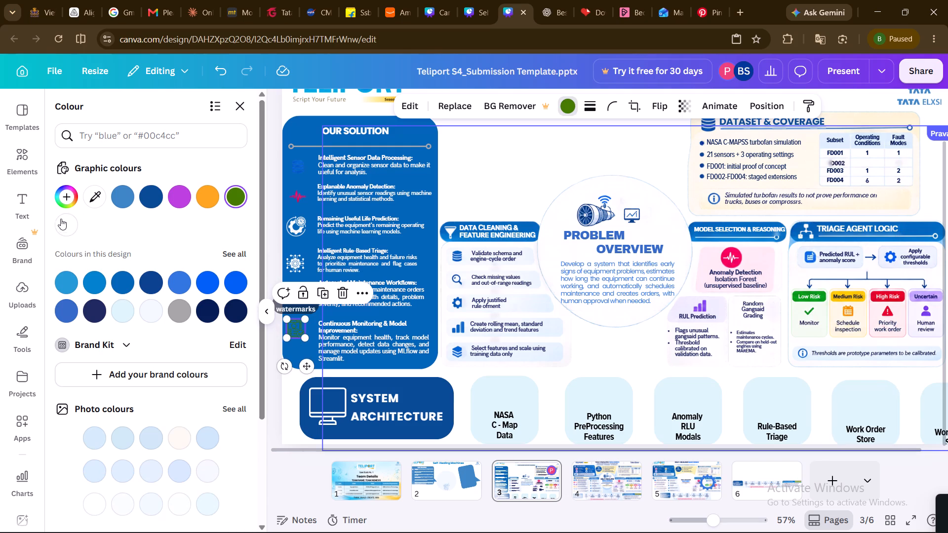
click(64, 224)
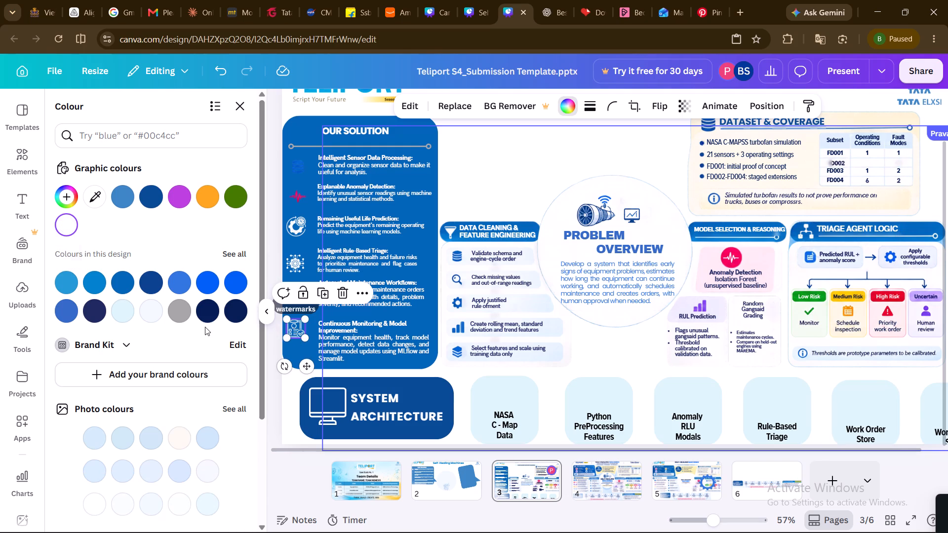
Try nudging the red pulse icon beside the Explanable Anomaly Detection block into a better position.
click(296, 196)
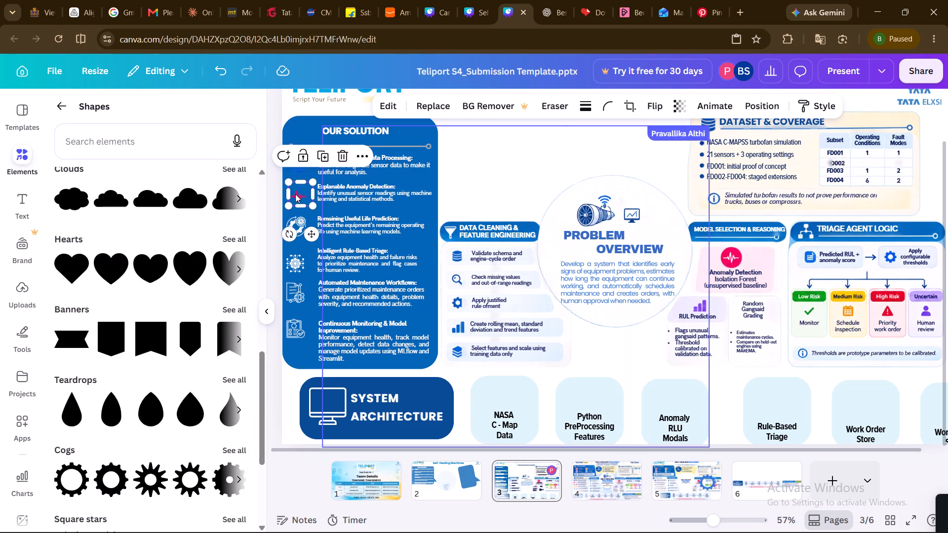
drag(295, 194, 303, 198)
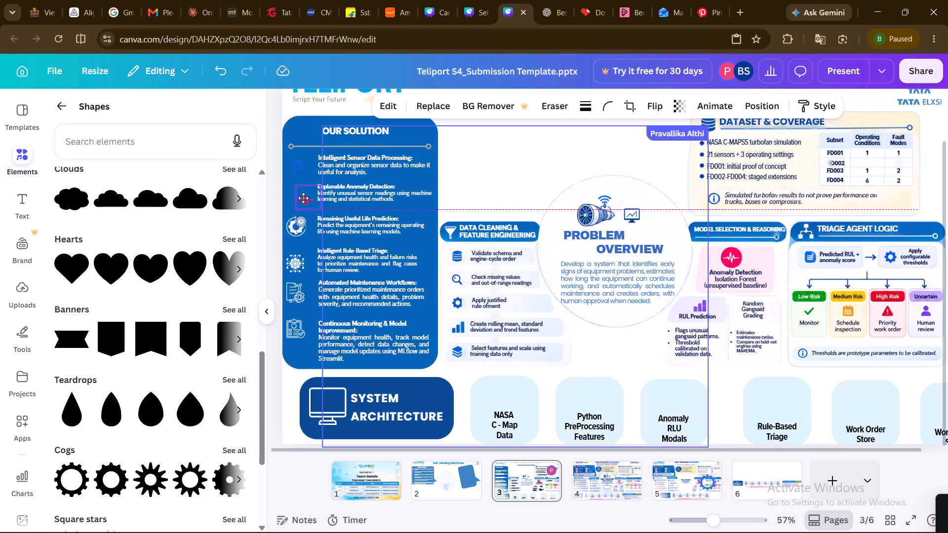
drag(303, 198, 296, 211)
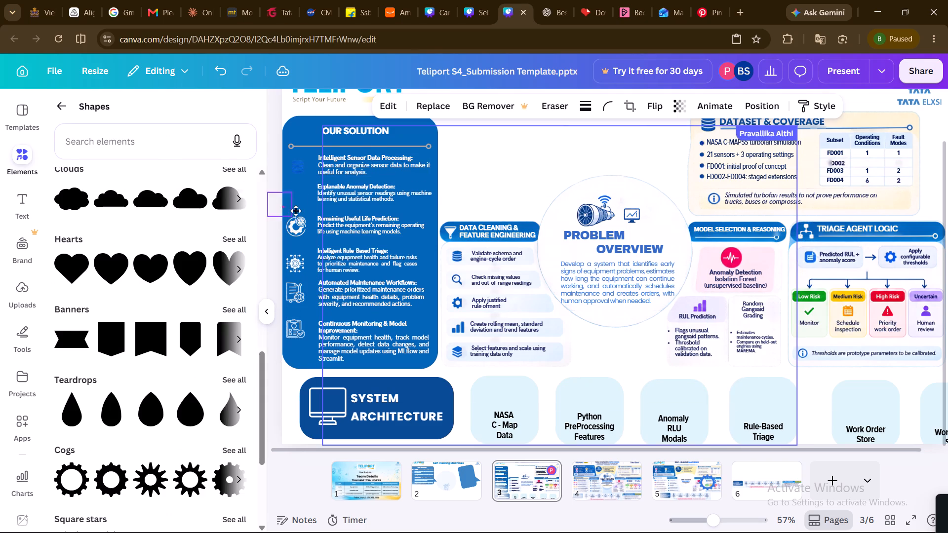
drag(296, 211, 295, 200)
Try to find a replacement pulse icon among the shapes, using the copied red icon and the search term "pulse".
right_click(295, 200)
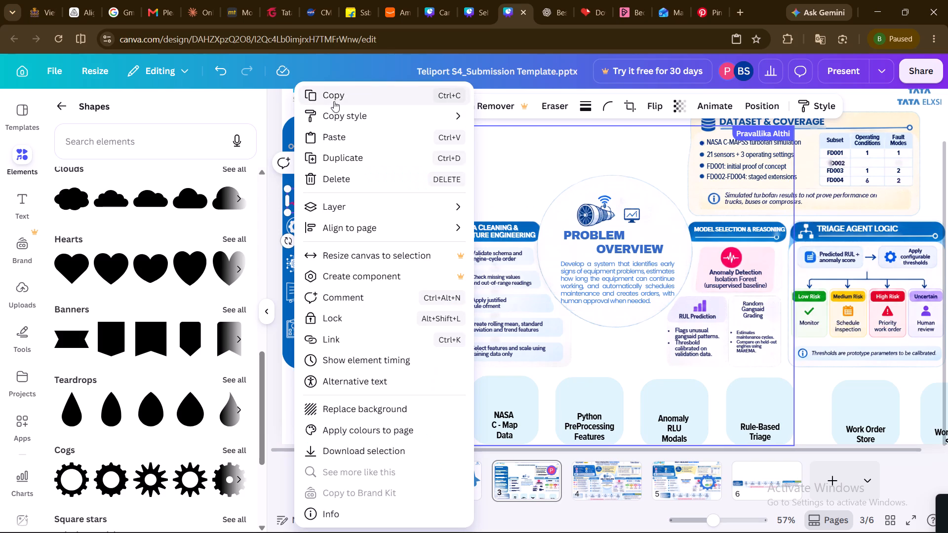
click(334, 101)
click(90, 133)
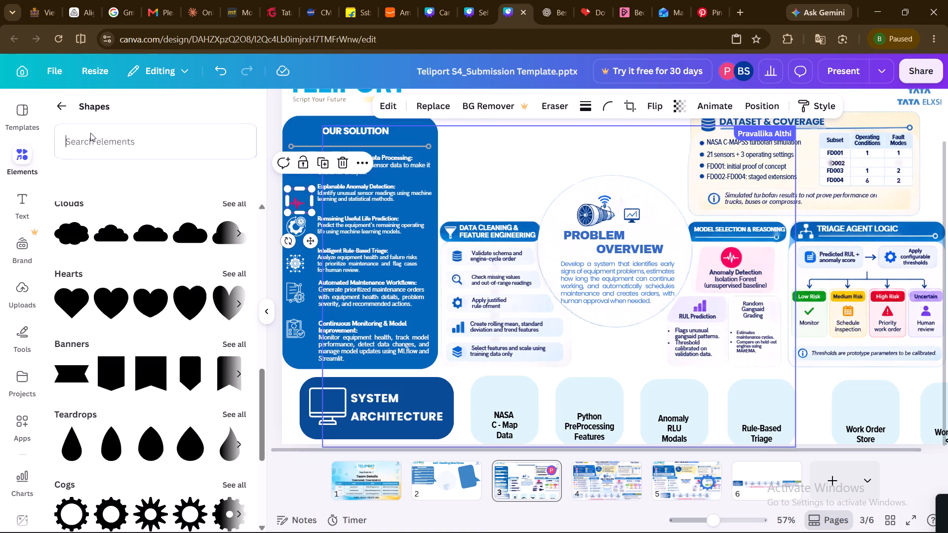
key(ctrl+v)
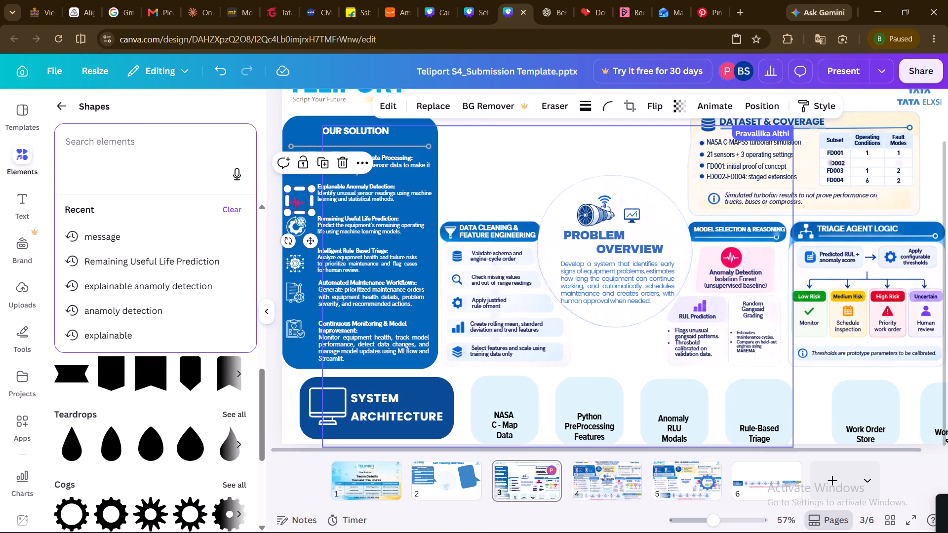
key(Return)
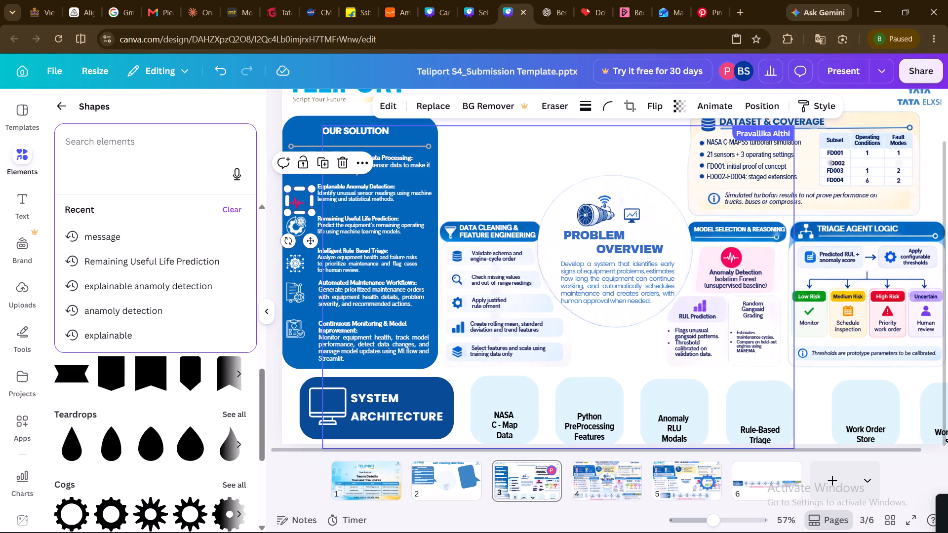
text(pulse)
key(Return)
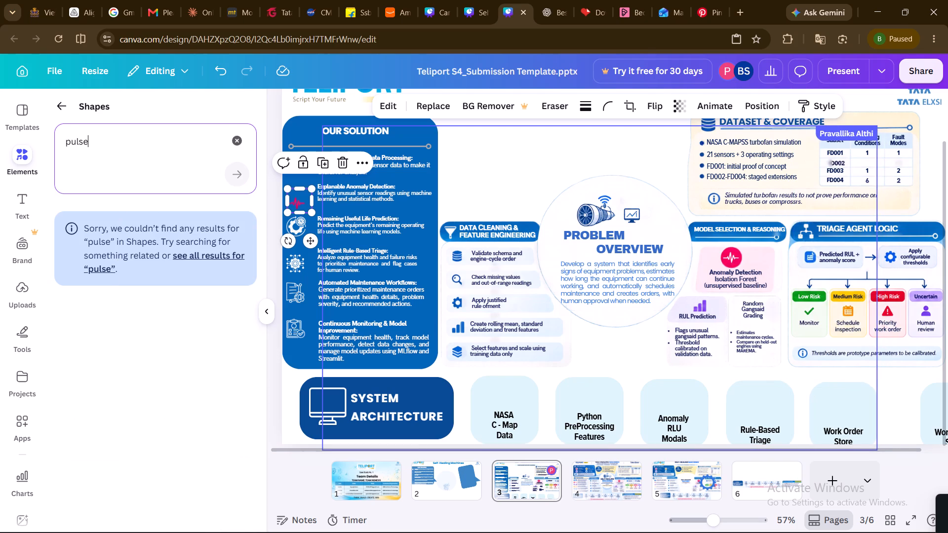
Search all elements for "pulse" and add the bold black heartbeat-line graphic to page 3.
click(62, 112)
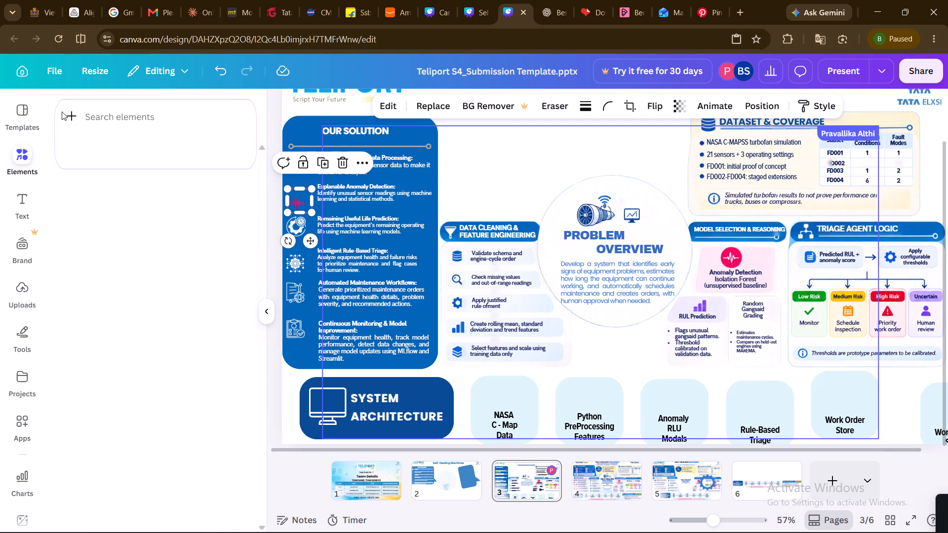
click(102, 116)
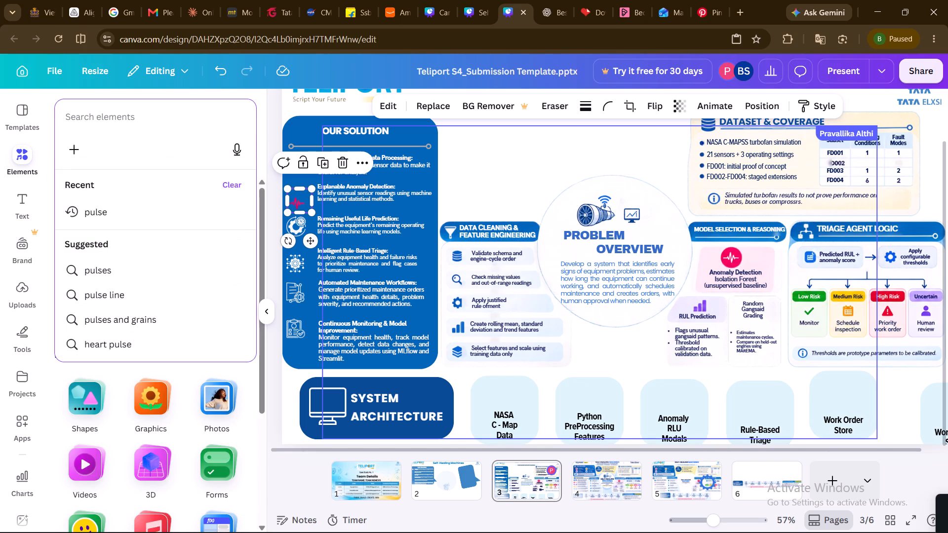
text(pulse)
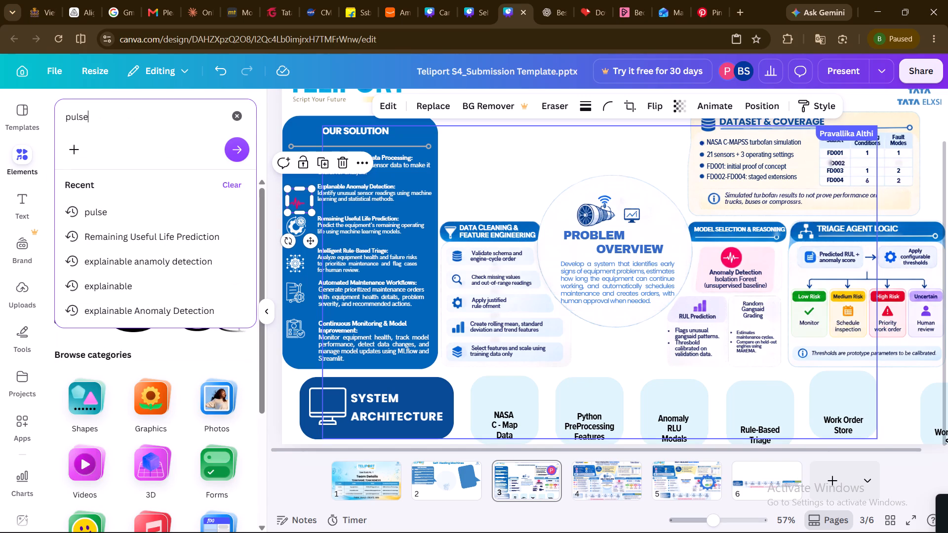
key(Return)
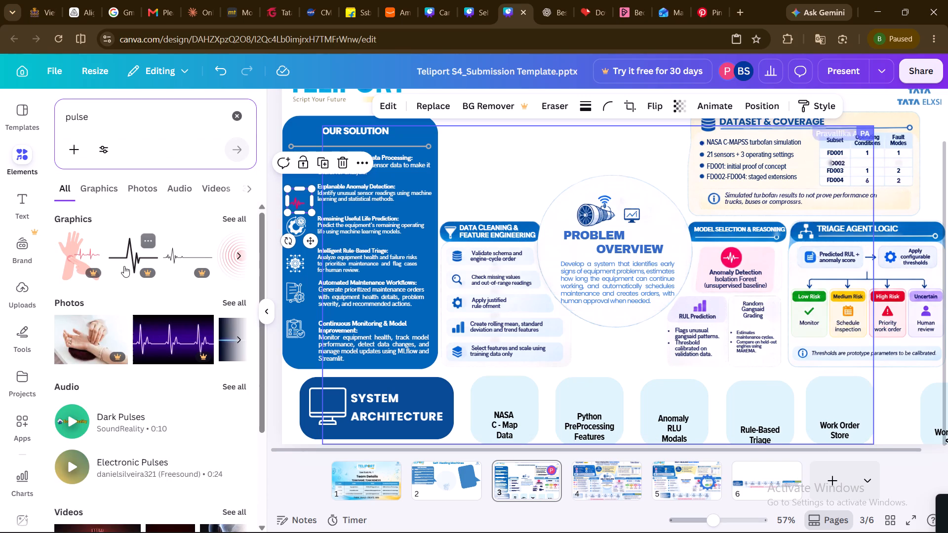
scroll(156, 263, left, 1)
scroll(156, 263, right, 1)
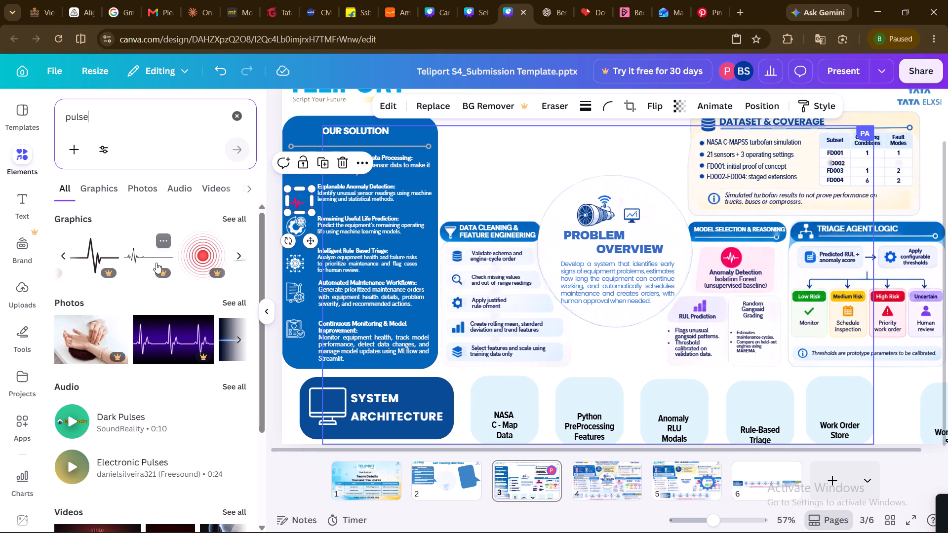
scroll(156, 263, right, 1)
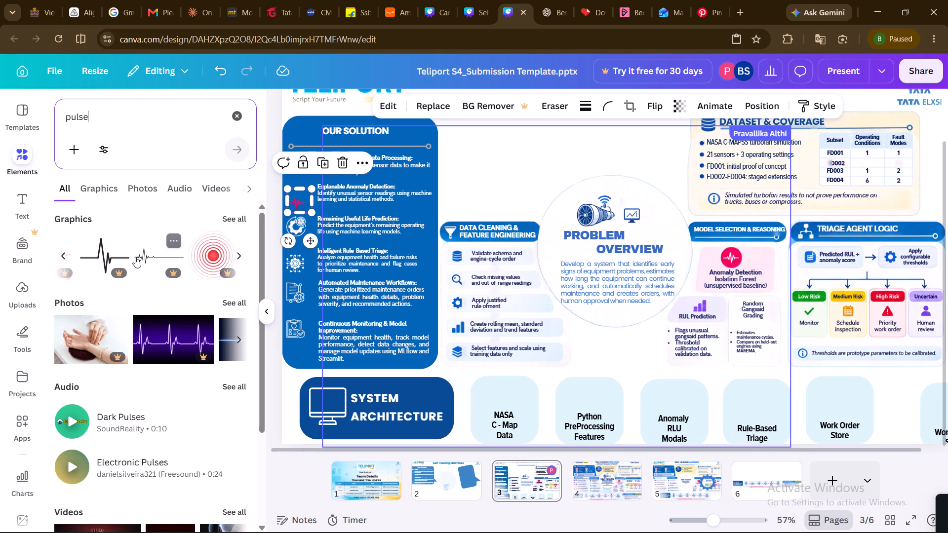
click(105, 255)
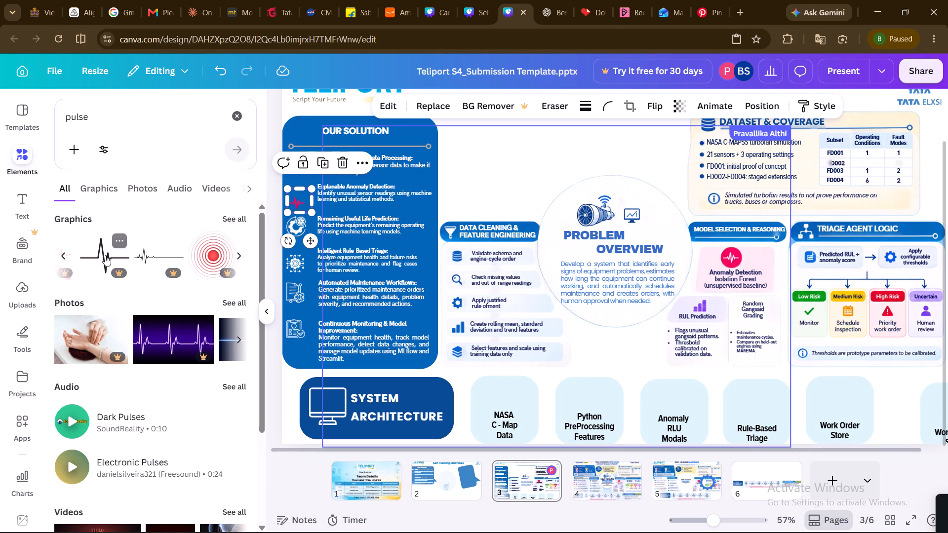
Delete the red pulse icon beside the Explanable Anomaly Detection heading.
click(294, 204)
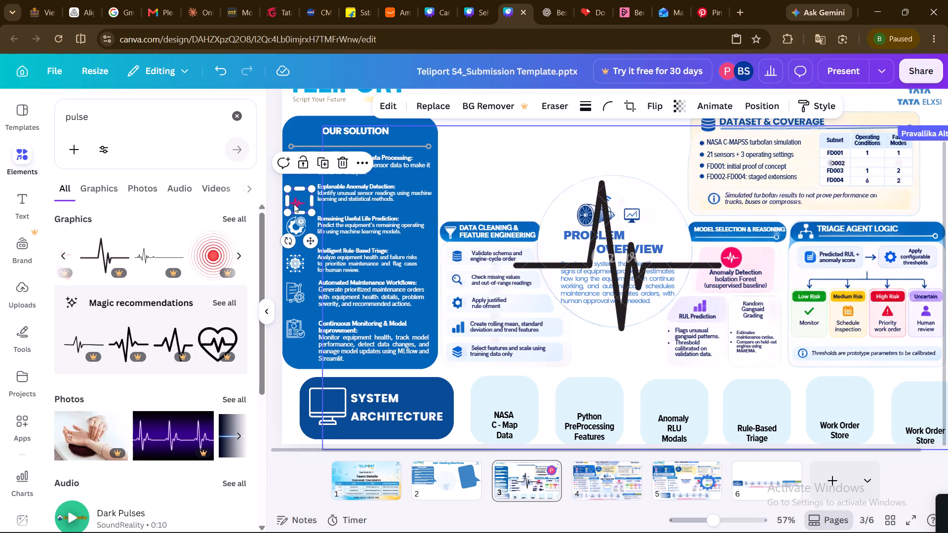
key(Delete)
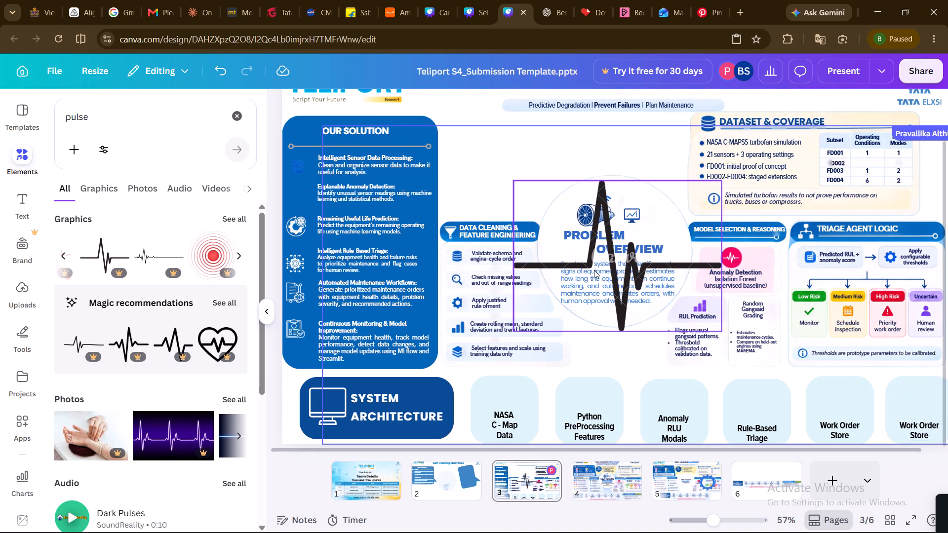
Shrink the black heartbeat-line graphic to icon size and place it beside the Explanable Anomaly Detection heading, in line with the other icons.
drag(615, 279, 547, 260)
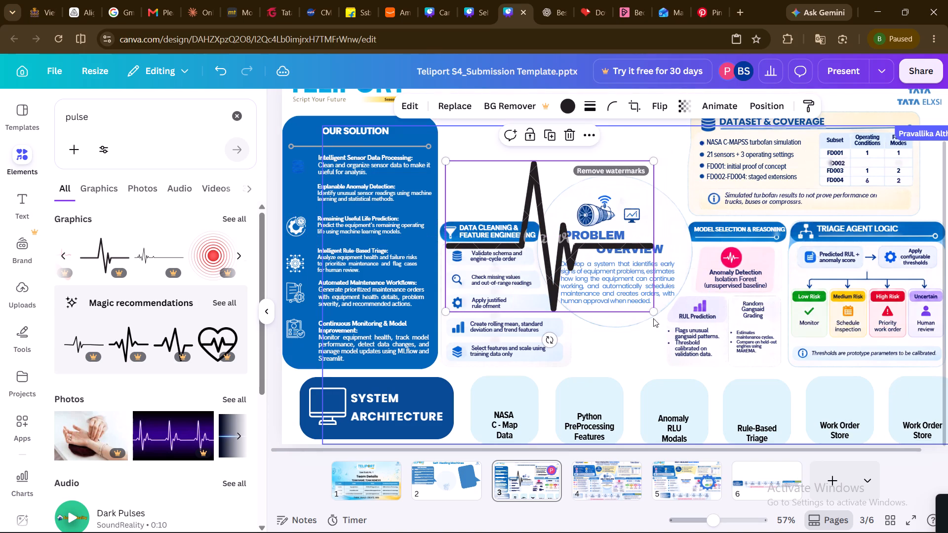
drag(657, 313, 549, 243)
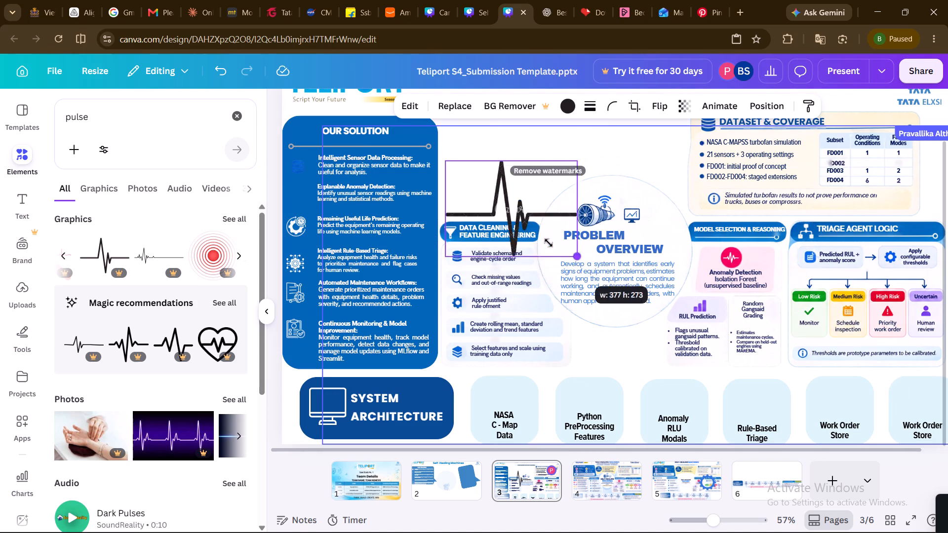
drag(549, 243, 500, 163)
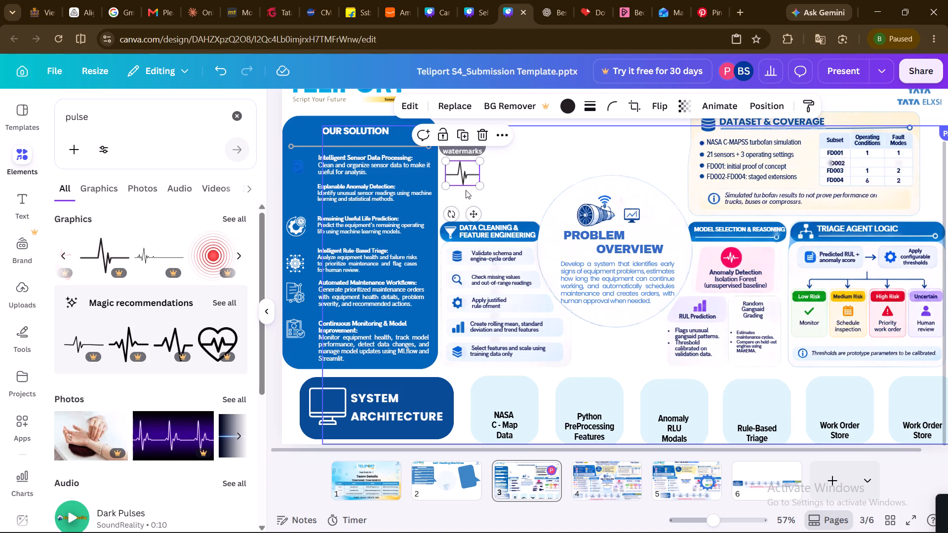
drag(481, 185, 474, 181)
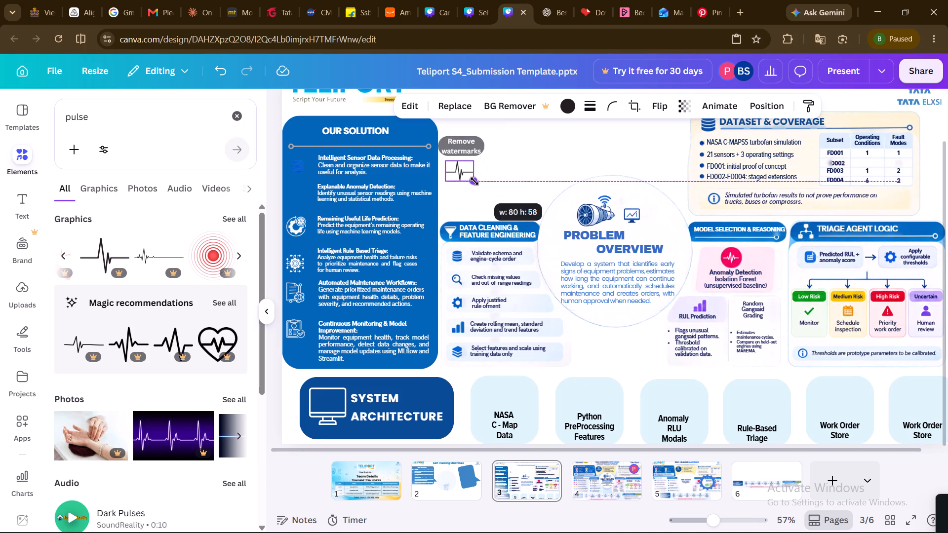
drag(474, 205, 316, 222)
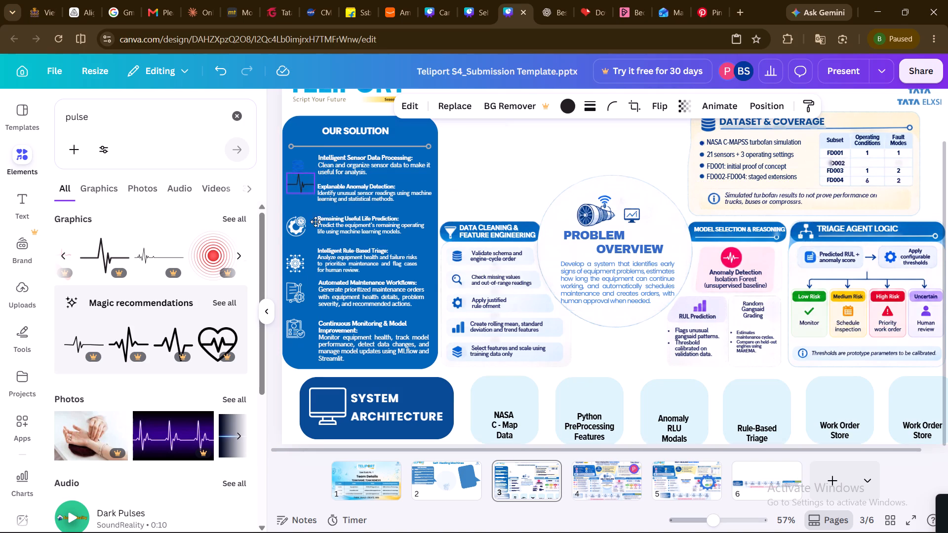
drag(316, 222, 316, 228)
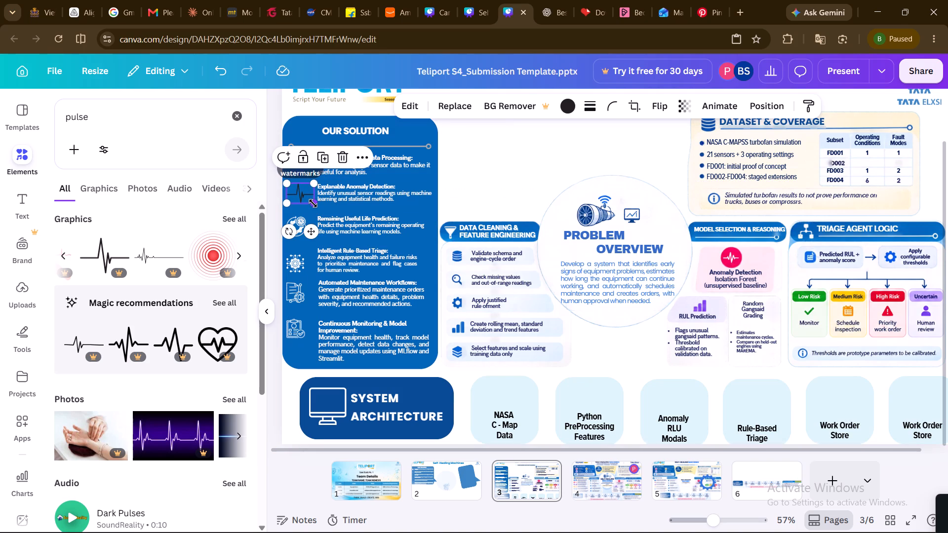
drag(313, 203, 305, 199)
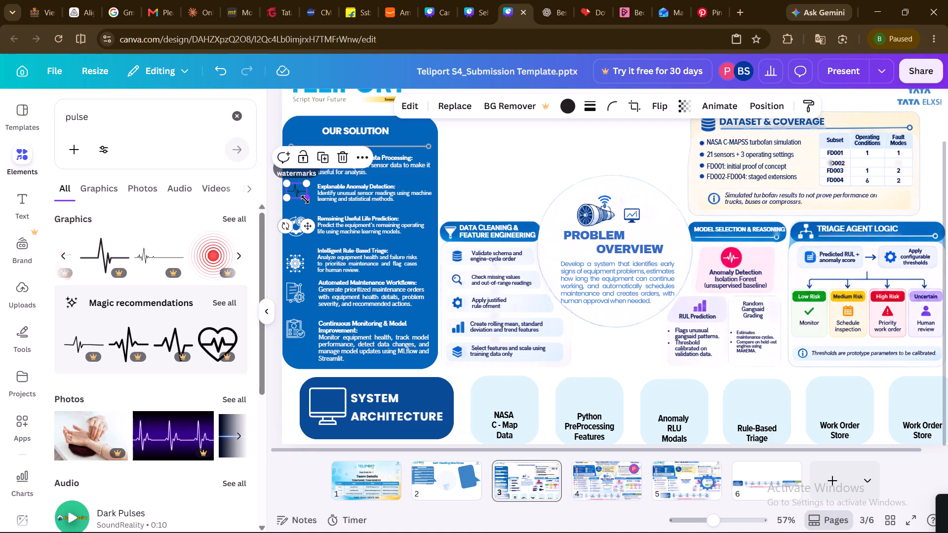
click(294, 187)
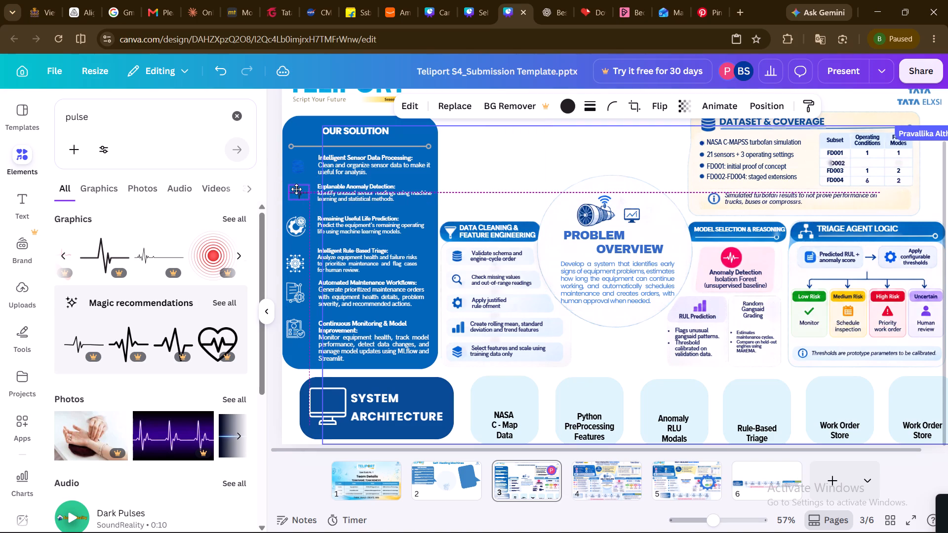
Recolour the black heartbeat-line icon beside Explanable Anomaly Detection white.
click(571, 111)
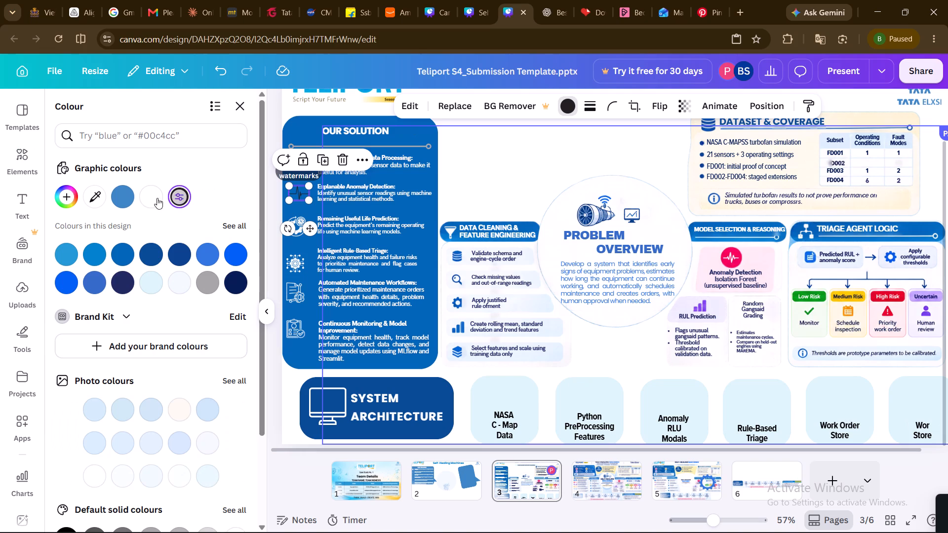
click(145, 200)
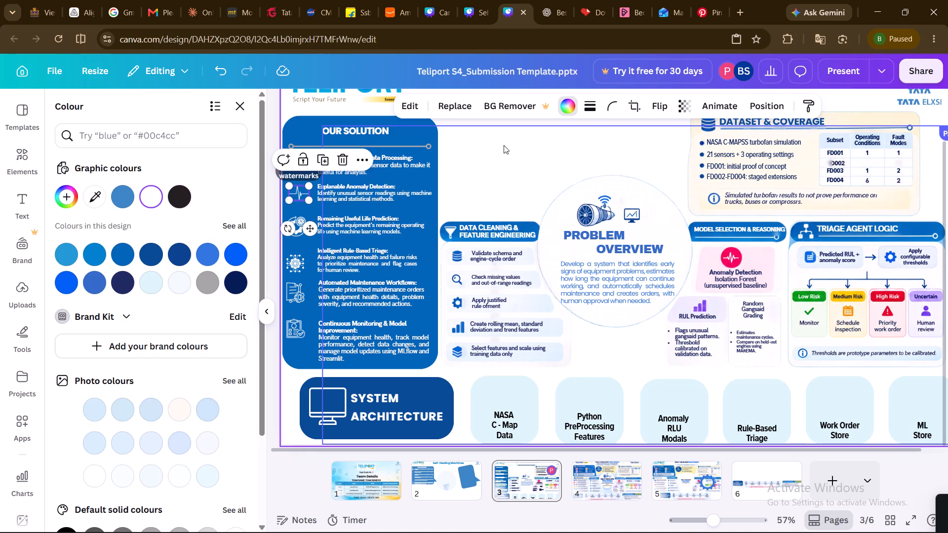
click(491, 176)
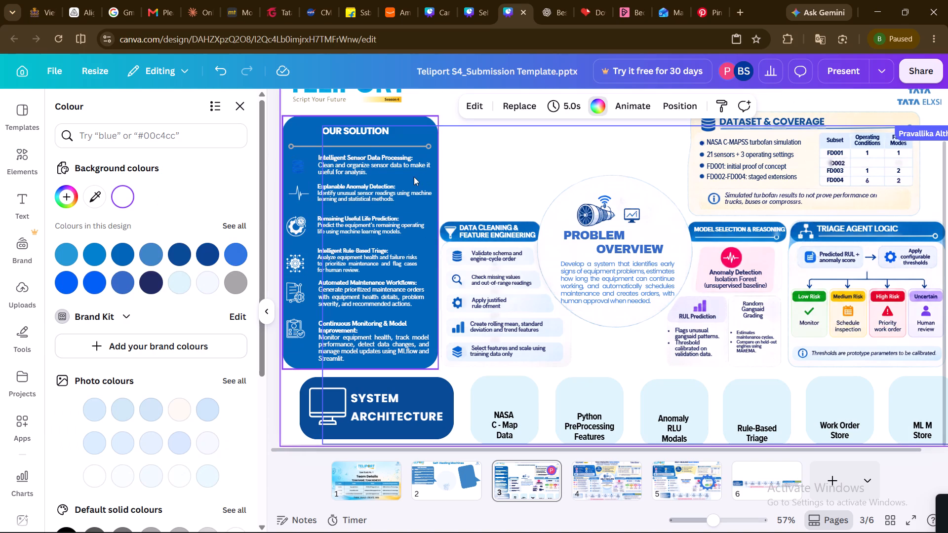
Search the graphics for "database icon" and add the black outlined database cylinder with two server boxes to page 3.
click(300, 164)
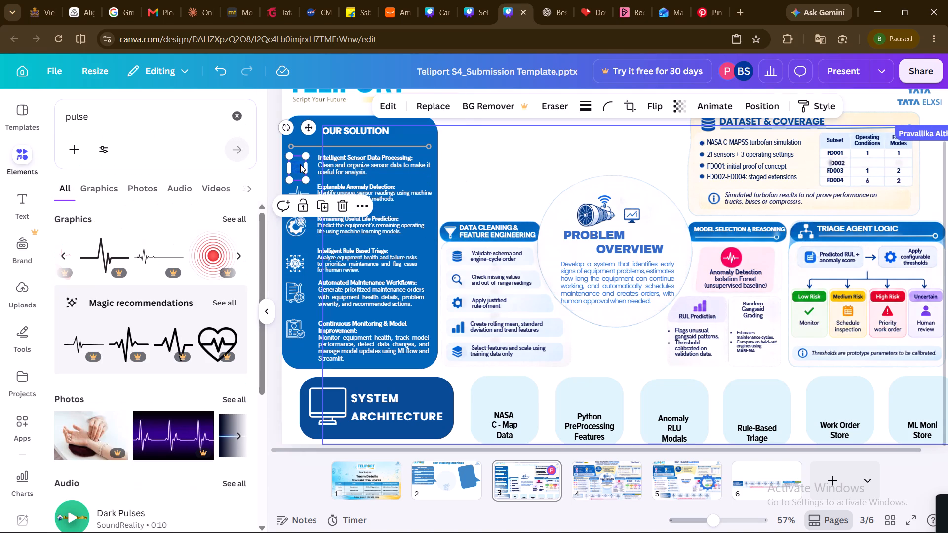
click(97, 122)
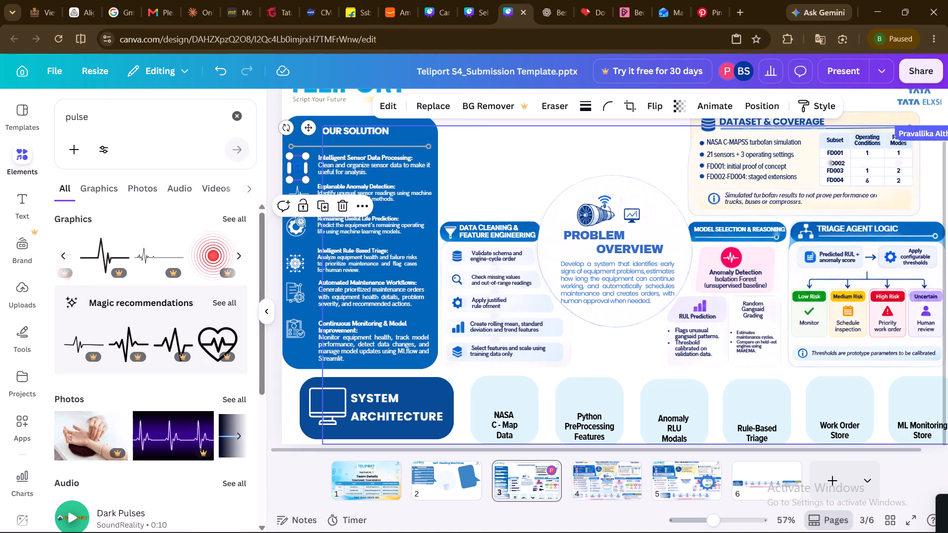
key(BackSpace)
key(BackSpace)
key(BackSpace)
key(BackSpace)
key(BackSpace)
key(BackSpace)
text(dt)
key(BackSpace)
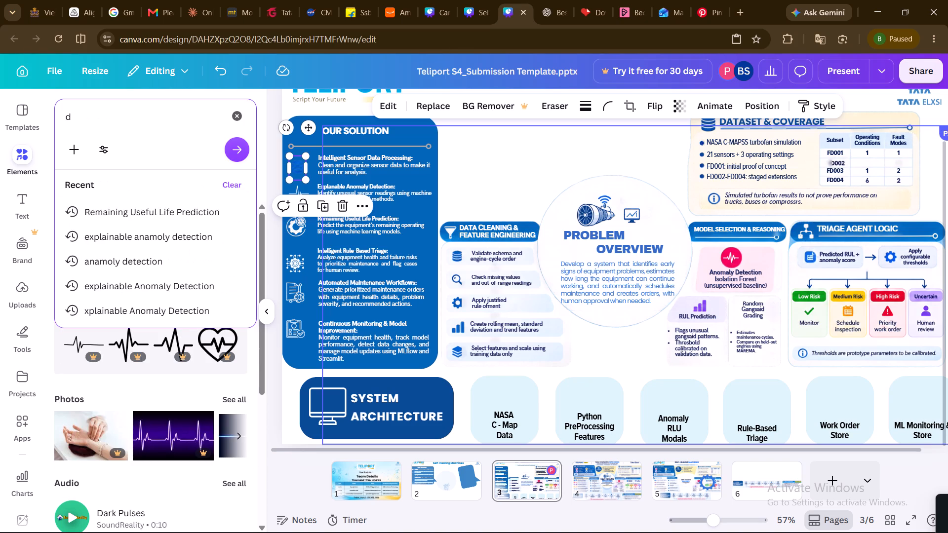
text(ata)
click(124, 216)
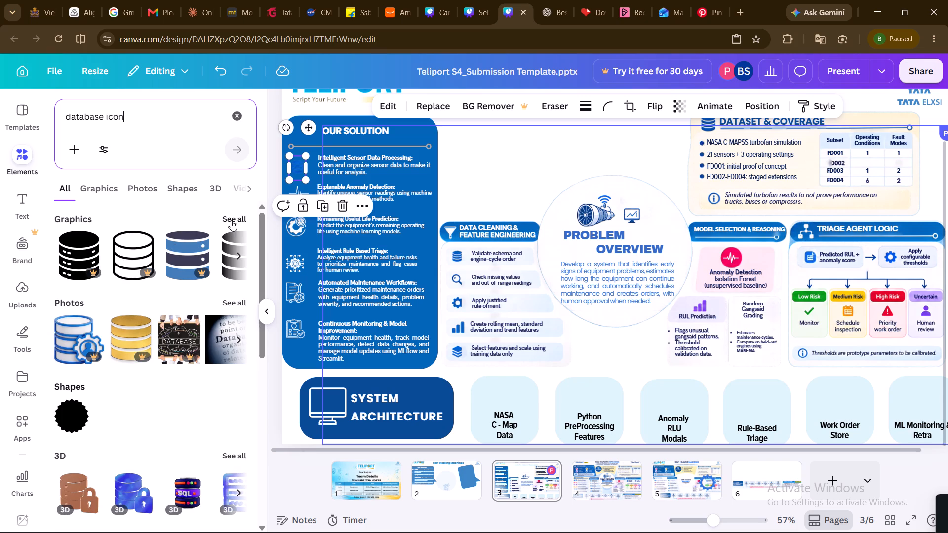
click(231, 220)
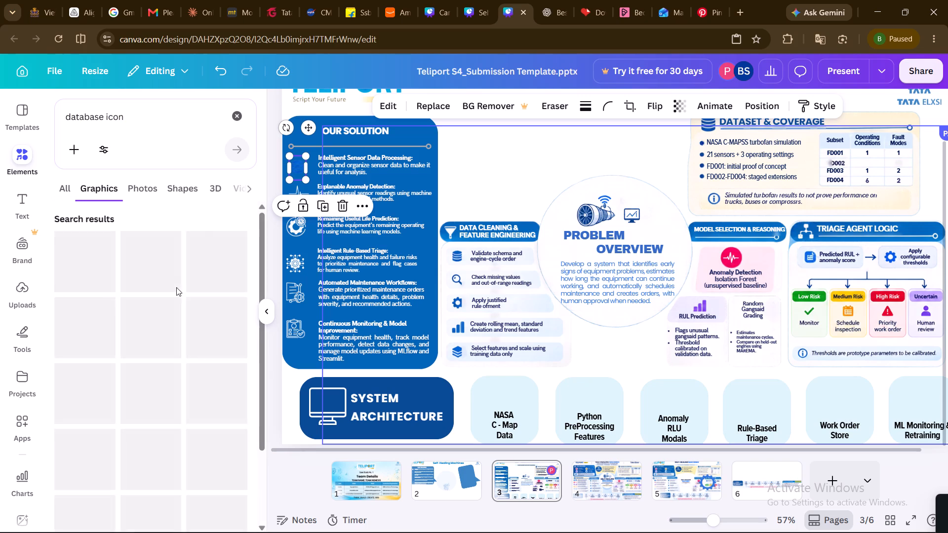
scroll(176, 287, down, 2)
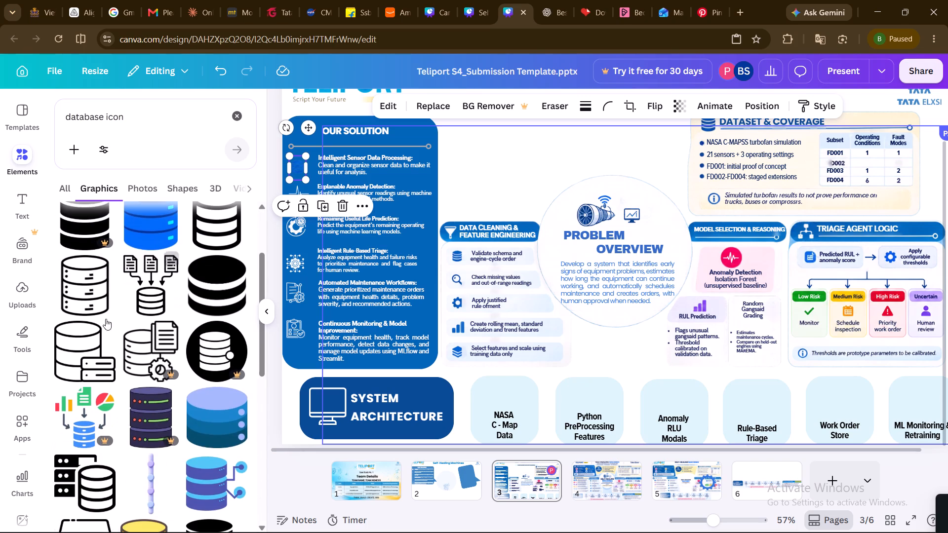
click(83, 346)
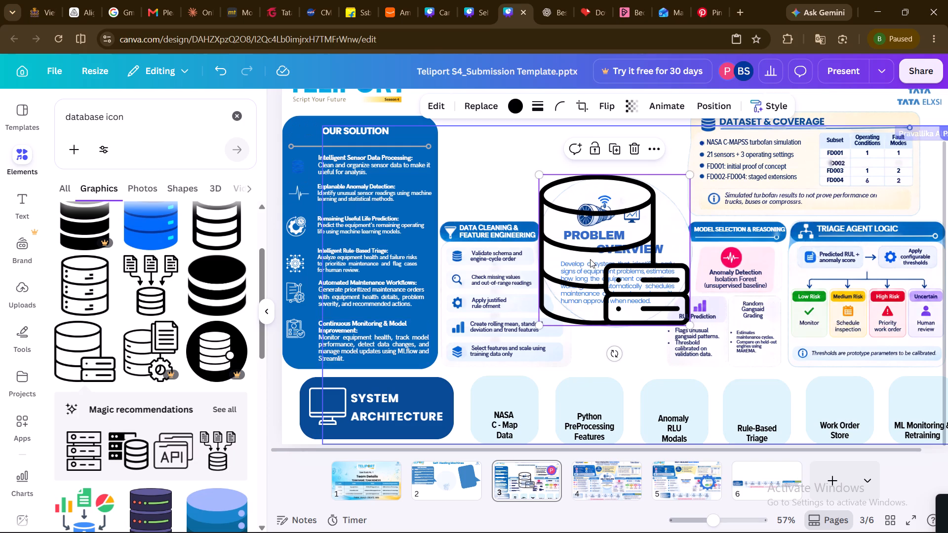
Delete the black outlined database cylinder with two server boxes from page 3.
key(Delete)
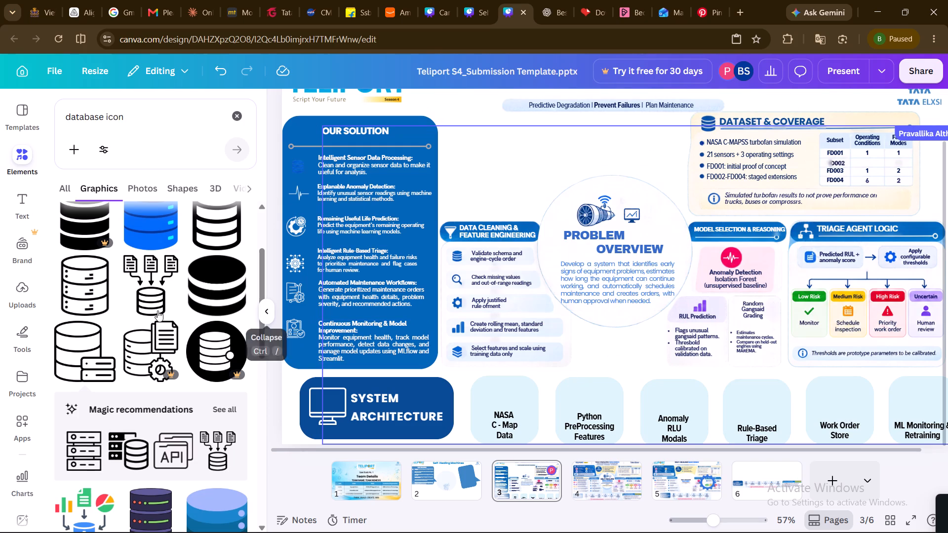
Add the black outlined database cylinder with dots and dashes, shrunk to about 66 × 83, in the blank area beside the OUR SOLUTION panel.
click(84, 302)
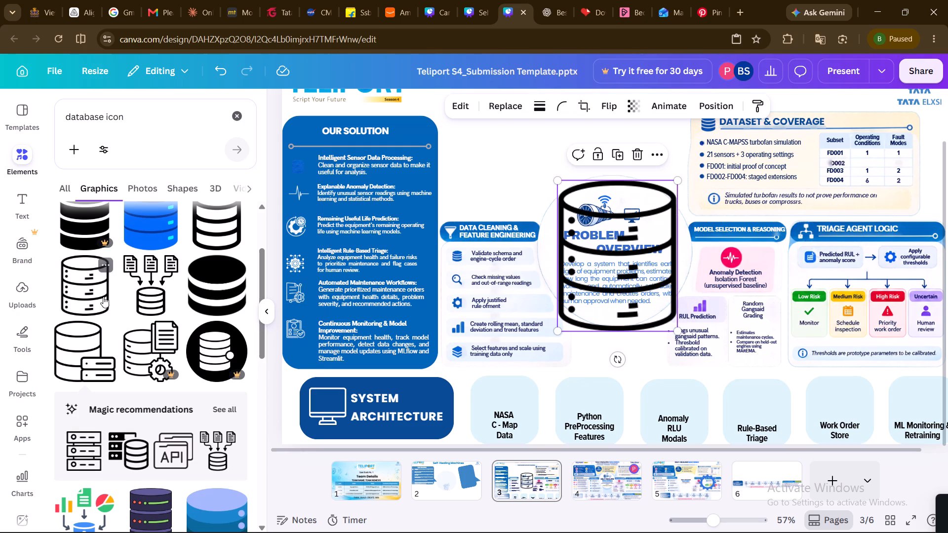
drag(680, 329, 664, 315)
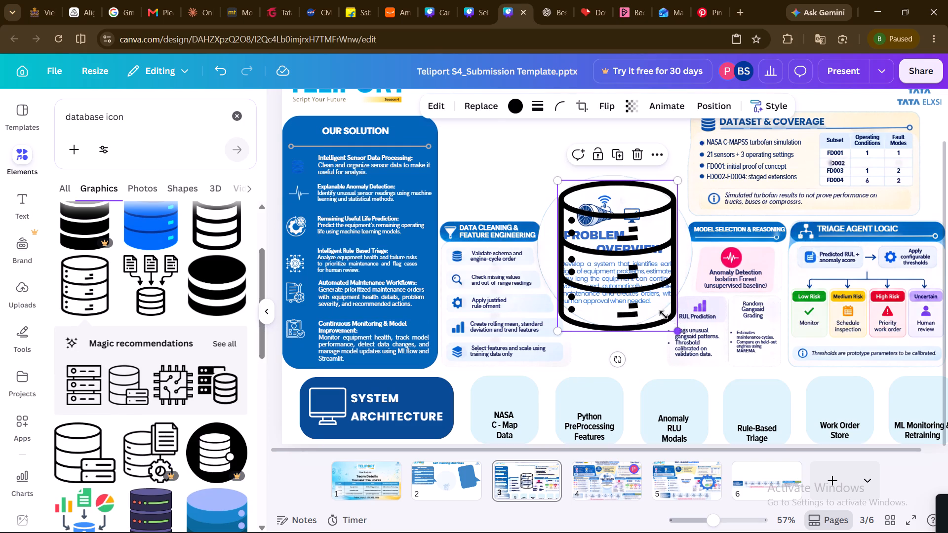
drag(664, 315, 578, 212)
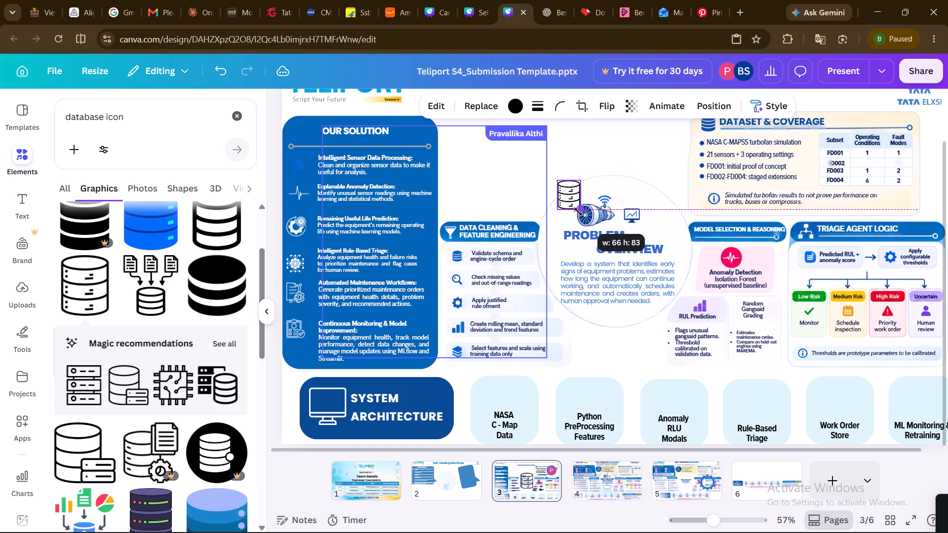
drag(568, 195, 351, 168)
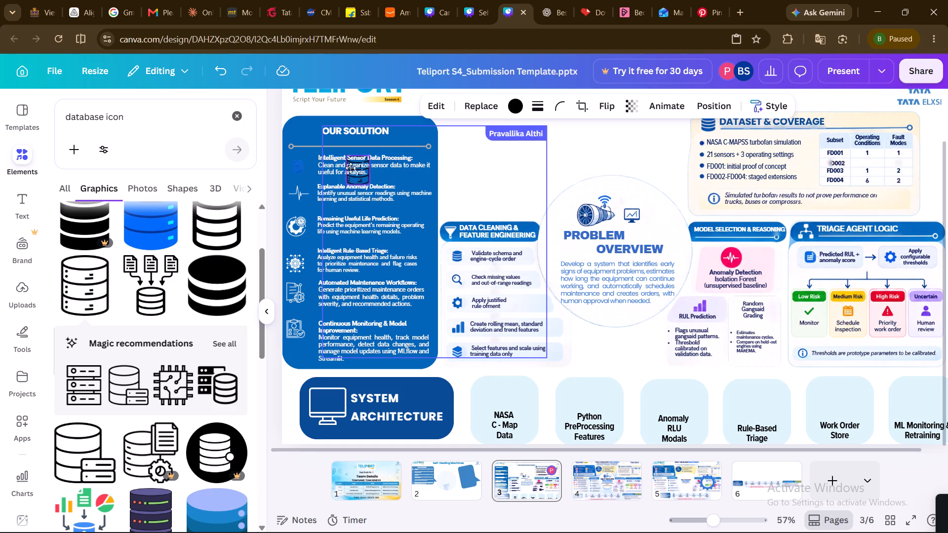
drag(351, 168, 480, 166)
Delete the blue database icon beside the Intelligent Sensor Data Processing heading.
click(300, 165)
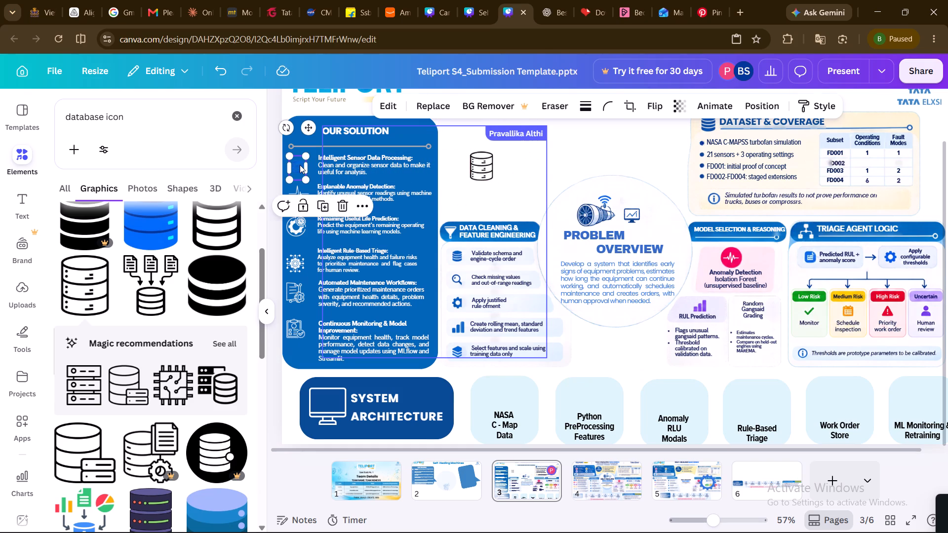
key(Delete)
Shrink the black database cylinder slightly and place it beside the Intelligent Sensor Data Processing text, in line with the icons below.
click(478, 171)
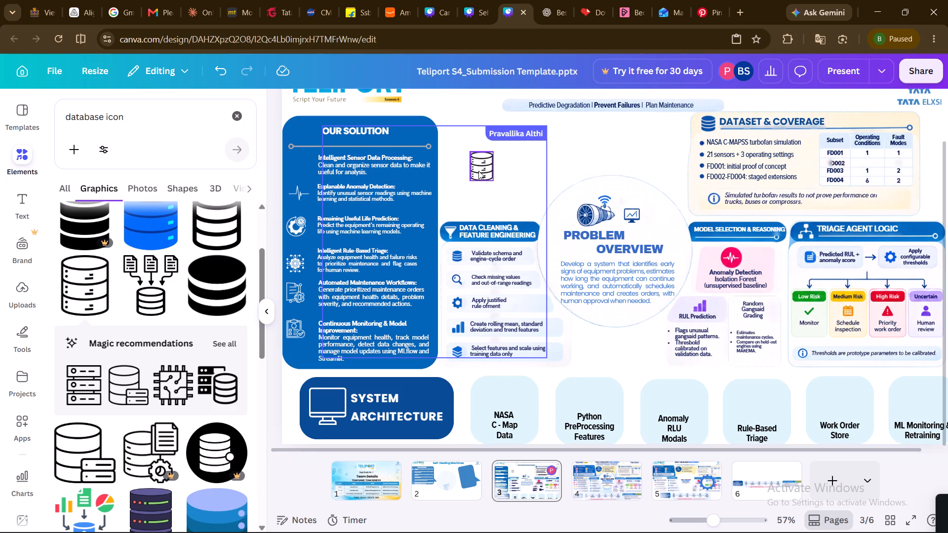
drag(494, 181, 489, 175)
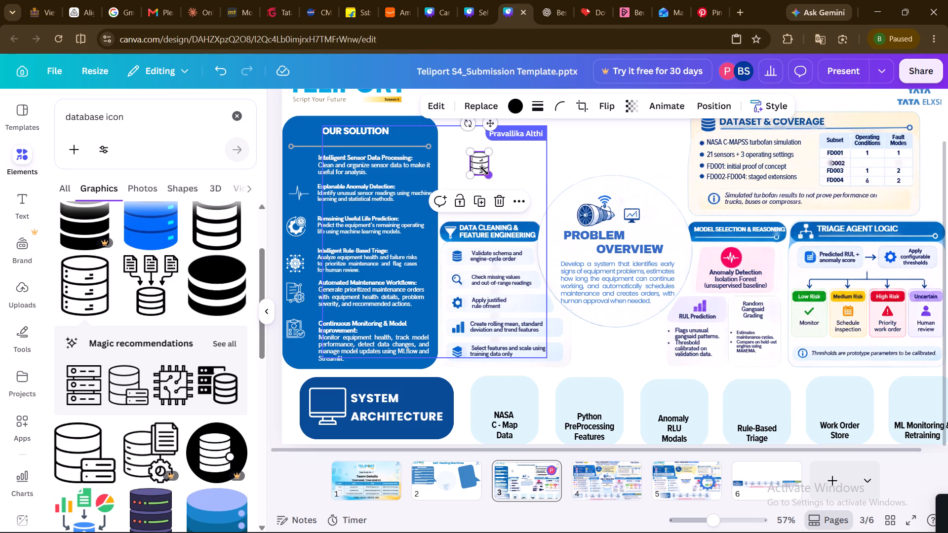
drag(481, 167, 287, 173)
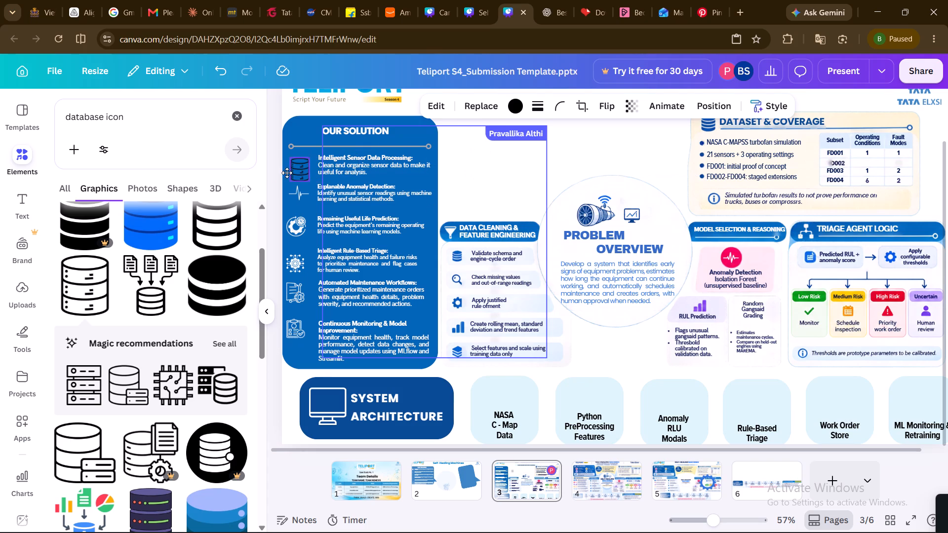
drag(287, 173, 302, 169)
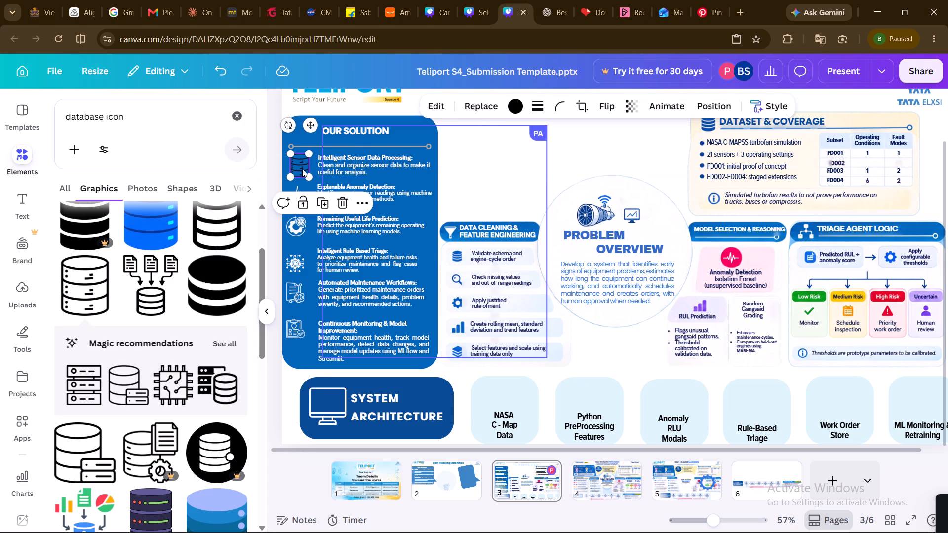
click(310, 175)
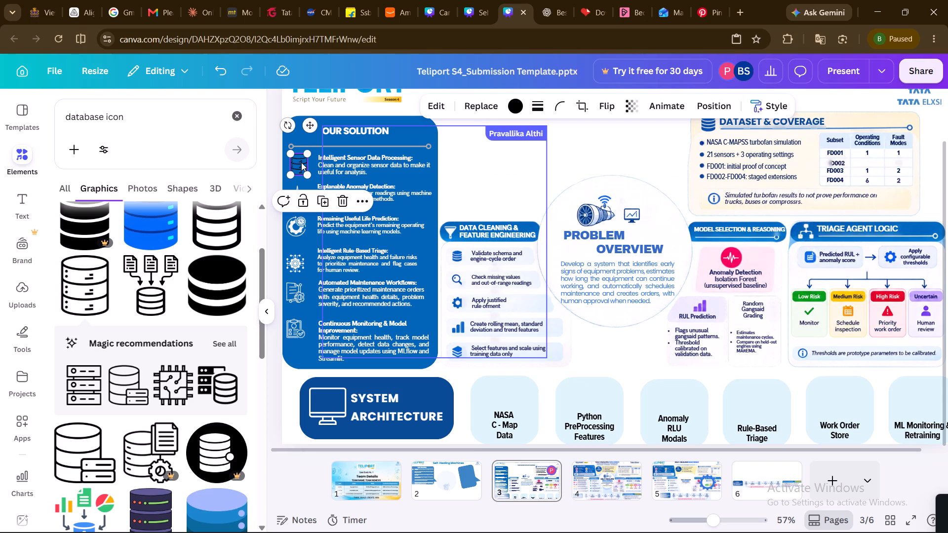
click(301, 162)
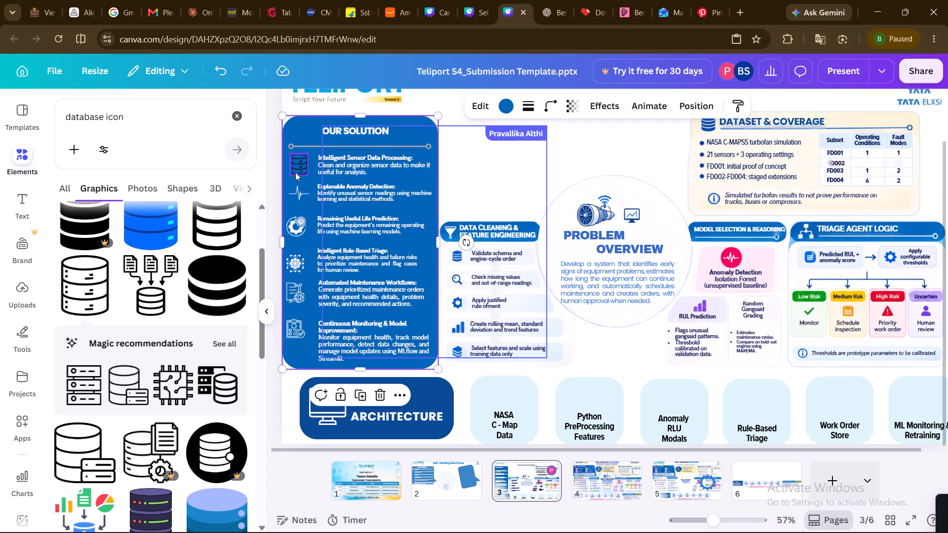
Recolour the black database icon beside Intelligent Sensor Data Processing white.
click(295, 166)
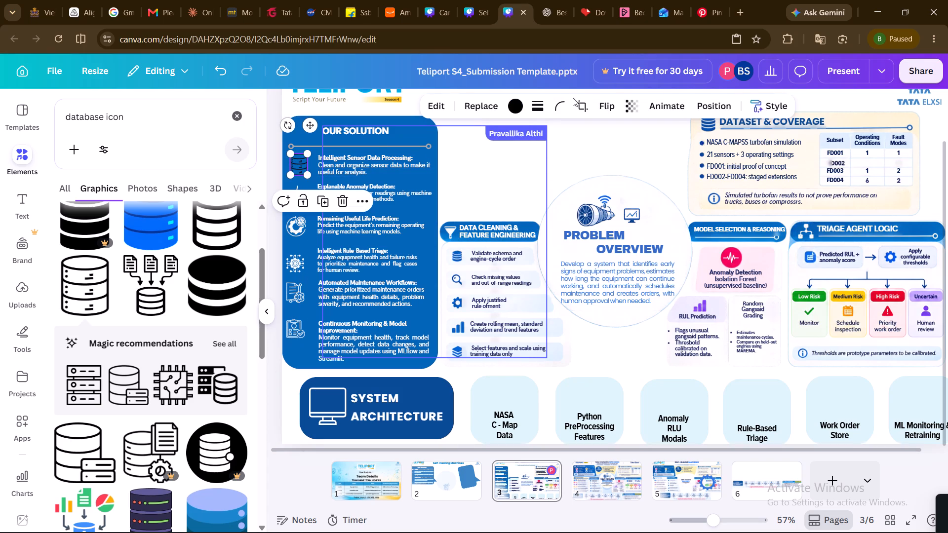
click(516, 108)
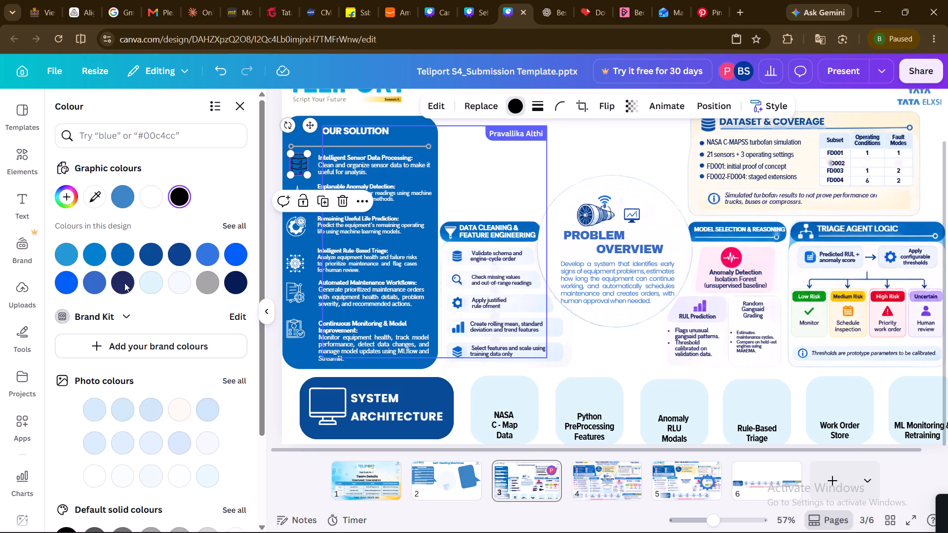
click(148, 197)
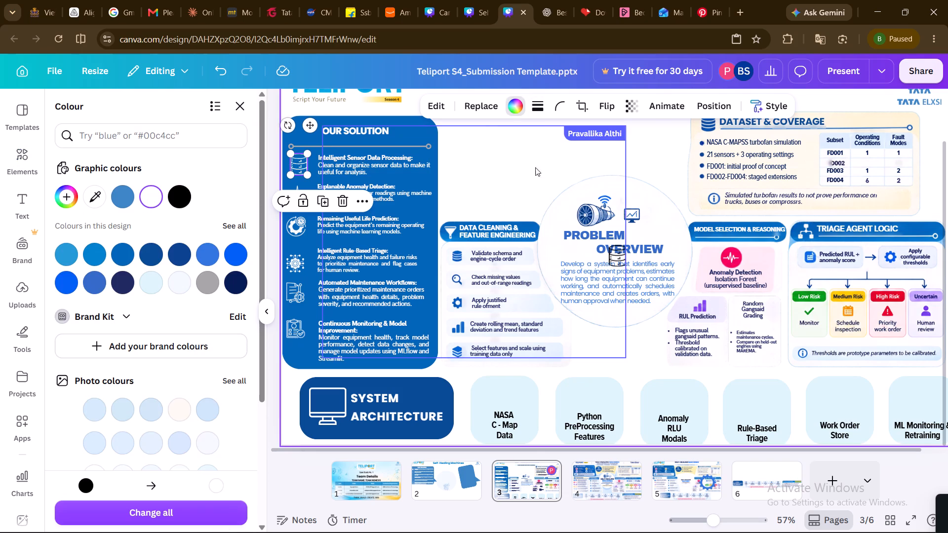
click(645, 359)
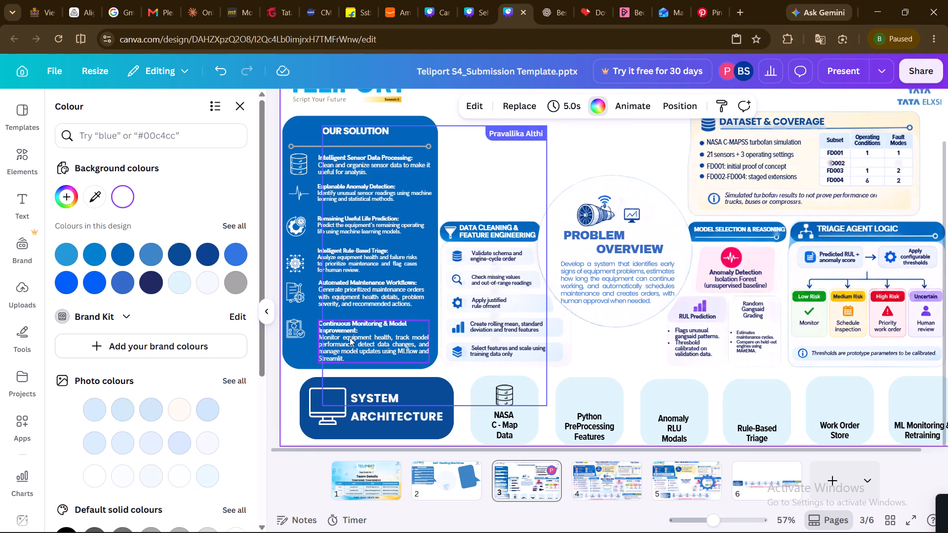
Shift the Explanable Anomaly Detection text block slightly closer to its heartbeat-line icon.
click(366, 198)
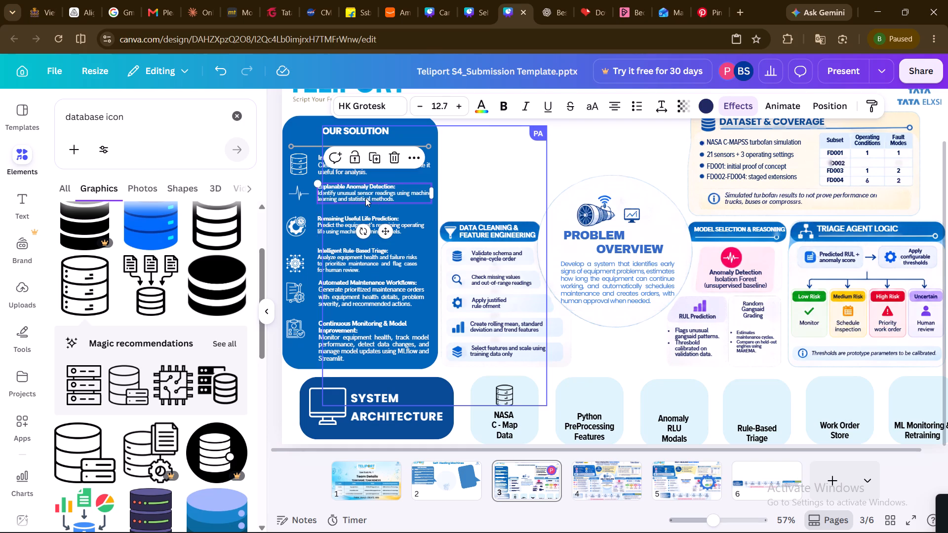
click(365, 197)
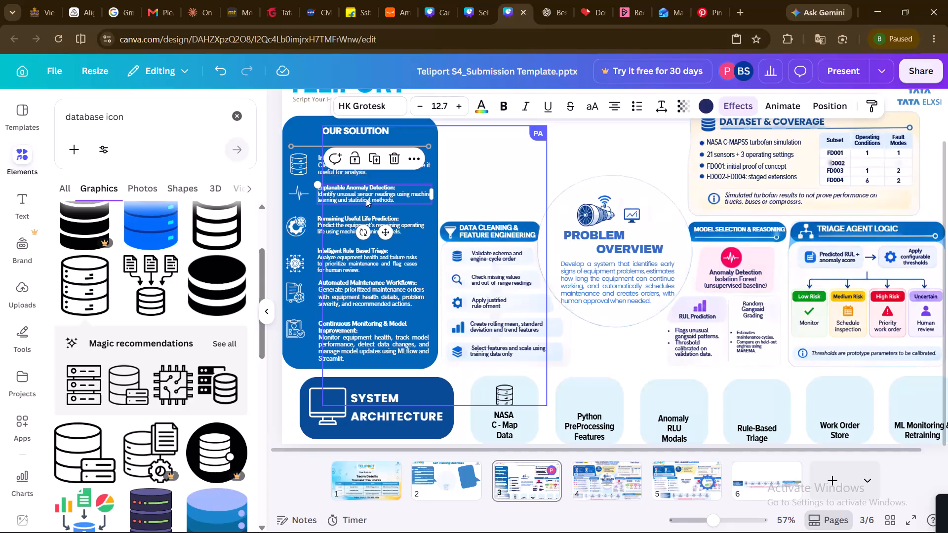
click(500, 175)
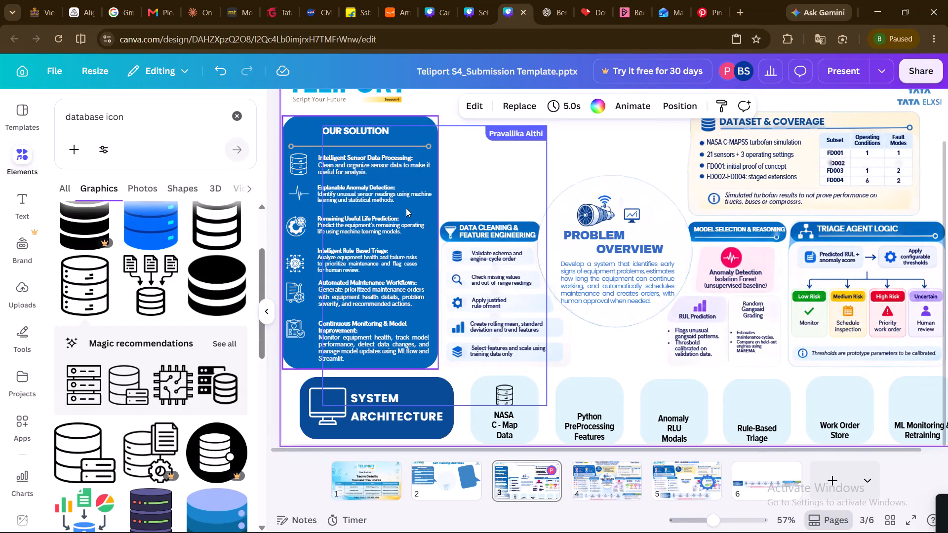
click(381, 195)
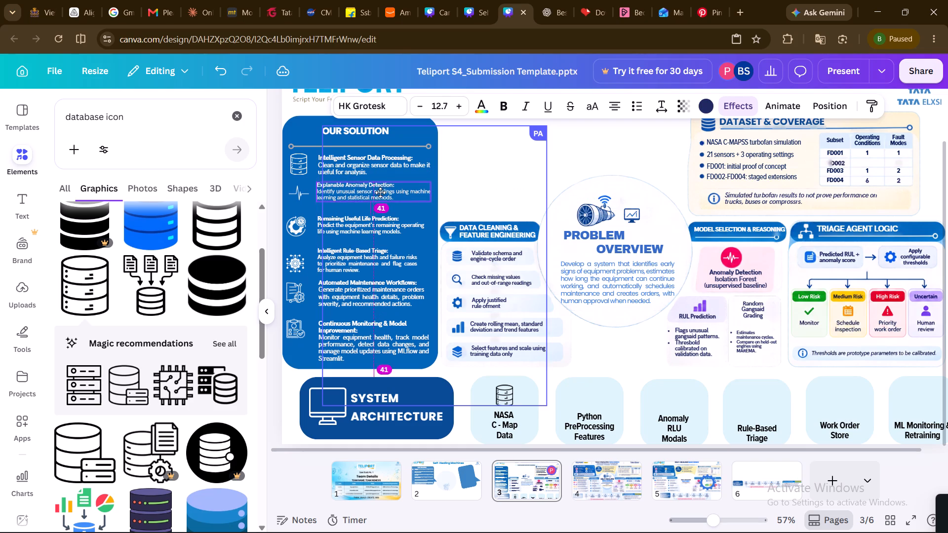
click(354, 190)
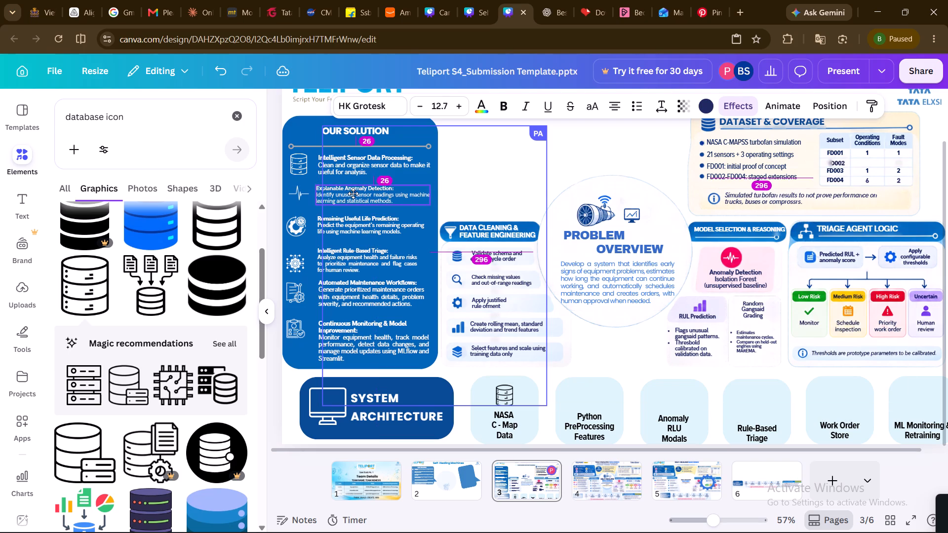
click(531, 156)
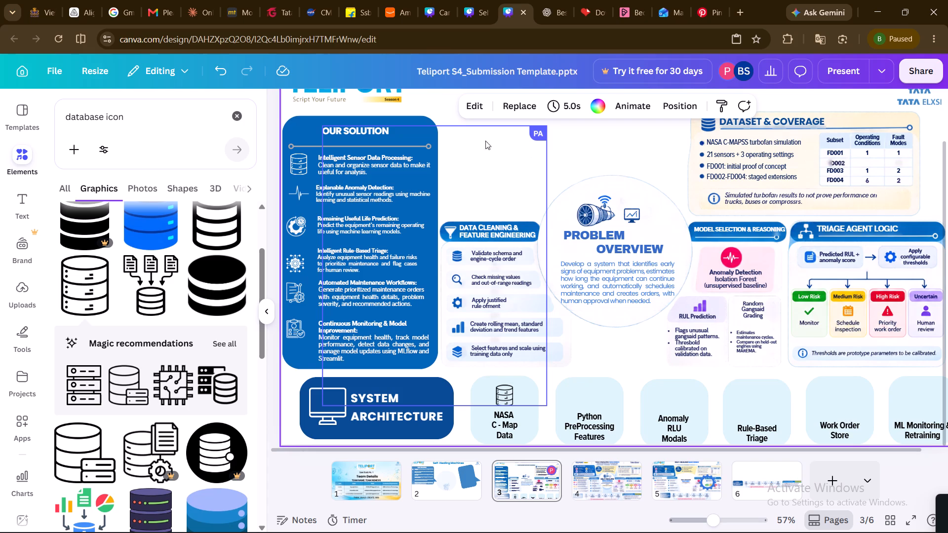
Shift the Intelligent Sensor Data Processing text block slightly toward its icon, lining it up with the Explanable Anomaly Detection text.
click(348, 168)
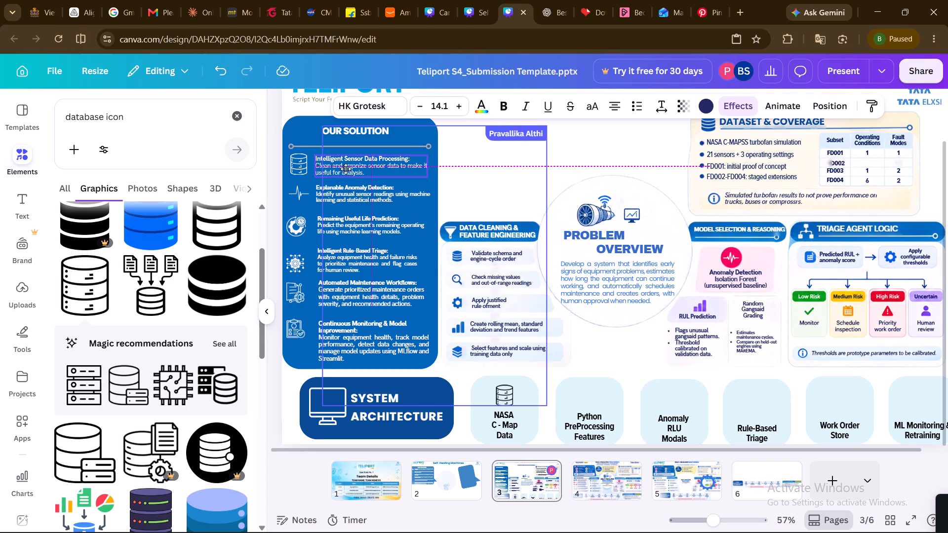
click(483, 169)
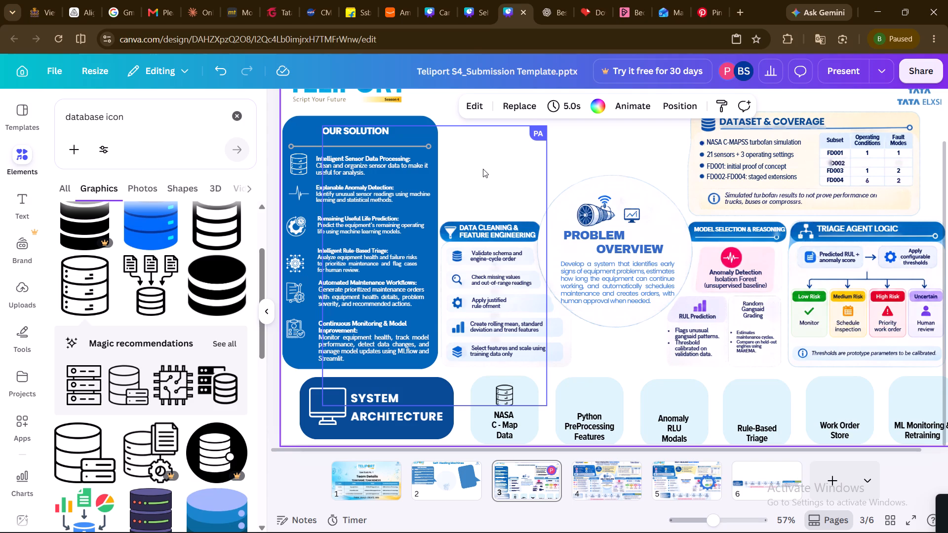
Enlarge the clipboard icon beside Continuous Monitoring & Model Improvement to about 66 × 68 and lower it to align with its text.
drag(291, 332, 292, 334)
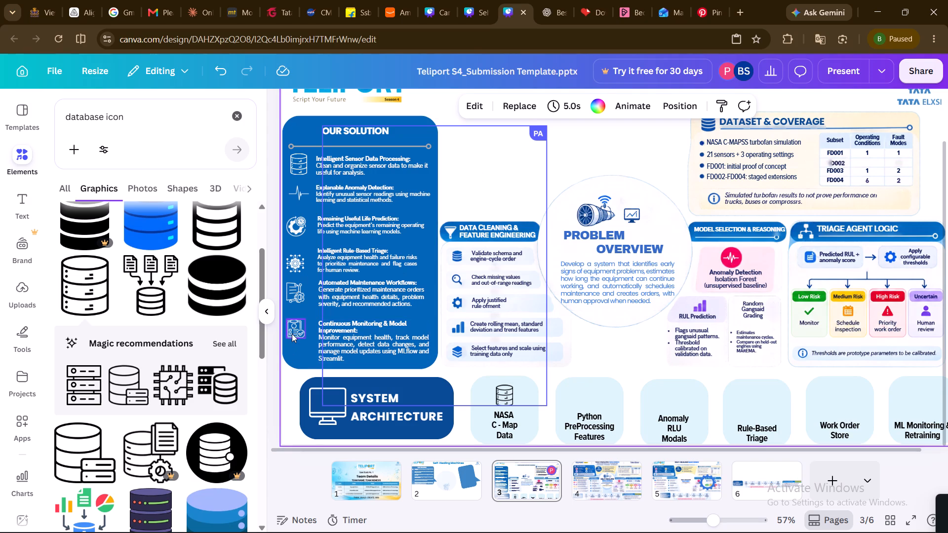
drag(292, 334, 296, 341)
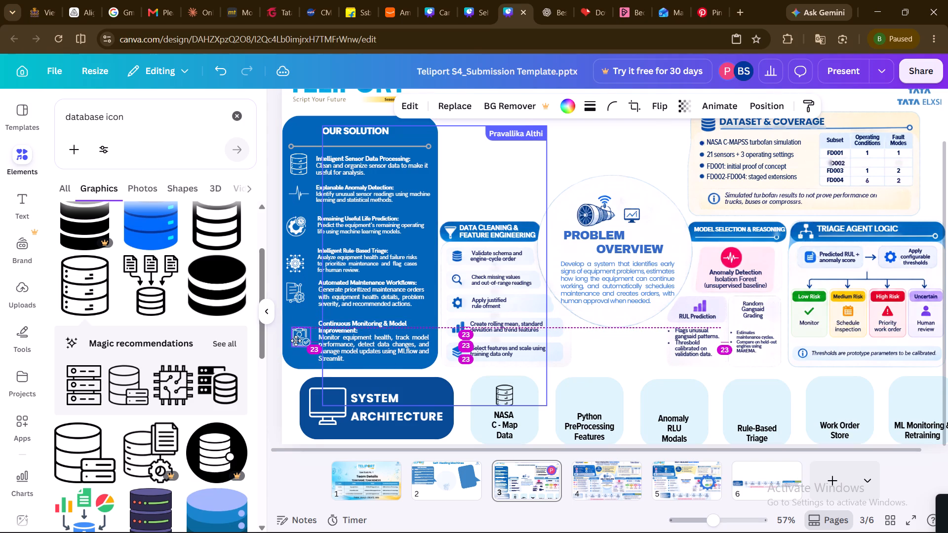
drag(296, 341, 295, 340)
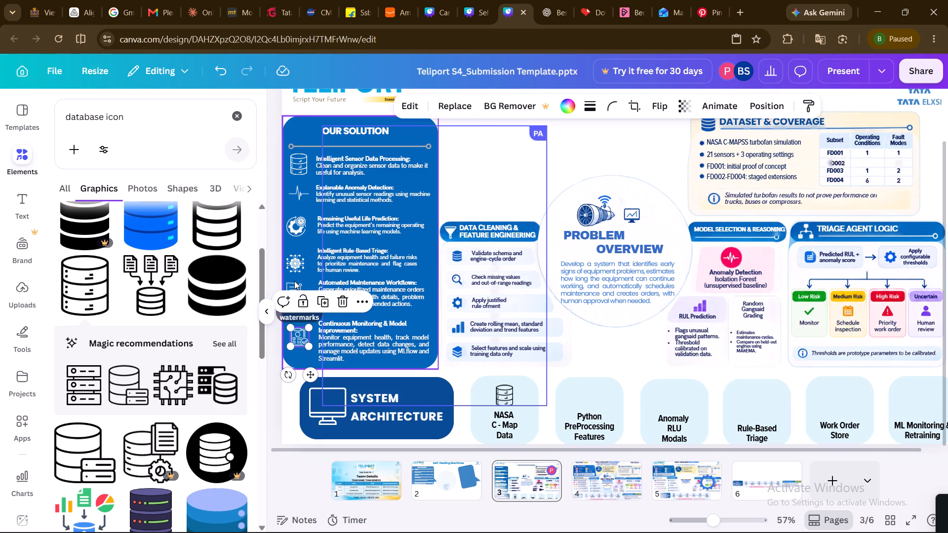
click(294, 284)
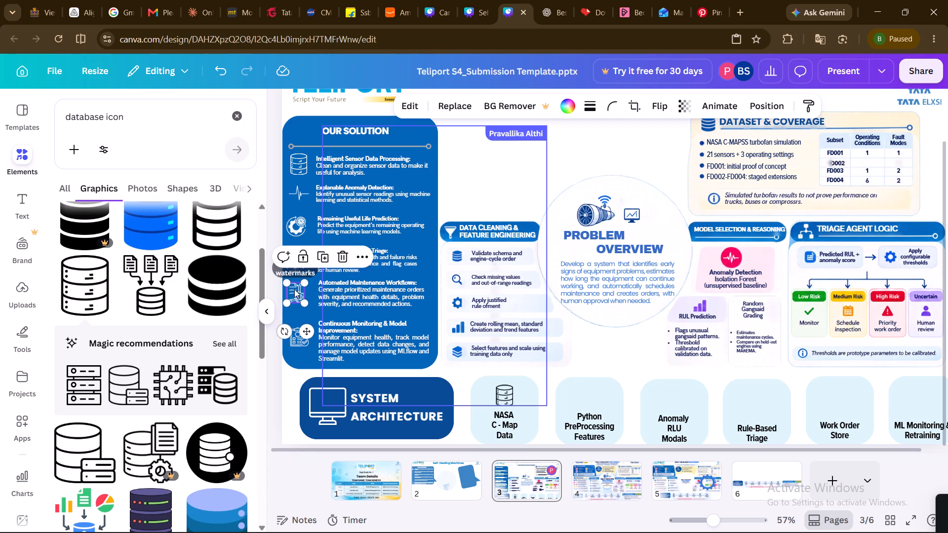
click(300, 341)
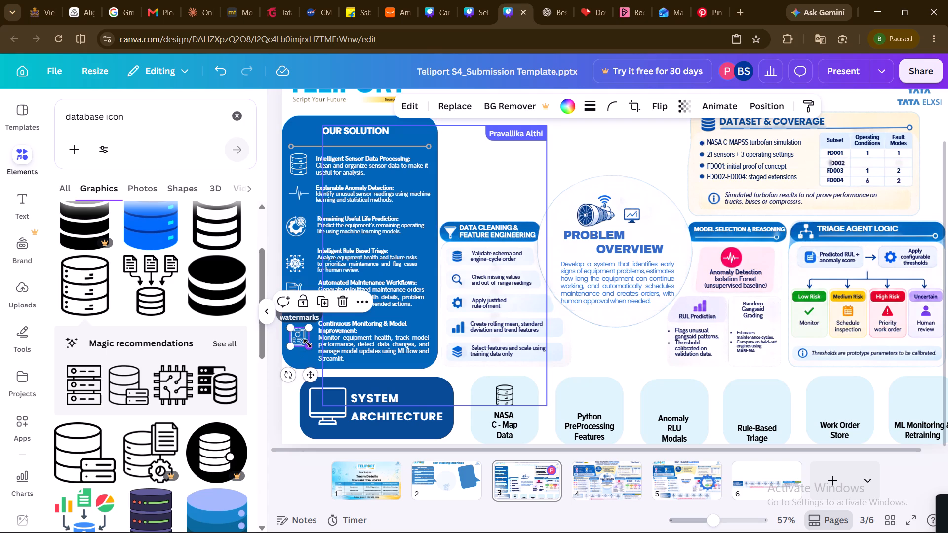
drag(308, 343, 313, 351)
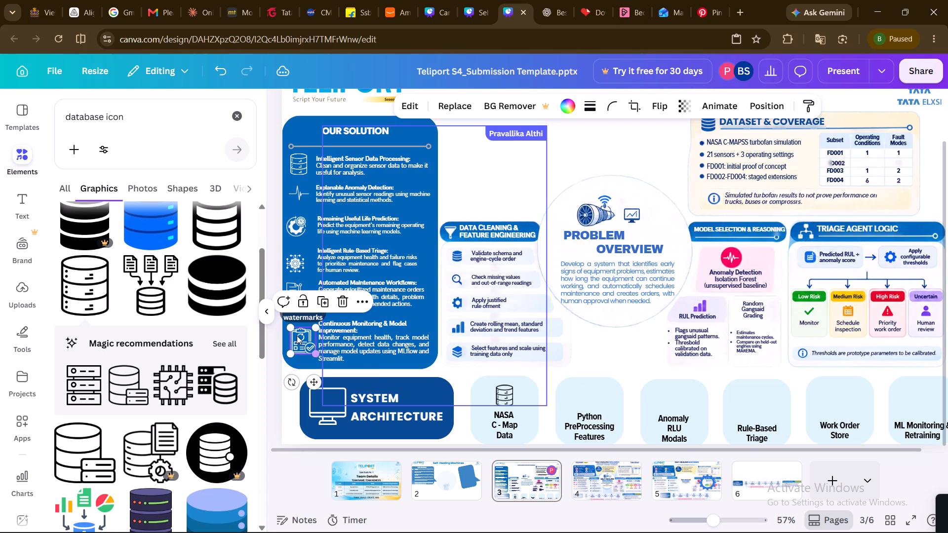
click(315, 350)
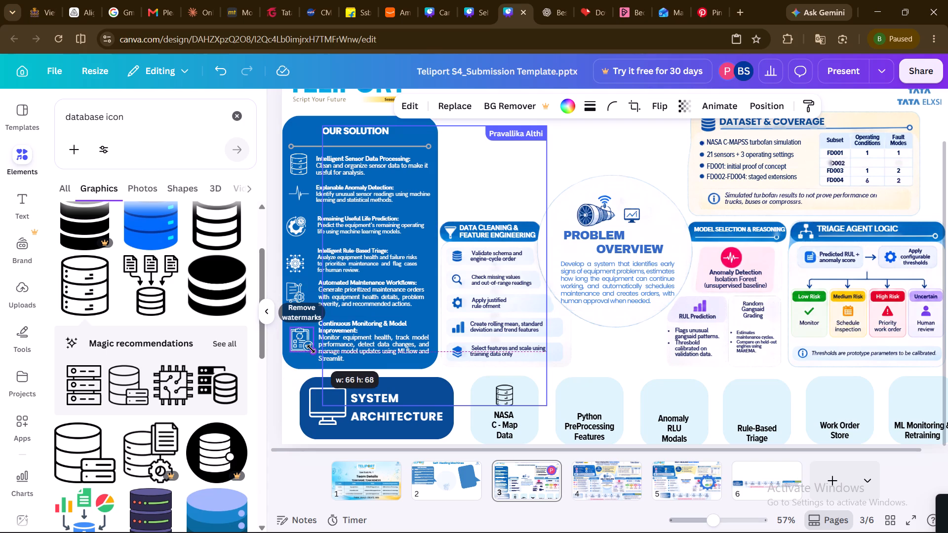
click(303, 336)
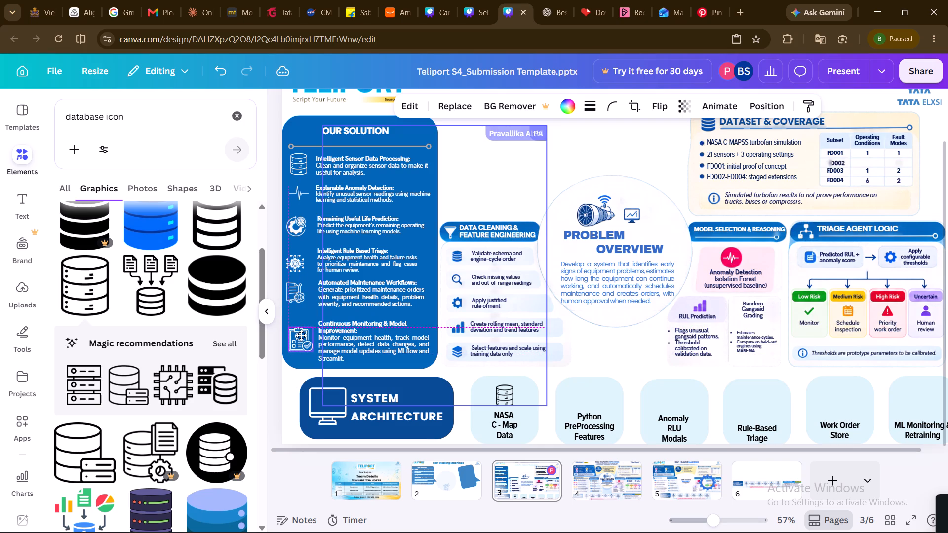
Enlarge the document-and-gear icon beside Automated Maintenance Workflows to match the clipboard icon and align it in the icon column.
click(297, 283)
click(296, 289)
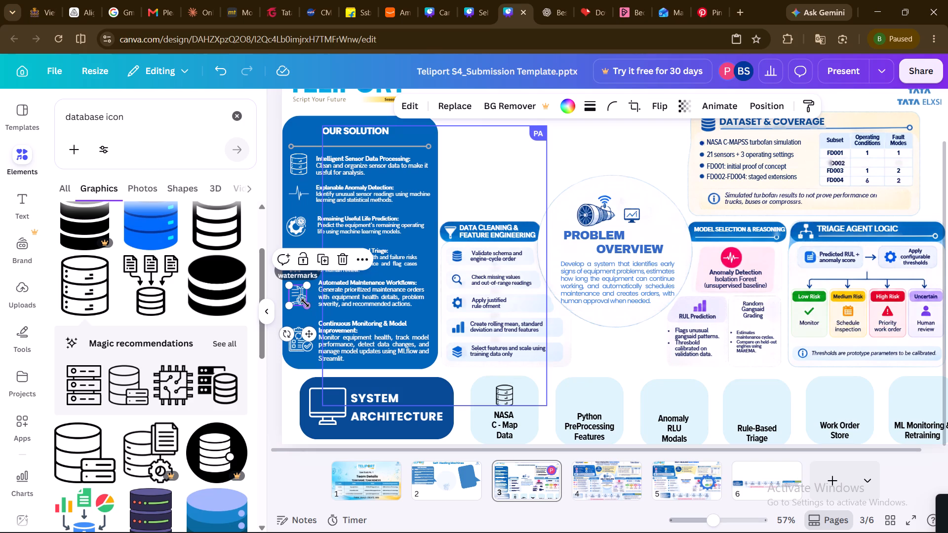
drag(305, 303, 310, 309)
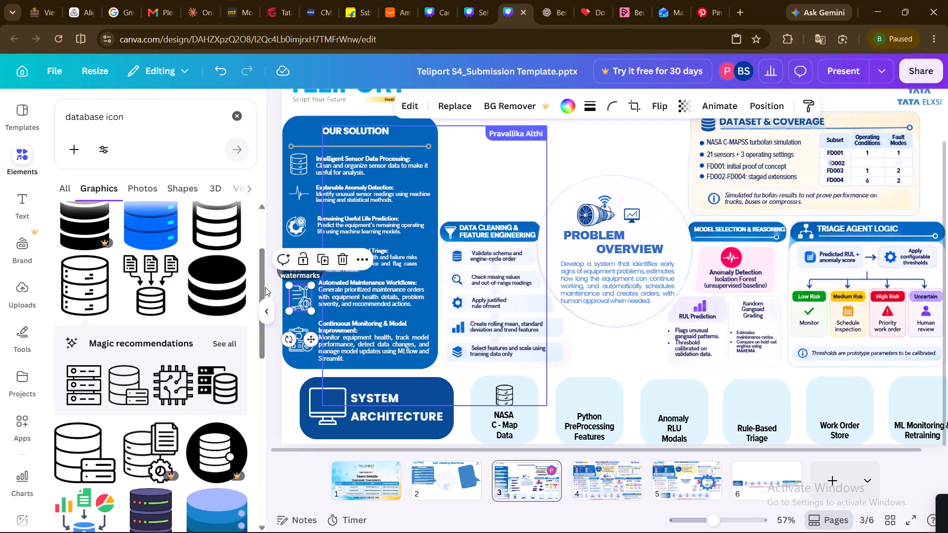
click(278, 290)
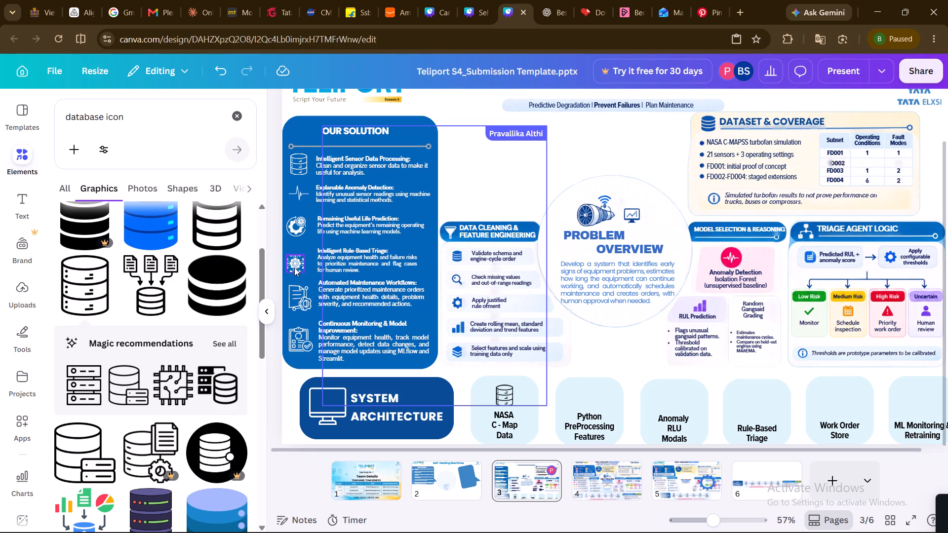
Enlarge the gear icon beside Intelligent Rule-Based Triage close to the other icons' size and raise it slightly beside its text.
click(294, 262)
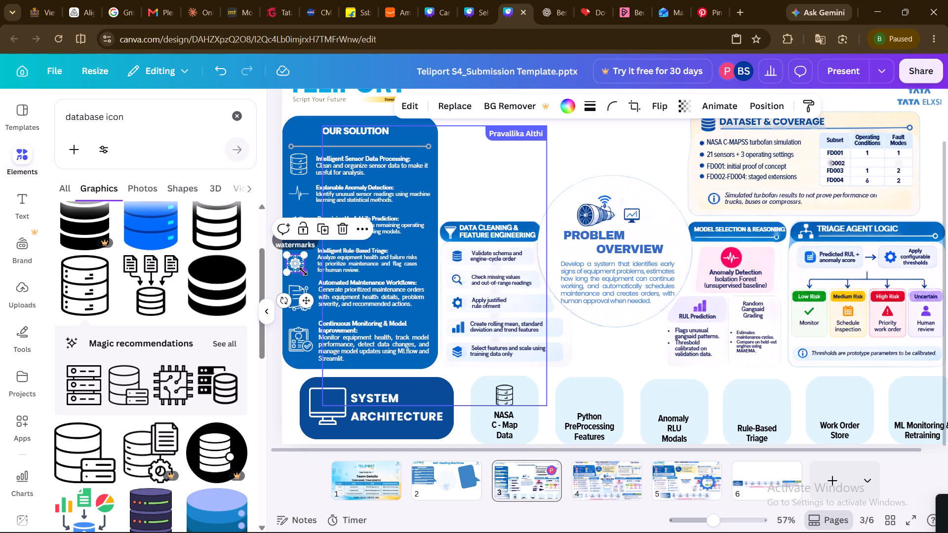
drag(303, 271, 309, 273)
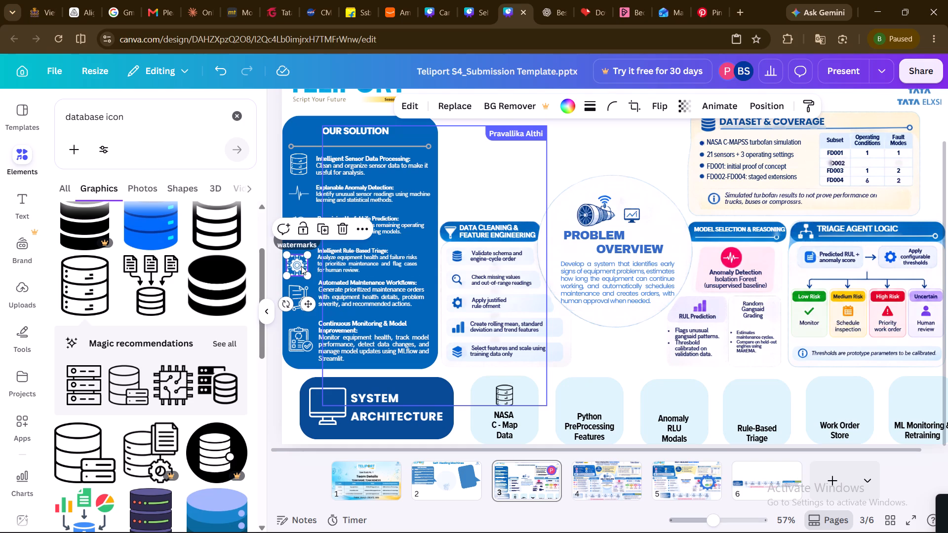
click(298, 266)
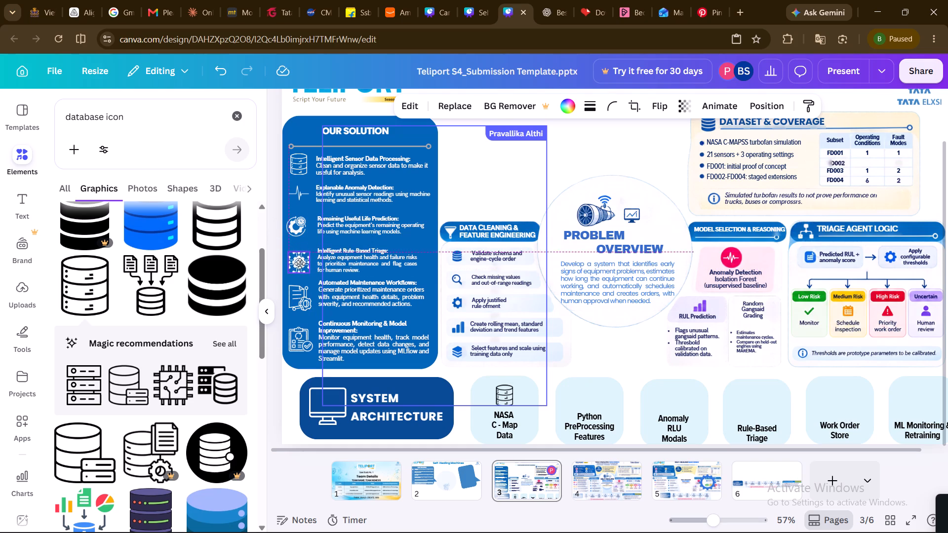
Shrink the document-and-gear icon beside Automated Maintenance Workflows slightly and realign it in the icon column.
click(298, 295)
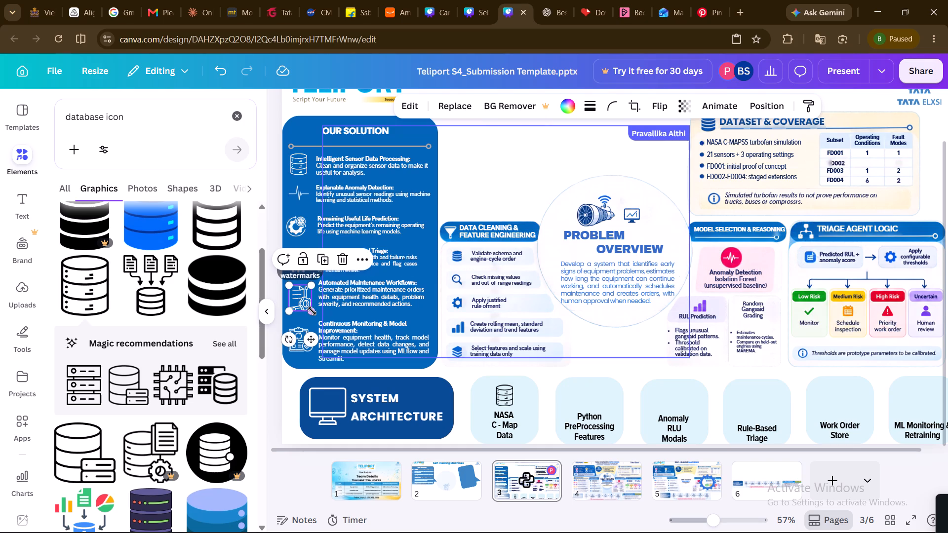
click(313, 311)
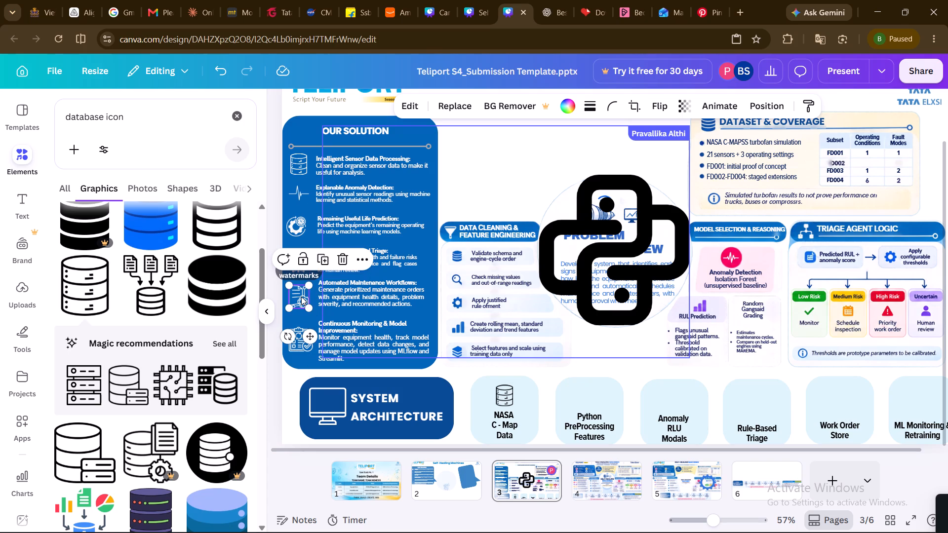
click(301, 297)
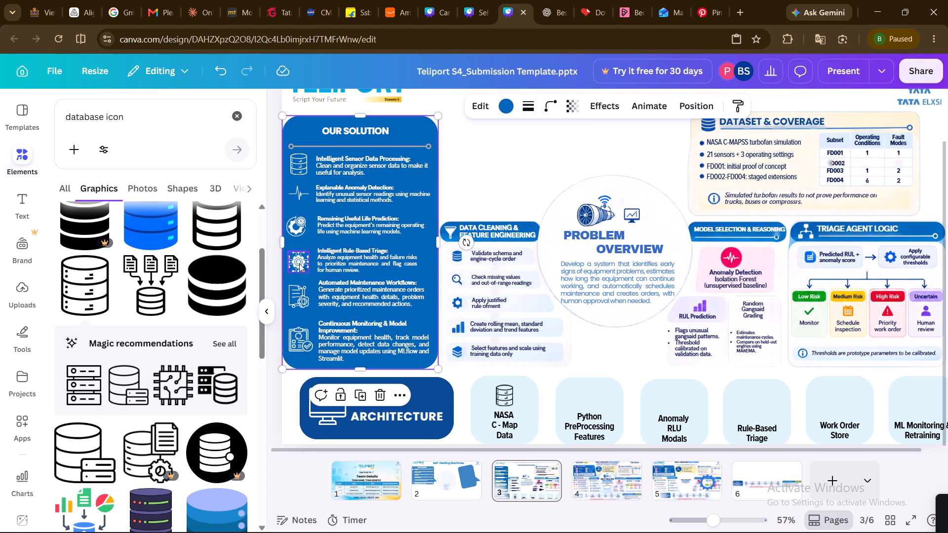
click(298, 289)
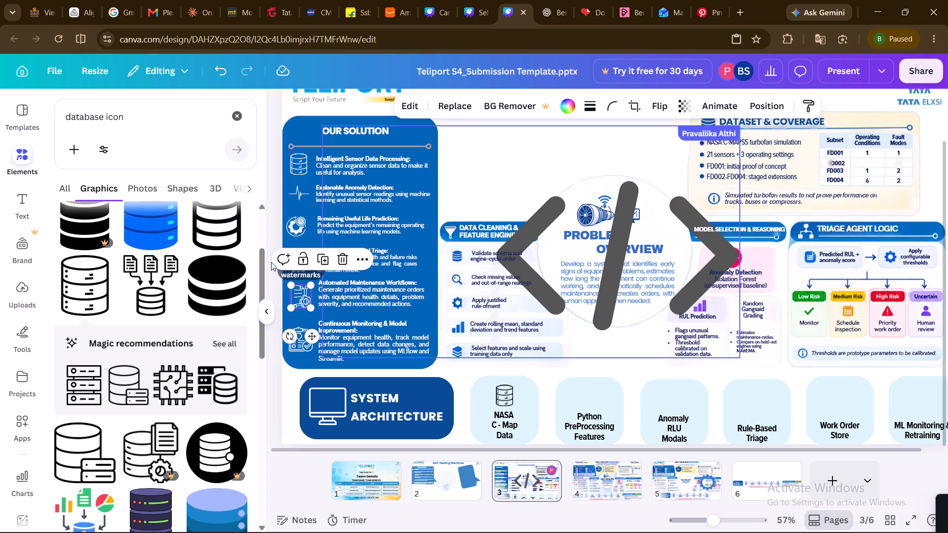
click(275, 295)
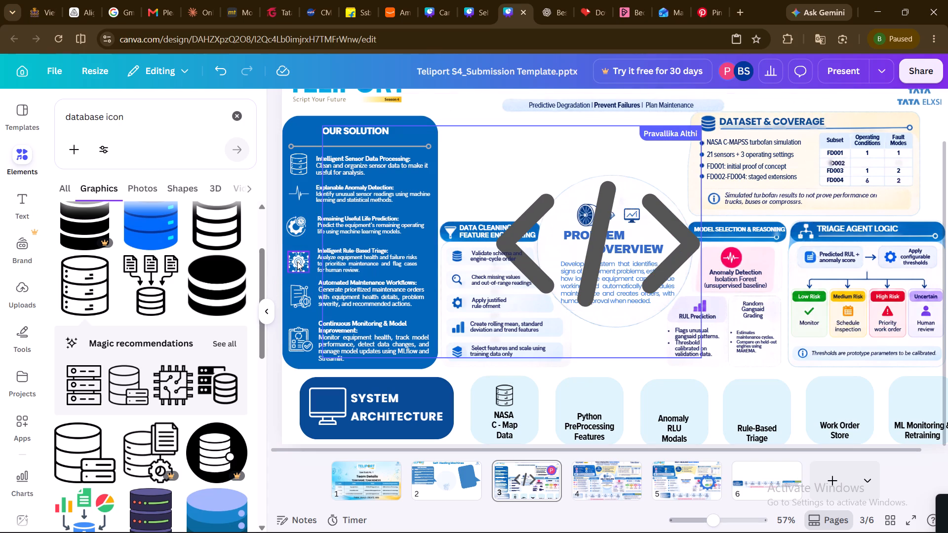
Resize the gear icon beside Intelligent Rule-Based Triage to about 65 × 65 and align it with the icons below.
click(297, 262)
click(309, 269)
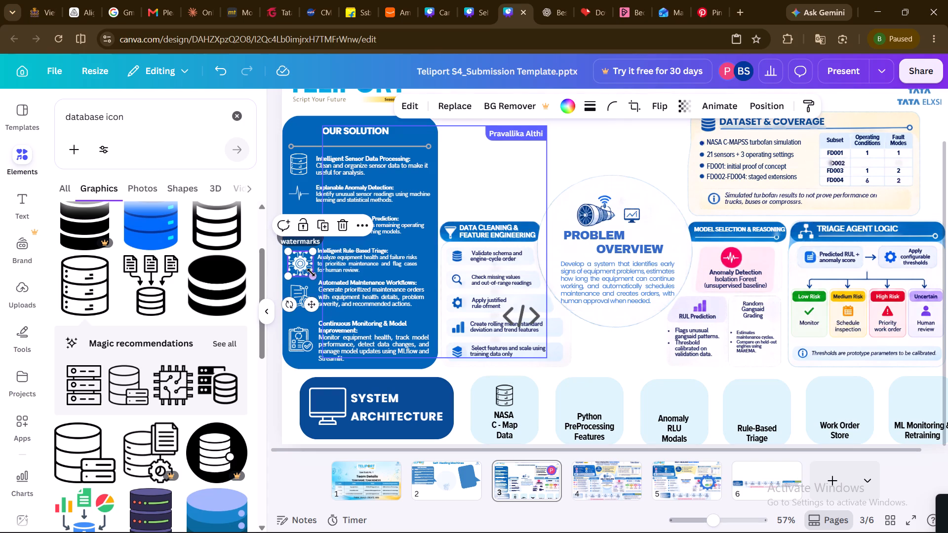
click(312, 274)
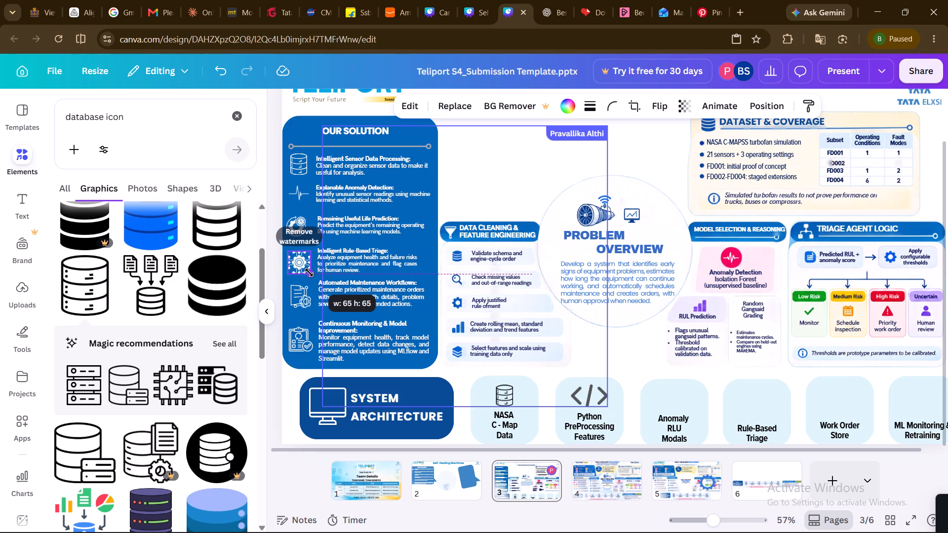
click(276, 259)
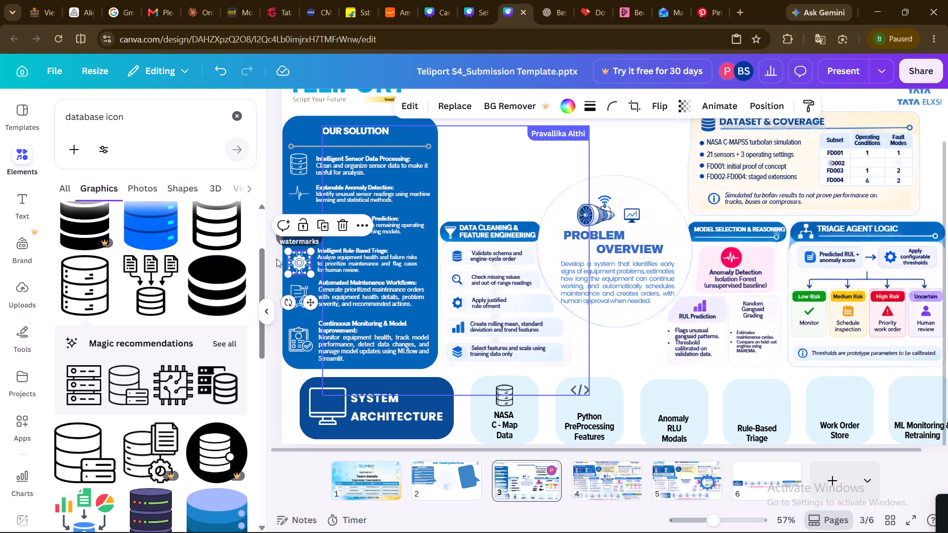
Enlarge the gear-and-wrench icon beside Remaining Useful Life Prediction slightly and centre it in the icon column.
click(302, 220)
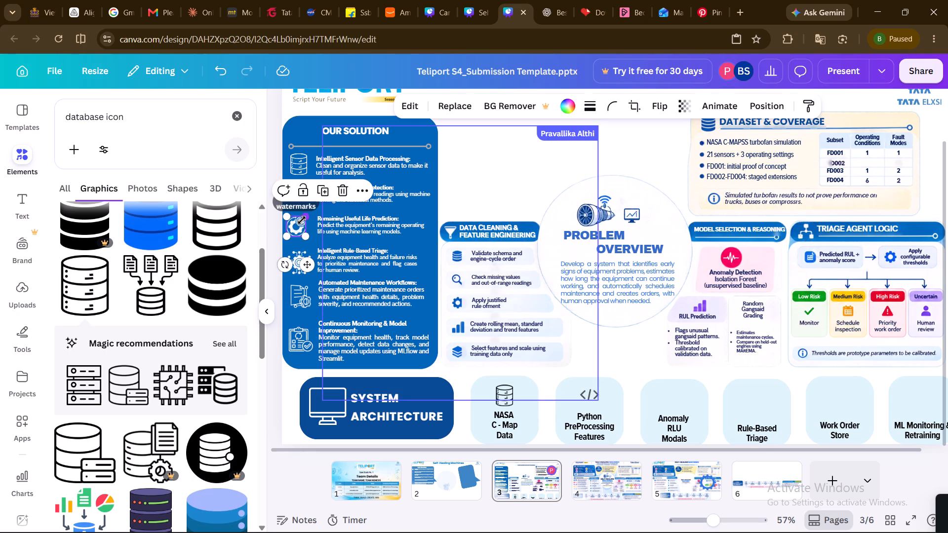
click(307, 235)
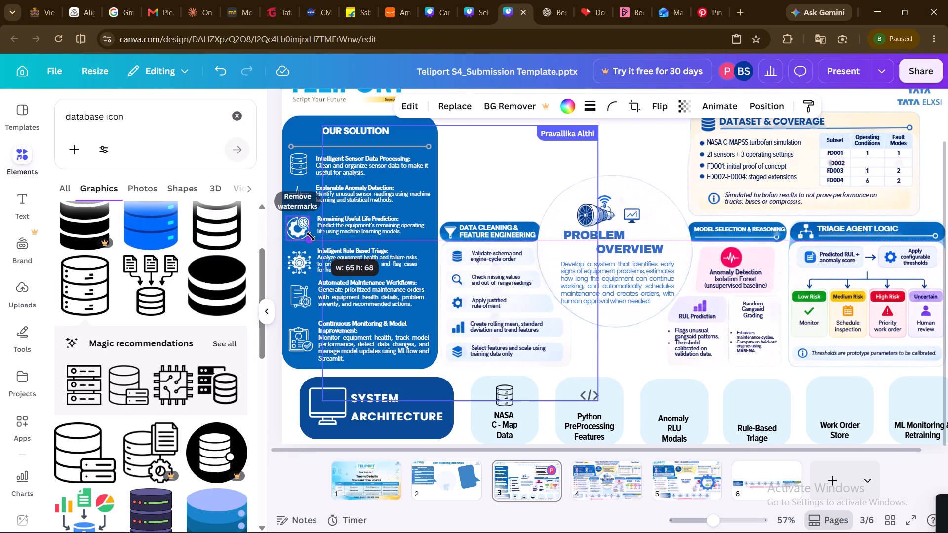
click(310, 269)
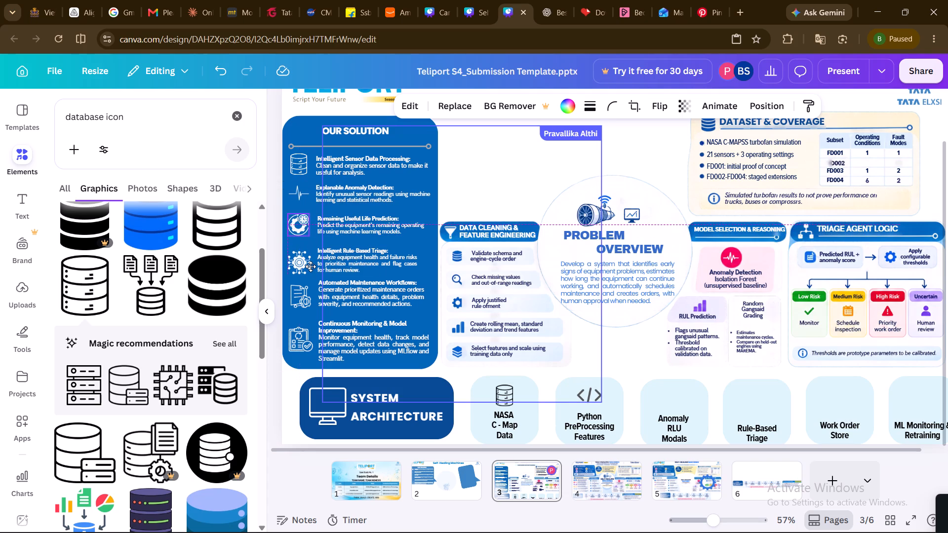
click(266, 231)
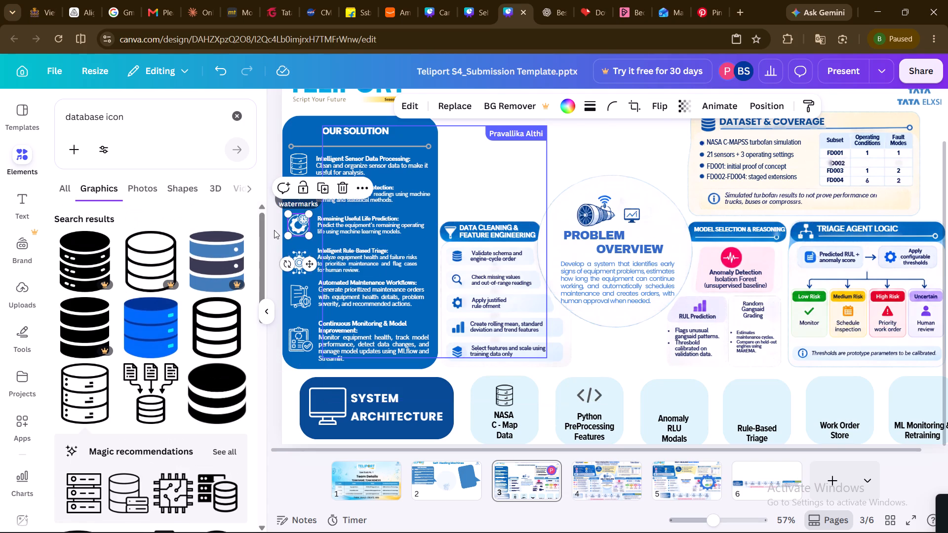
click(274, 230)
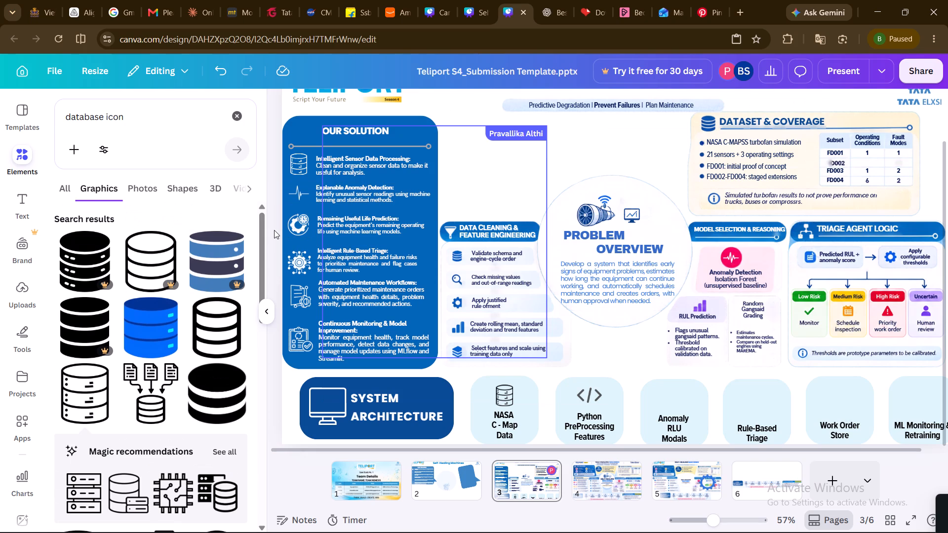
Enlarge the heartbeat-line icon beside Explanable Anomaly Detection slightly and align it in the icon column.
click(300, 187)
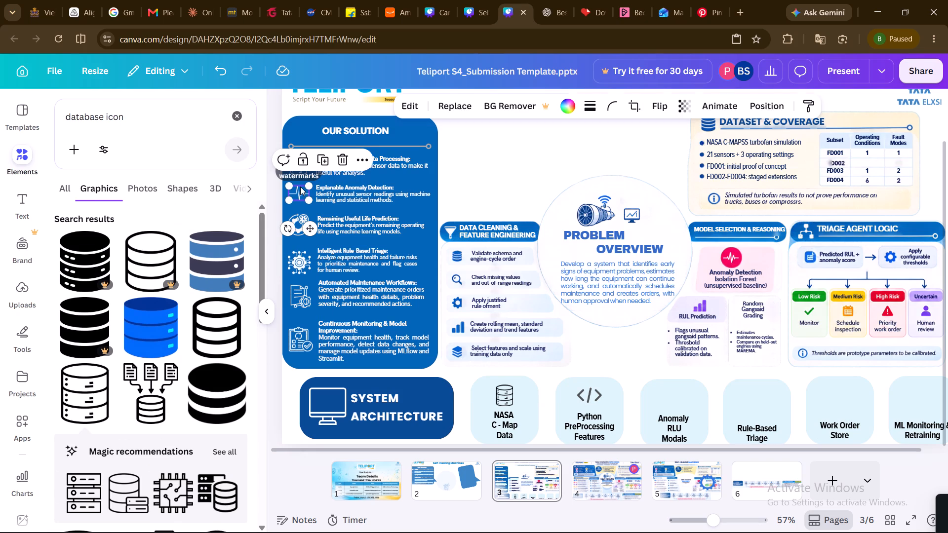
click(310, 198)
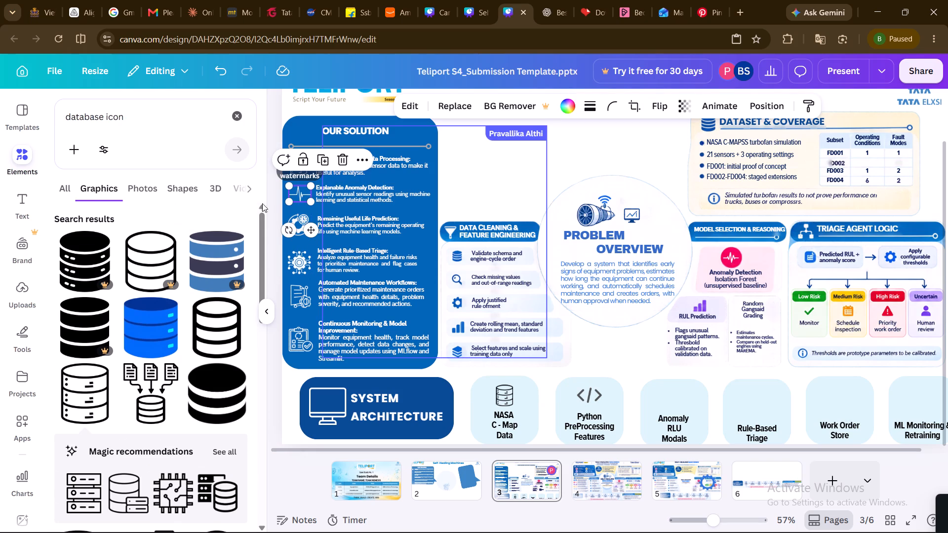
click(276, 203)
Resize the database icon beside Intelligent Sensor Data Processing to about 53 × 66 and align it in the icon column.
click(301, 167)
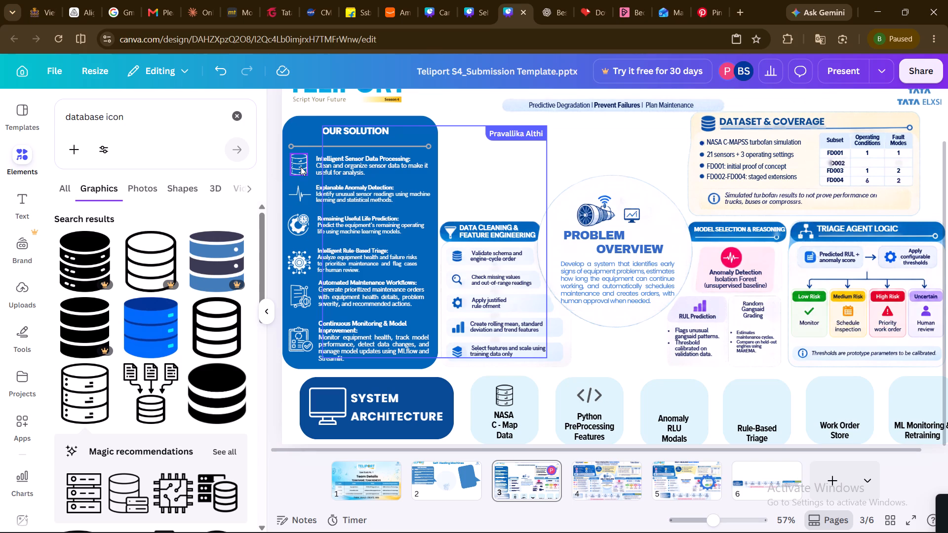
click(308, 172)
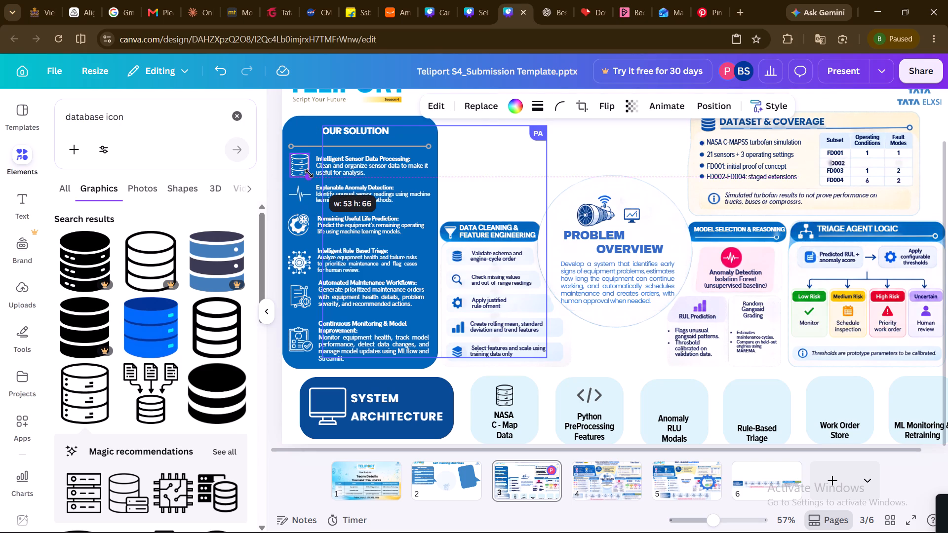
click(280, 177)
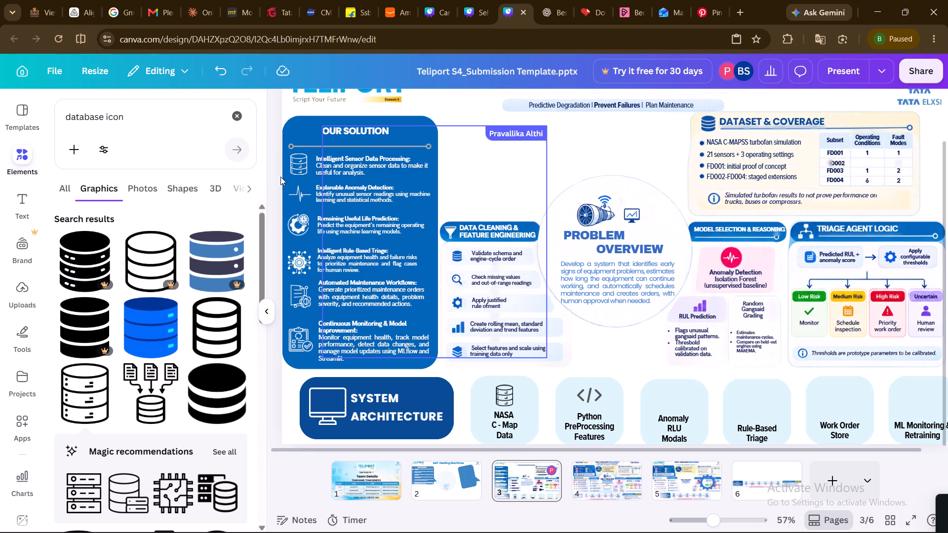
click(298, 166)
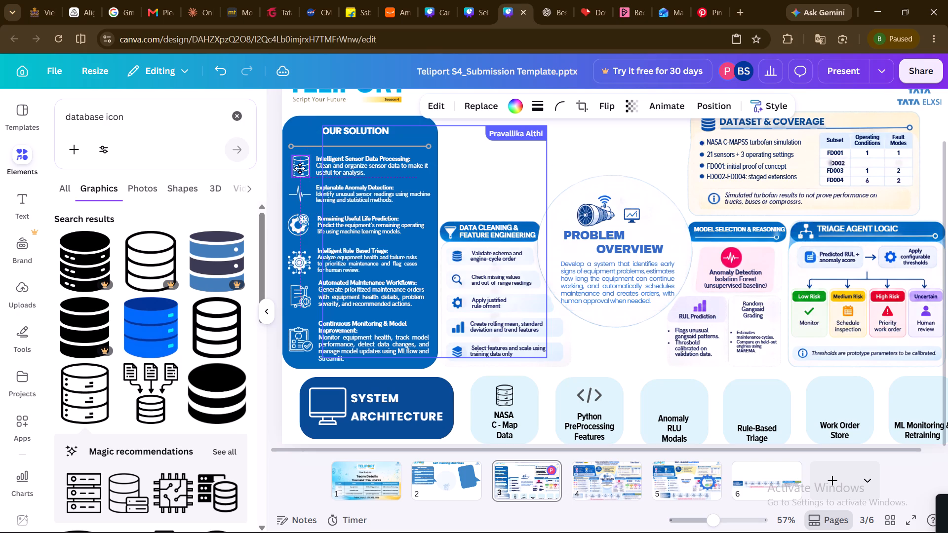
click(274, 224)
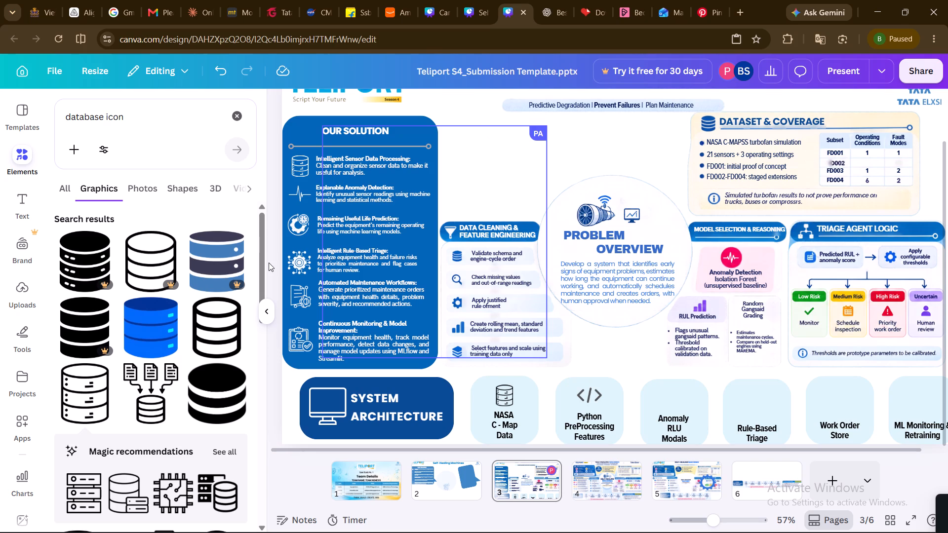
click(269, 263)
Preview the poster page full screen to check the OUR SOLUTION panel layout, and return to the editor.
click(834, 73)
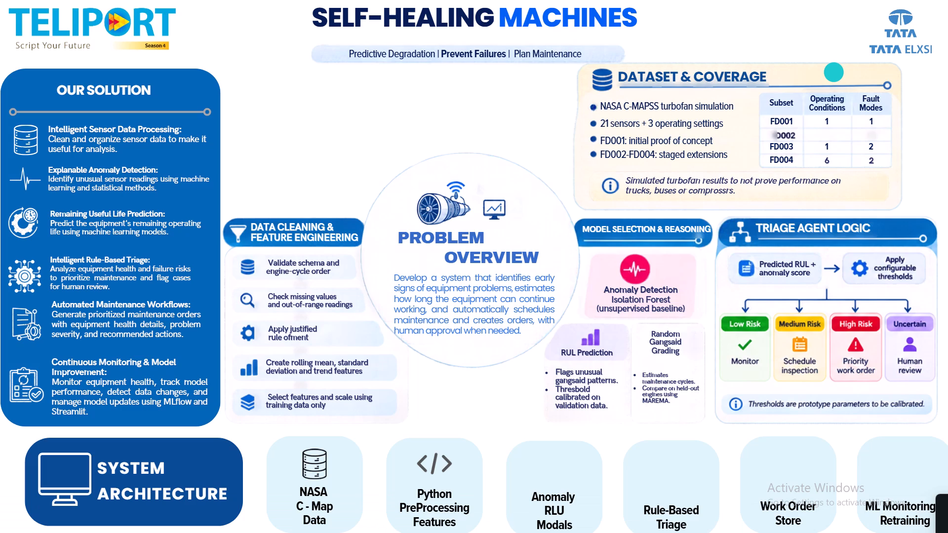
key(Escape)
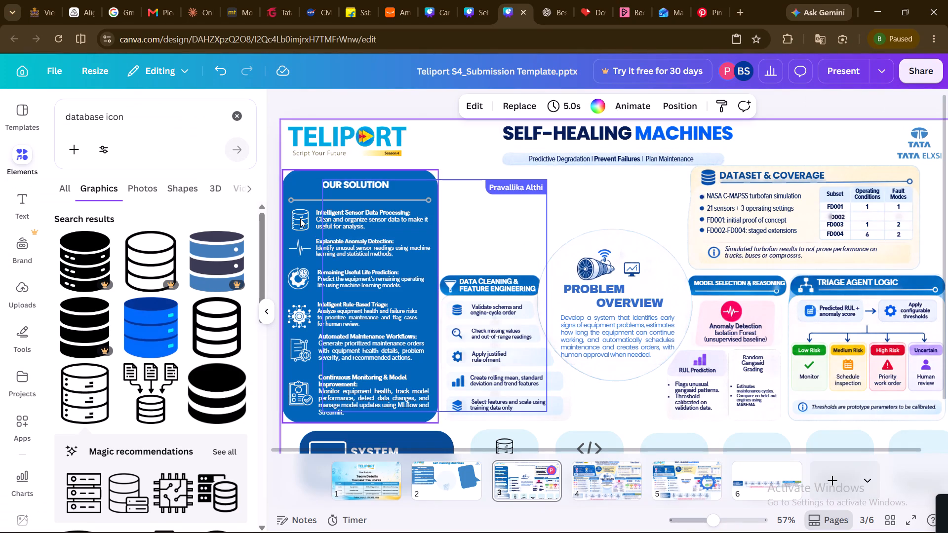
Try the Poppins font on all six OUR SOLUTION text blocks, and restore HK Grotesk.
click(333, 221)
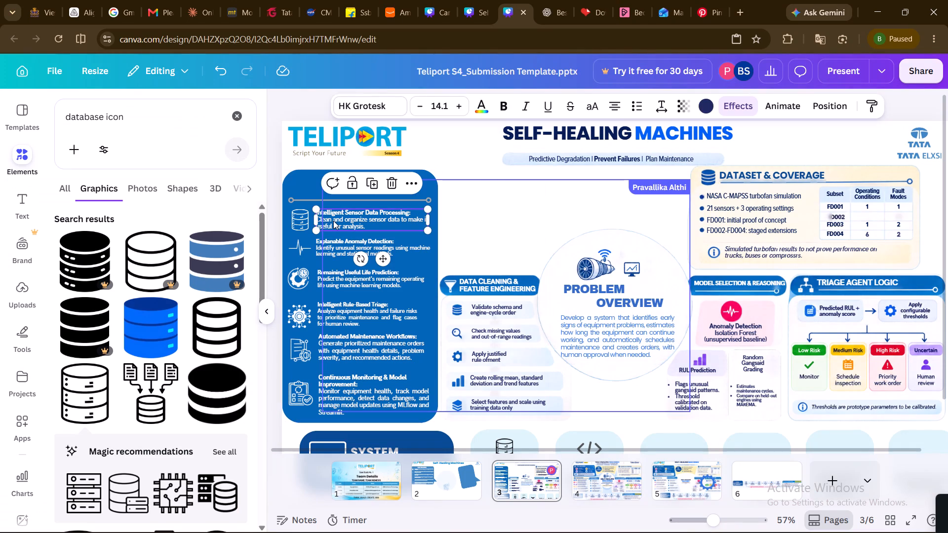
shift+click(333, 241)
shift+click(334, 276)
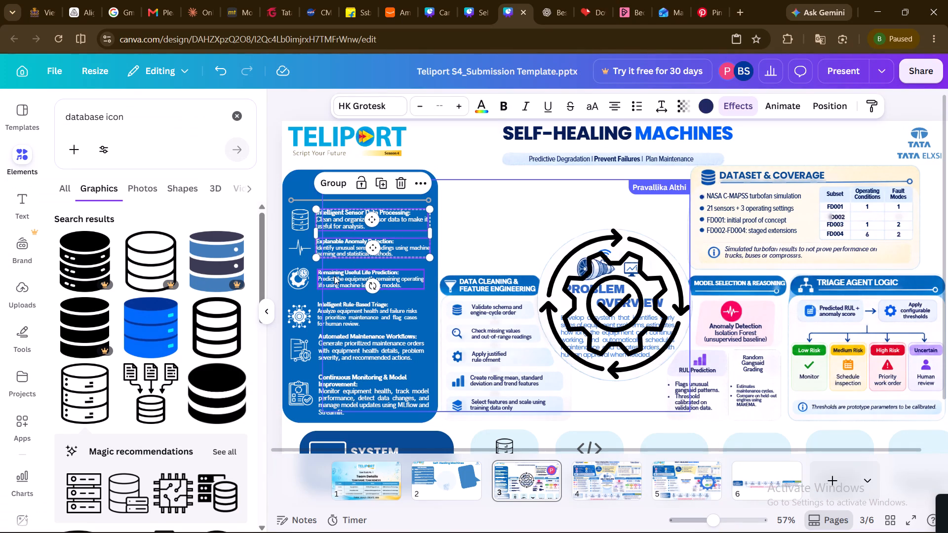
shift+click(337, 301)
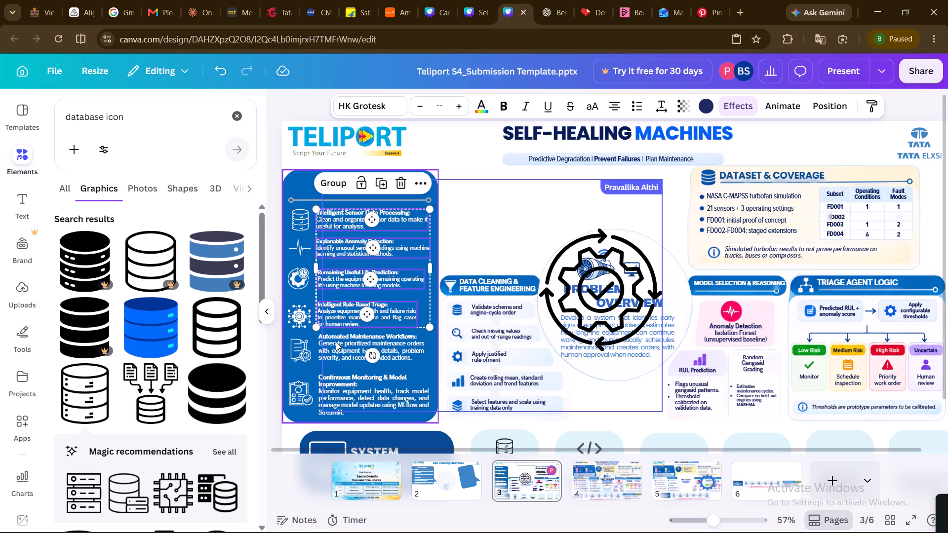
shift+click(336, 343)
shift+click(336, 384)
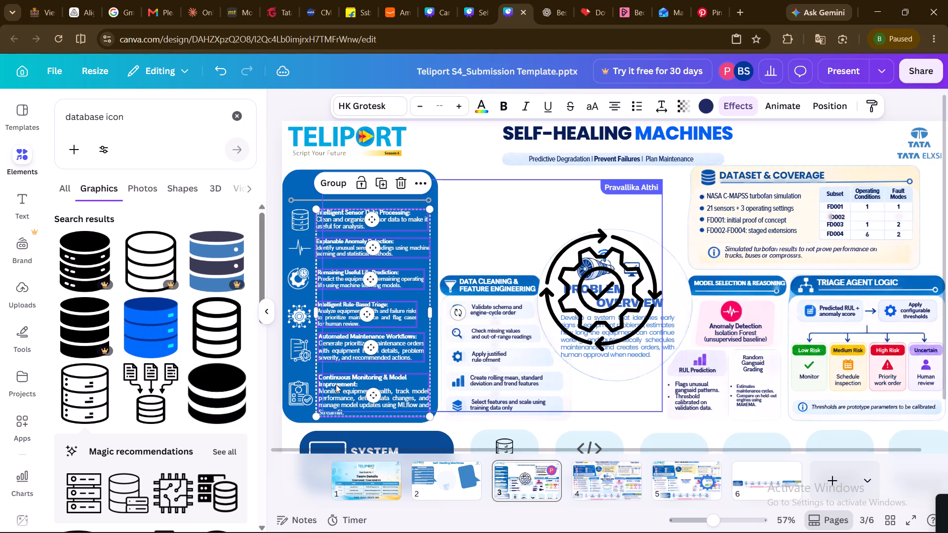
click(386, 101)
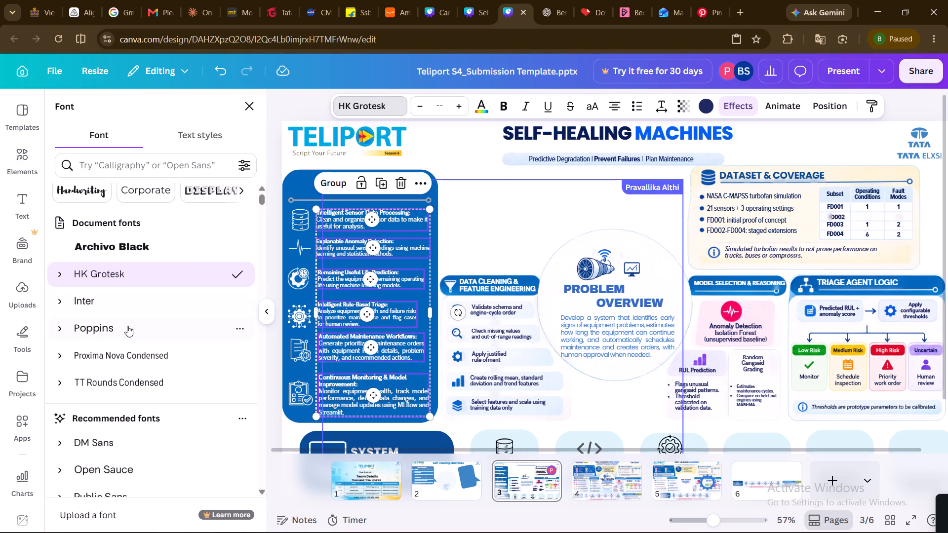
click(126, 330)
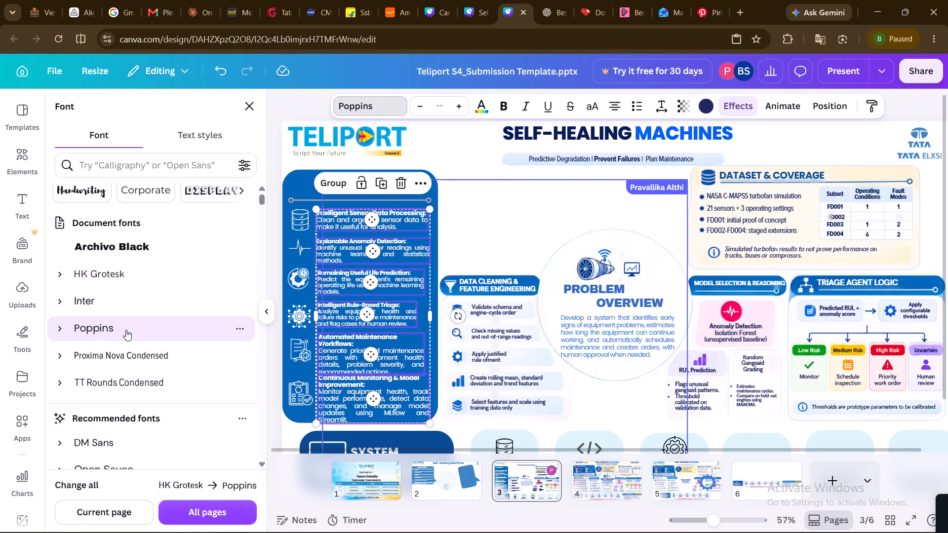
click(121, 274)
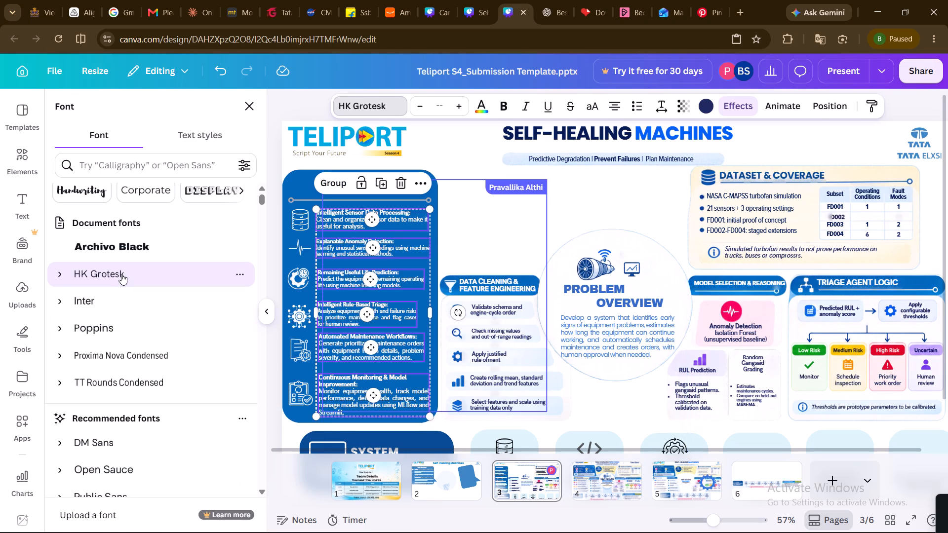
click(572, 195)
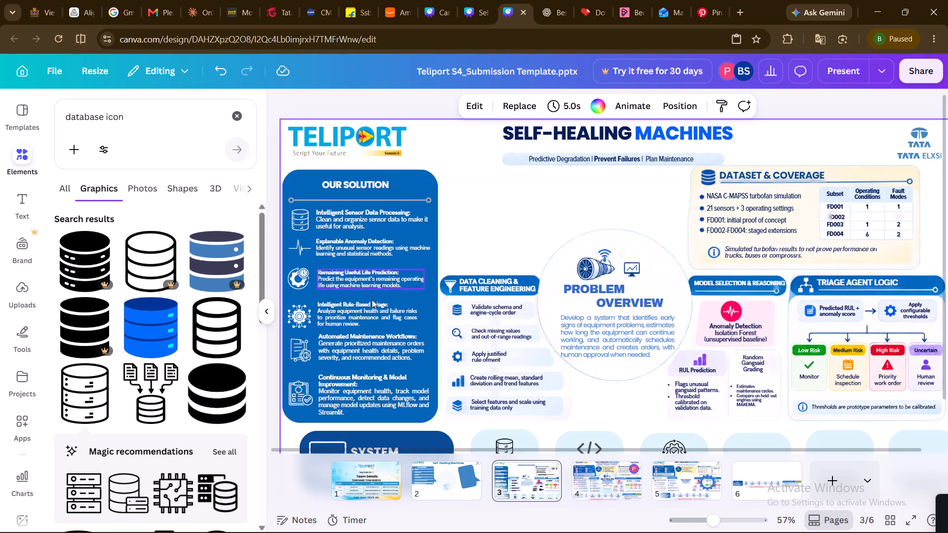
Shift the Automated Maintenance Workflows text block slightly lower beside its document-and-gear icon.
click(337, 348)
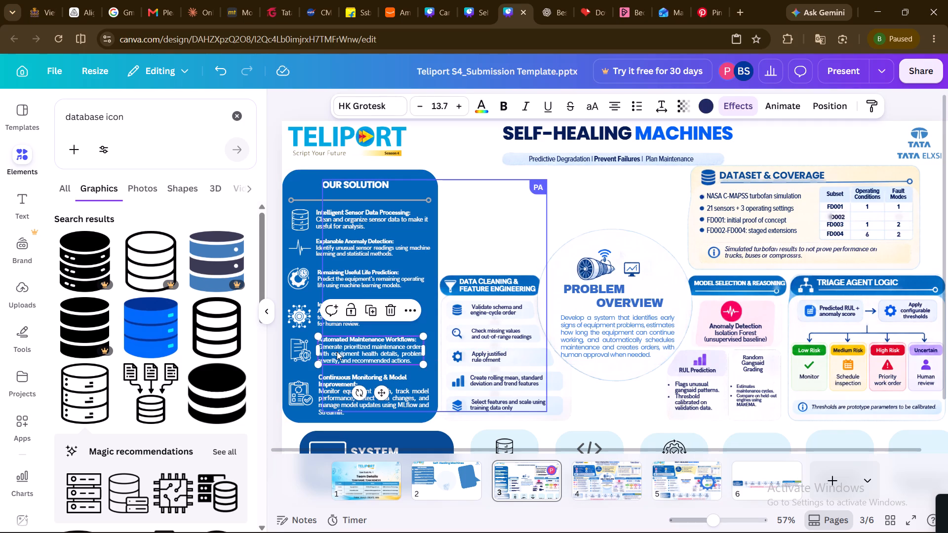
Adjust the document-and-gear icon beside Automated Maintenance Workflows and align it with the other icons in the column.
click(591, 202)
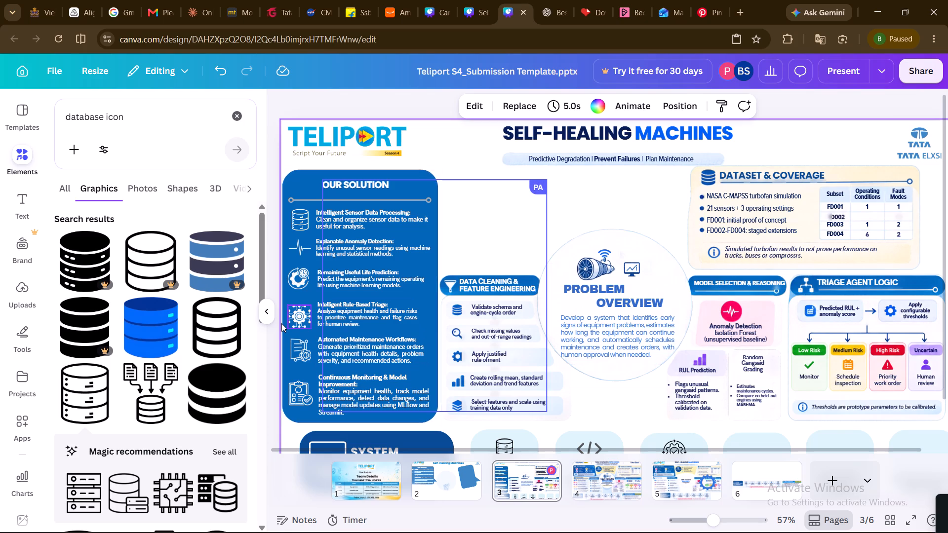
click(298, 345)
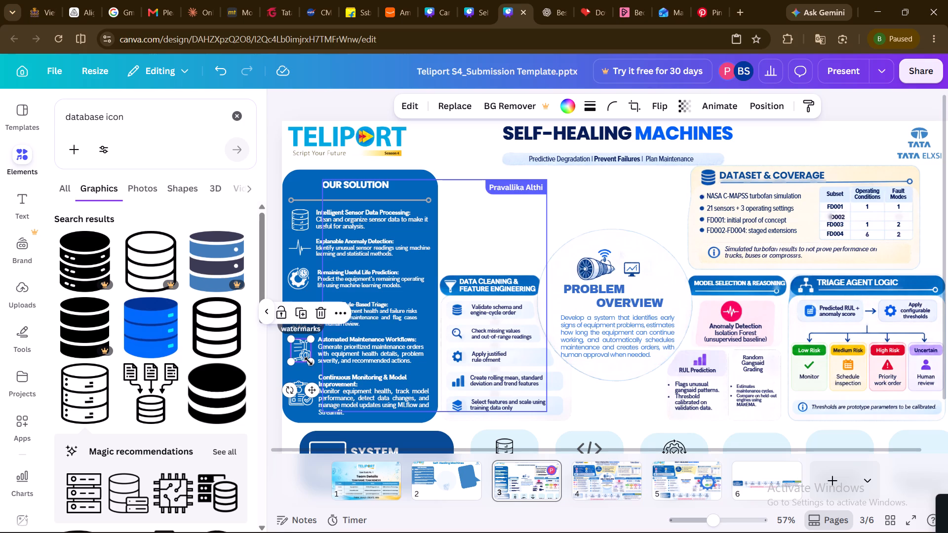
click(309, 361)
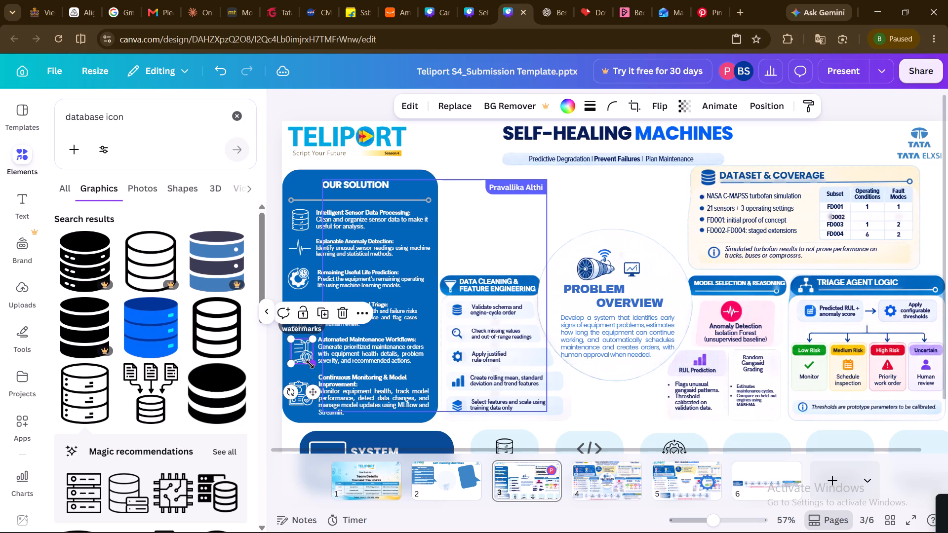
click(510, 231)
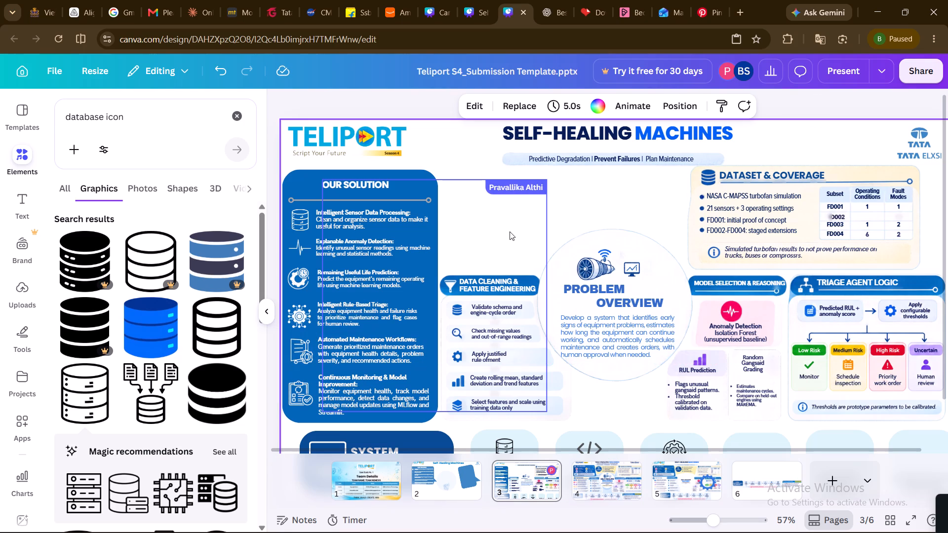
click(296, 350)
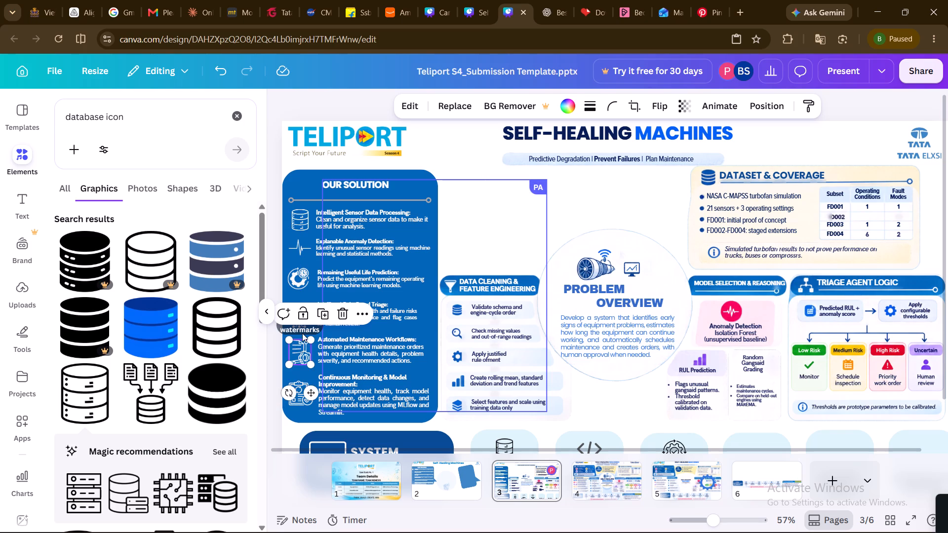
click(524, 208)
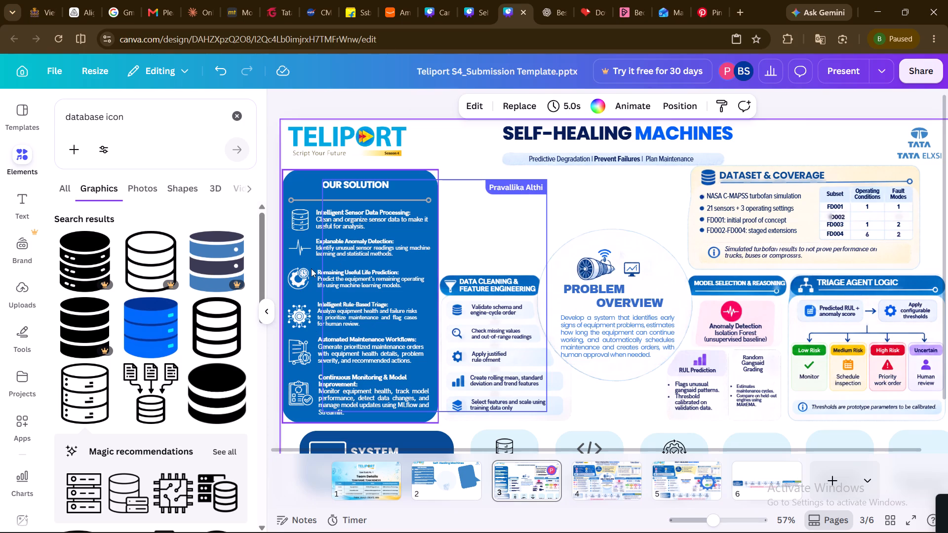
Nudge the gear icon beside Intelligent Rule-Based Triage and the icon beside Remaining Useful Life Prediction into line with the icon column.
click(298, 313)
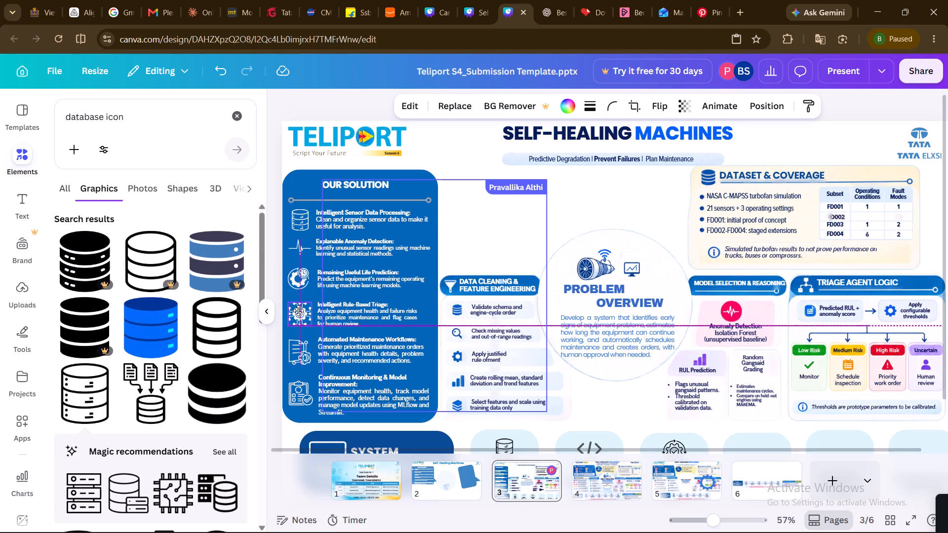
click(482, 247)
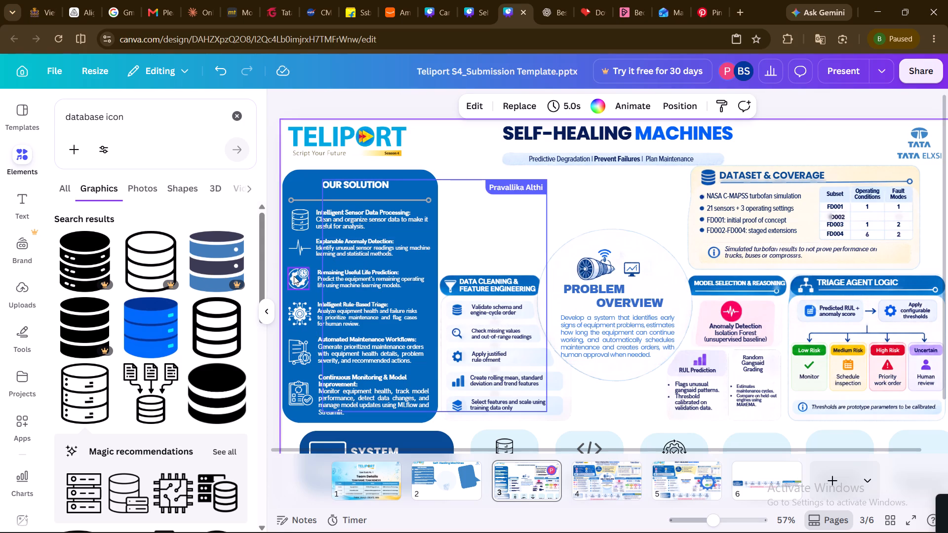
click(295, 276)
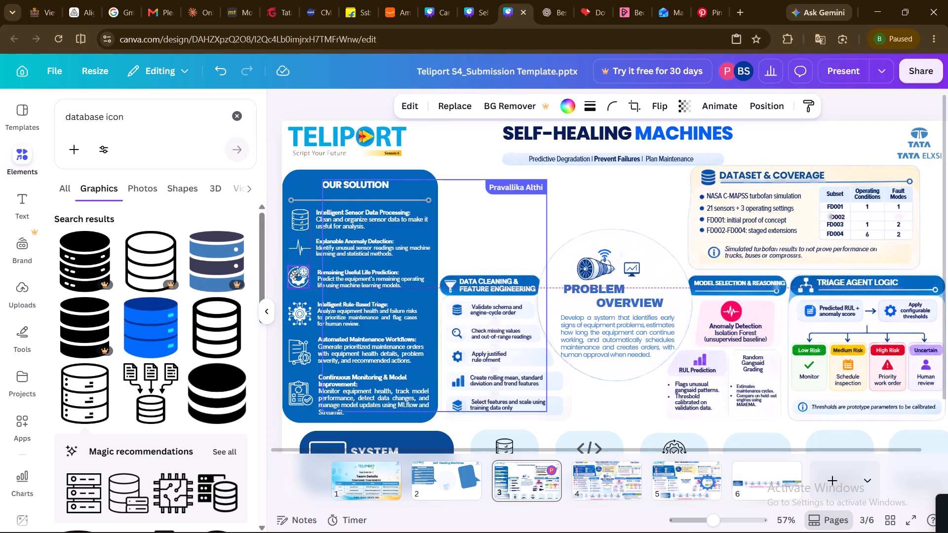
click(480, 231)
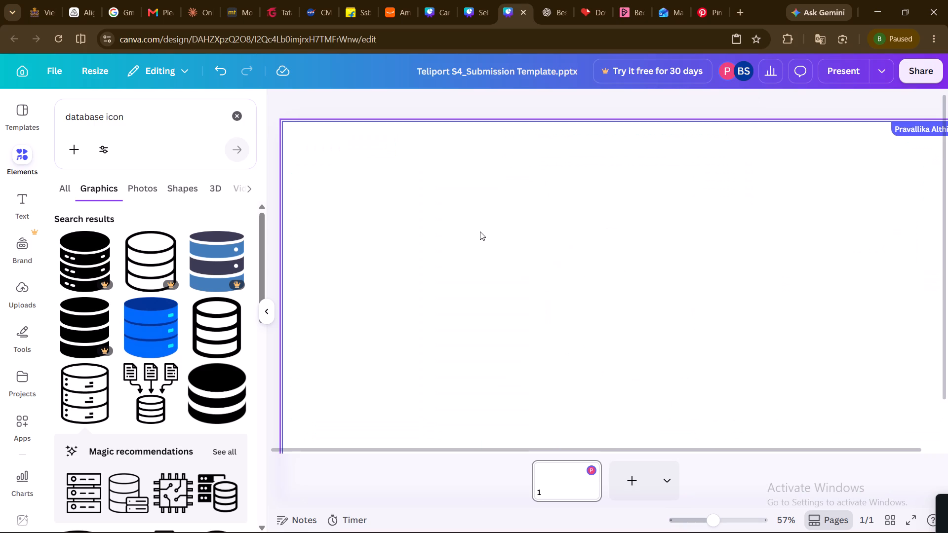
Undo the last change to try to bring back the missing design pages, and return to the Self-Healing Machines poster on page 3.
scroll(402, 290, down, 2)
scroll(402, 290, right, 1)
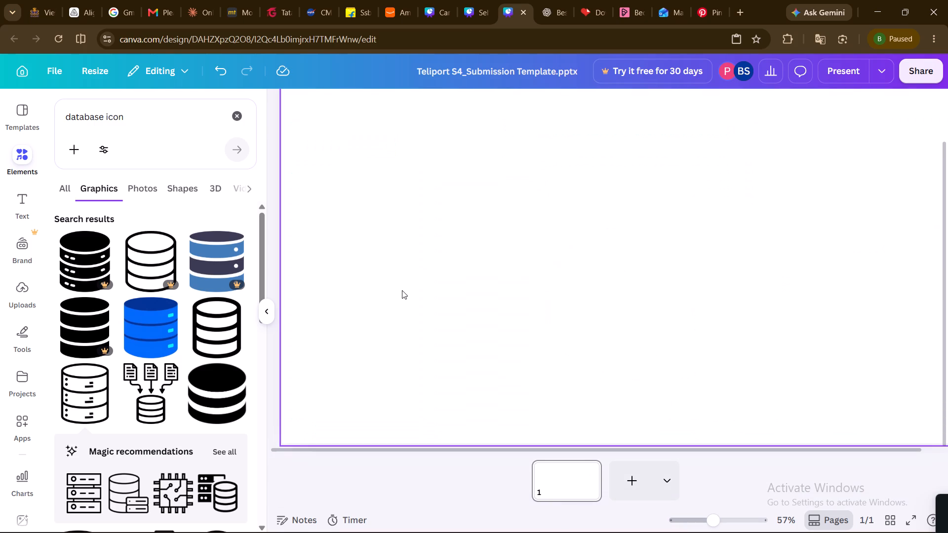
scroll(402, 290, right, 1)
key(ctrl+z)
scroll(367, 421, down, 6)
scroll(367, 421, up, 2)
scroll(367, 421, down, 2)
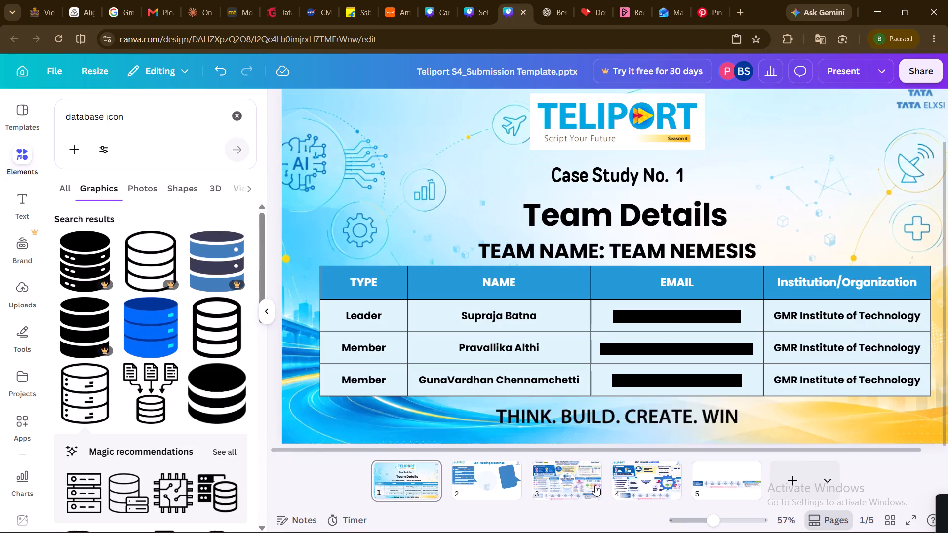
click(579, 485)
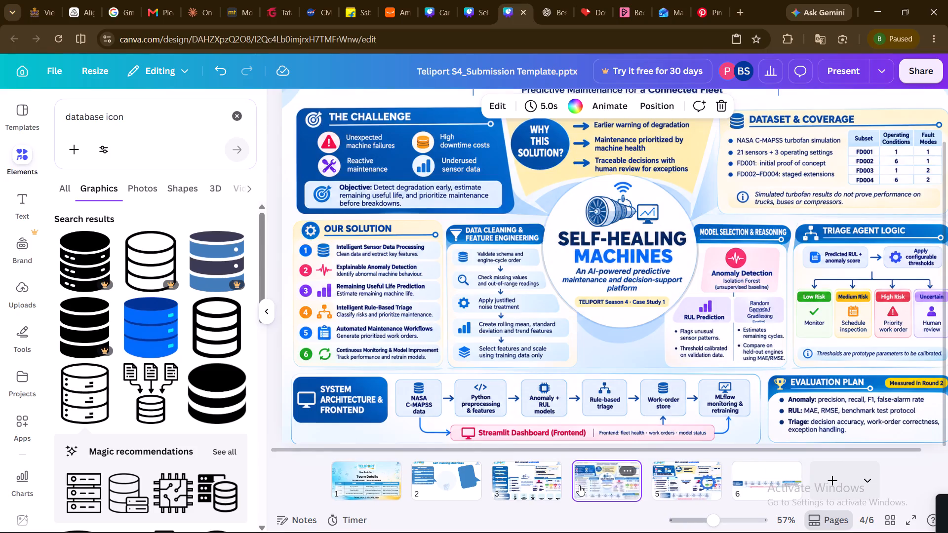
click(545, 486)
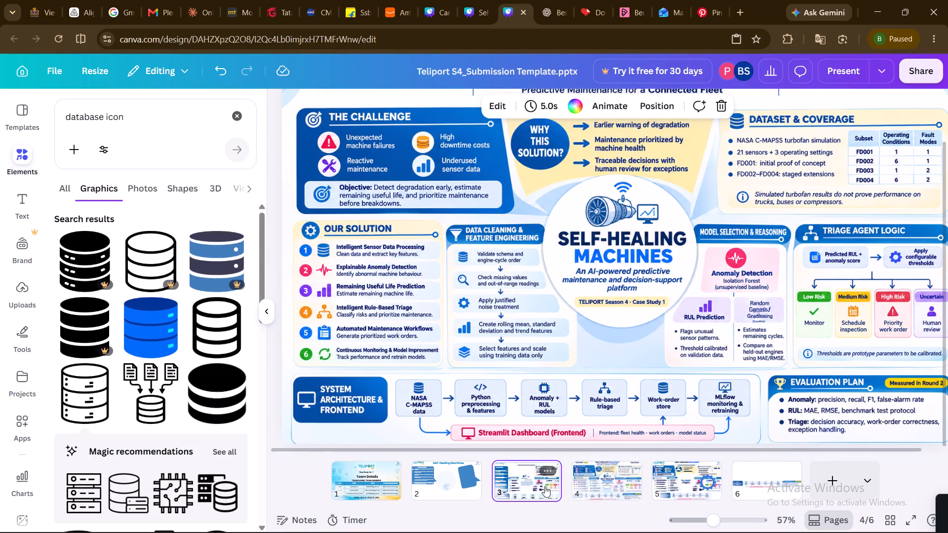
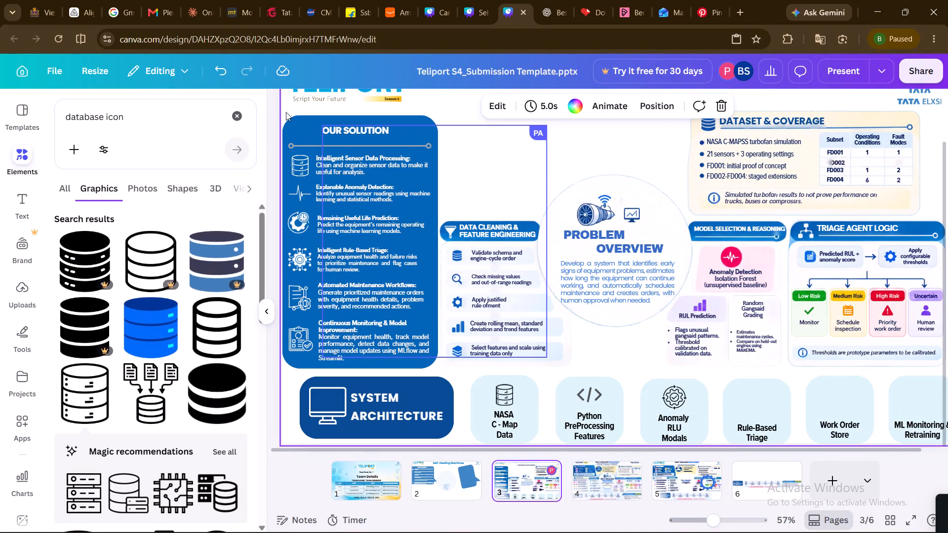
Recolour the divider line beneath the OUR SOLUTION heading from the border colours to white.
click(307, 143)
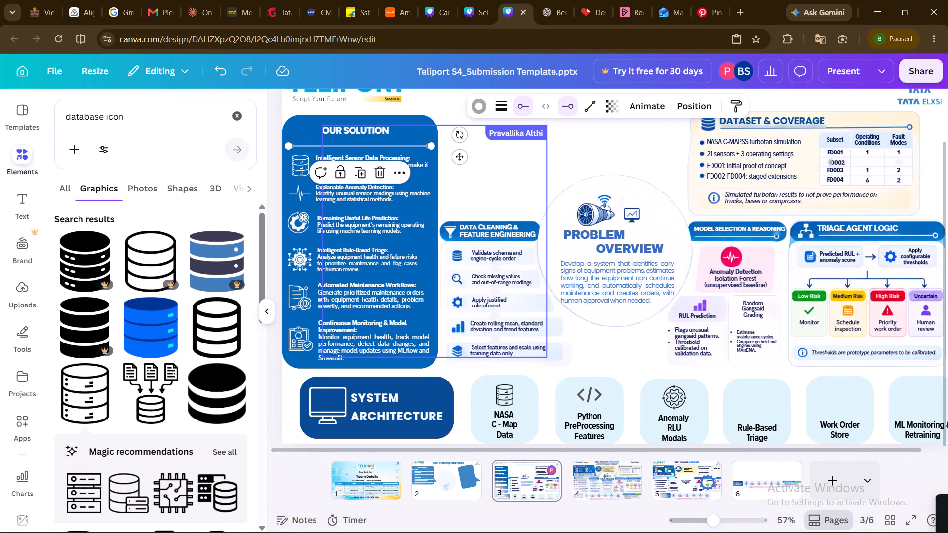
click(483, 108)
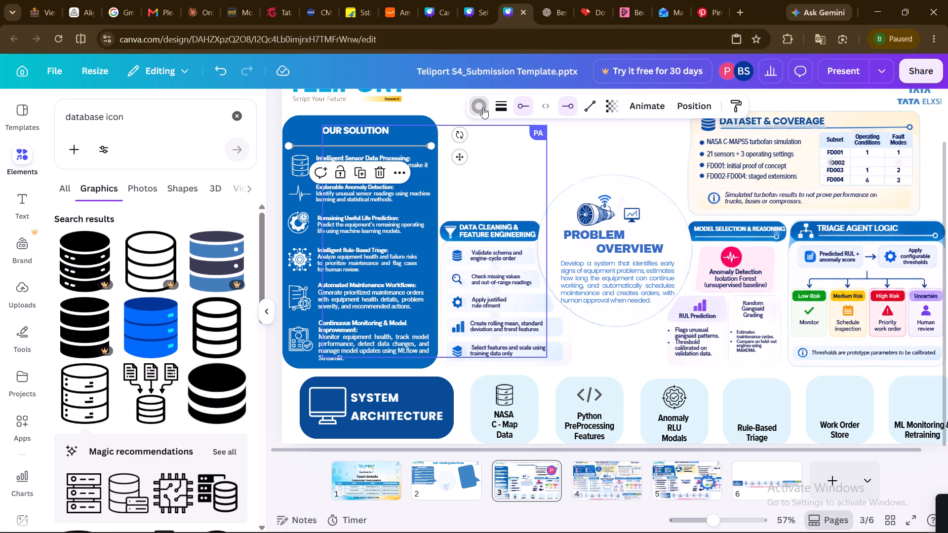
click(124, 199)
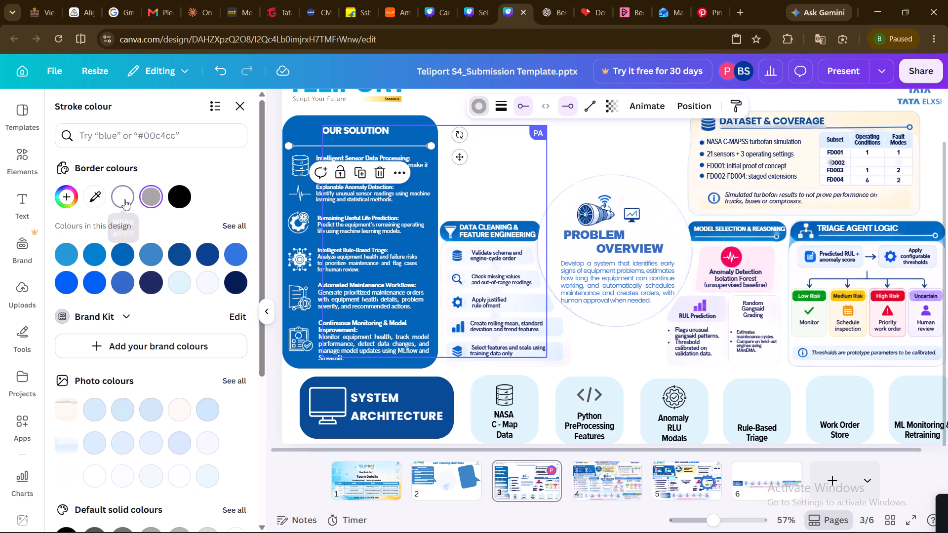
click(495, 171)
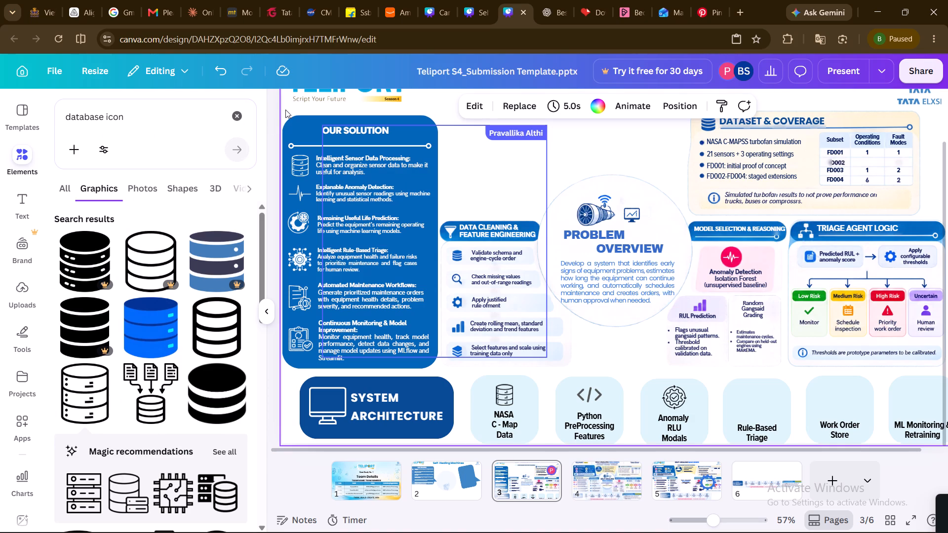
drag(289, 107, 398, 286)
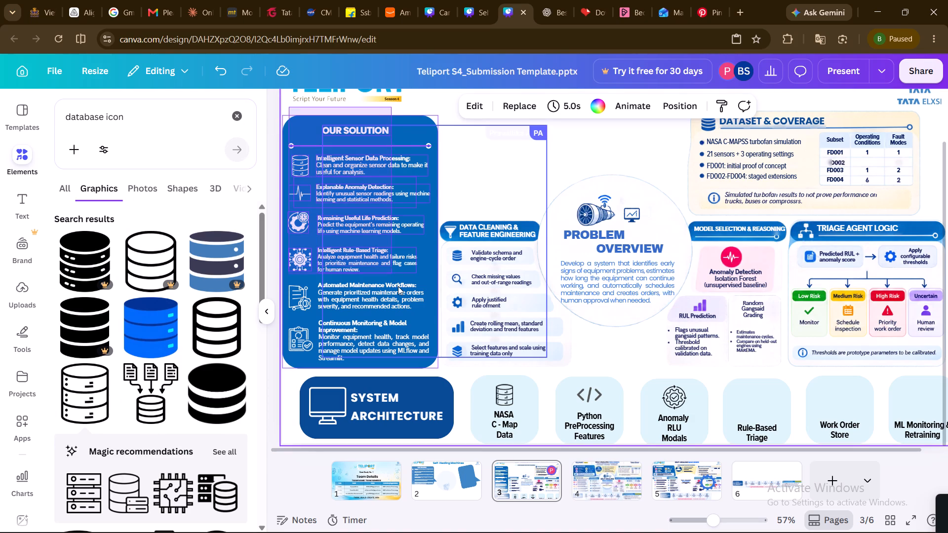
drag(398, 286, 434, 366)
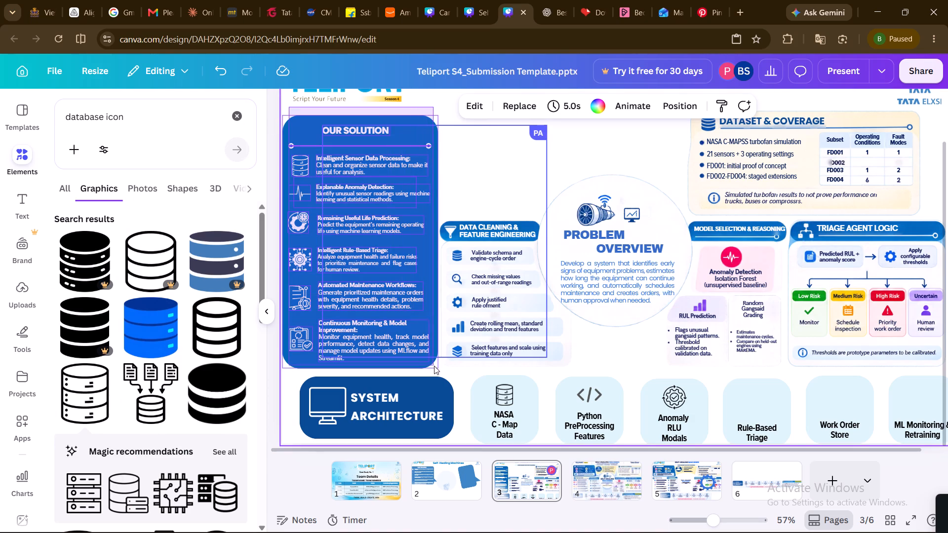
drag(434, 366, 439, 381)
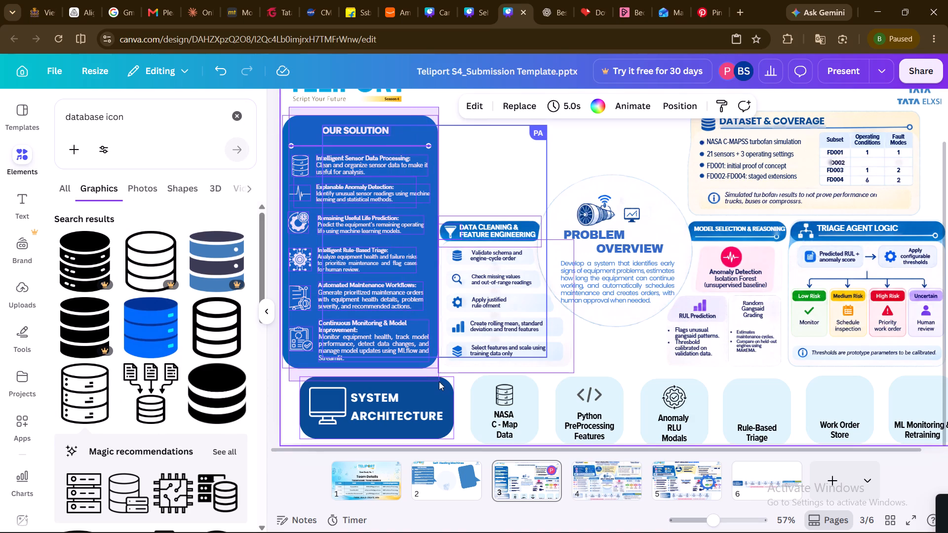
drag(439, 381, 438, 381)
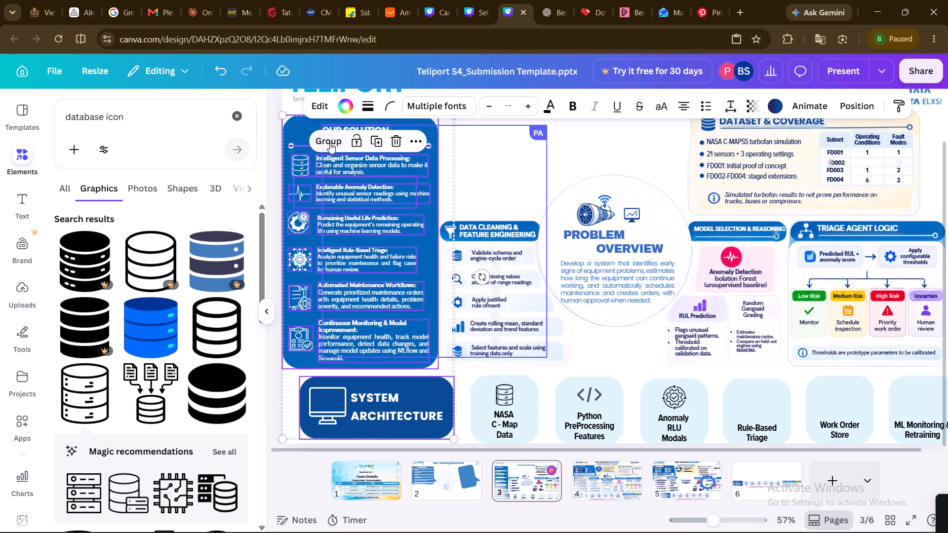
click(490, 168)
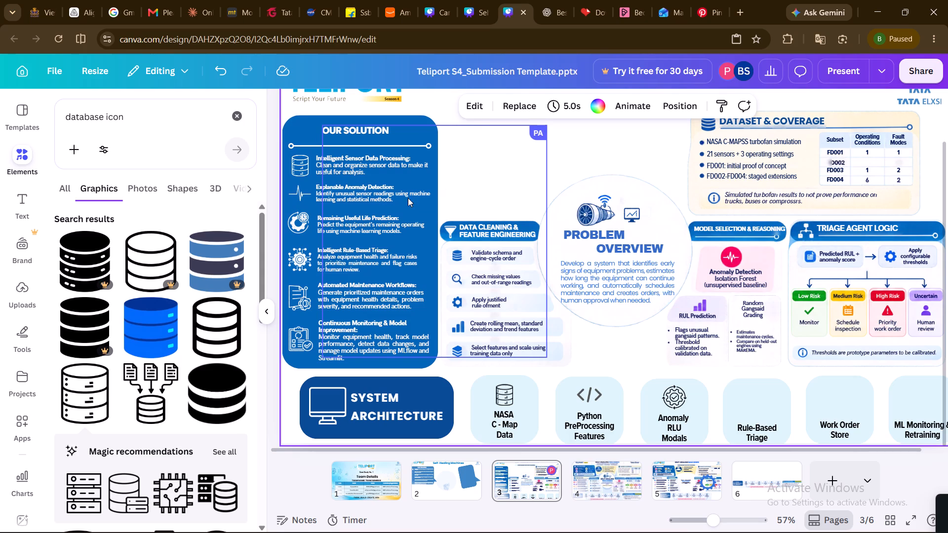
Nudge the Intelligent Rule-Based Triage text block slightly away from its gear icon in the OUR SOLUTION panel.
click(349, 262)
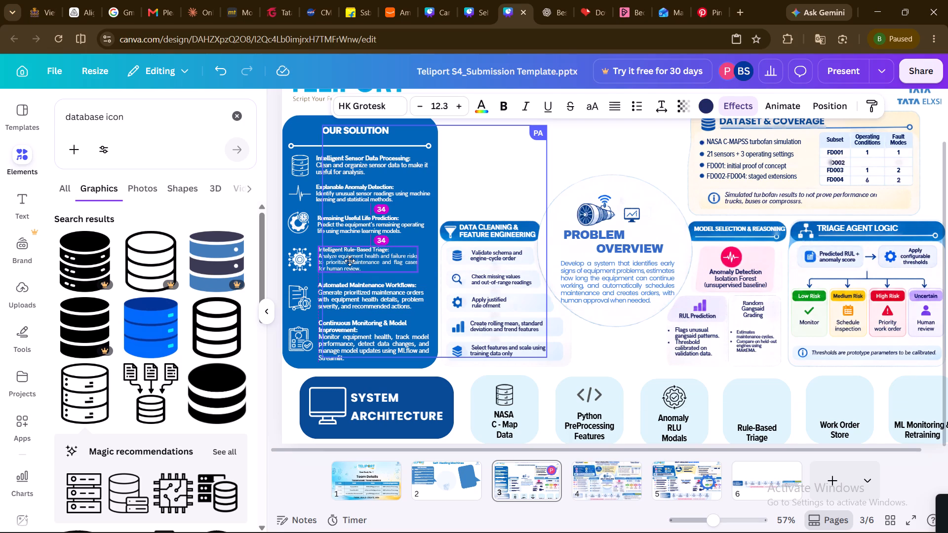
click(350, 260)
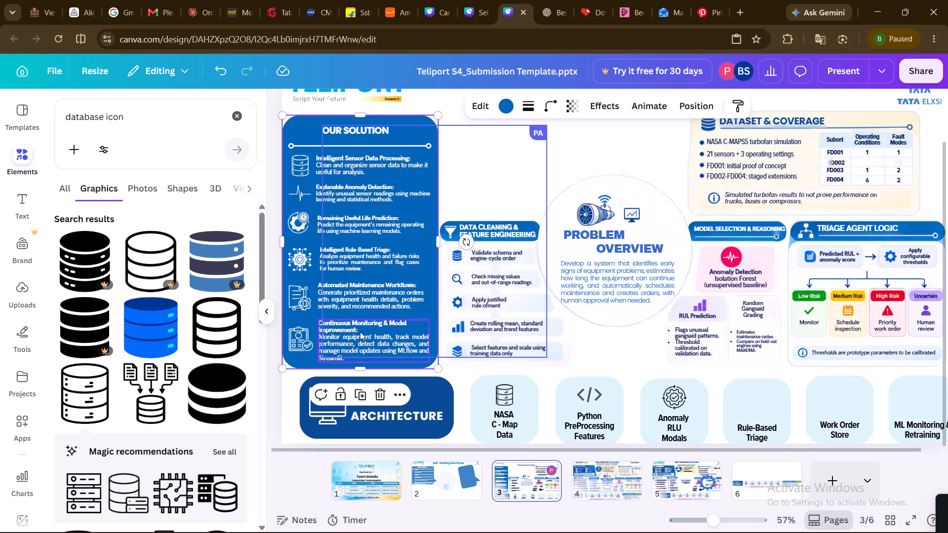
click(516, 162)
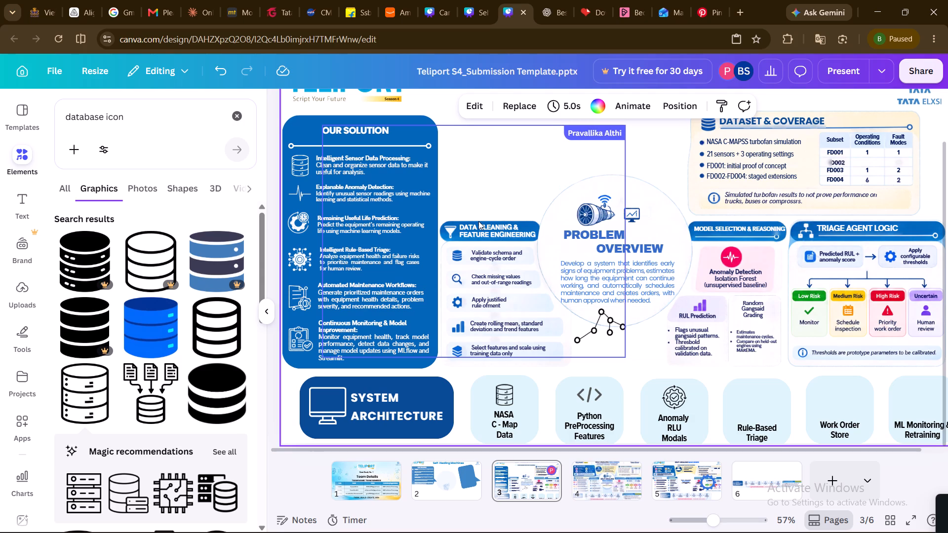
Narrow the Continuous Monitoring & Model Improvement text box slightly so its last line wraps as "and Streamlit.".
click(368, 357)
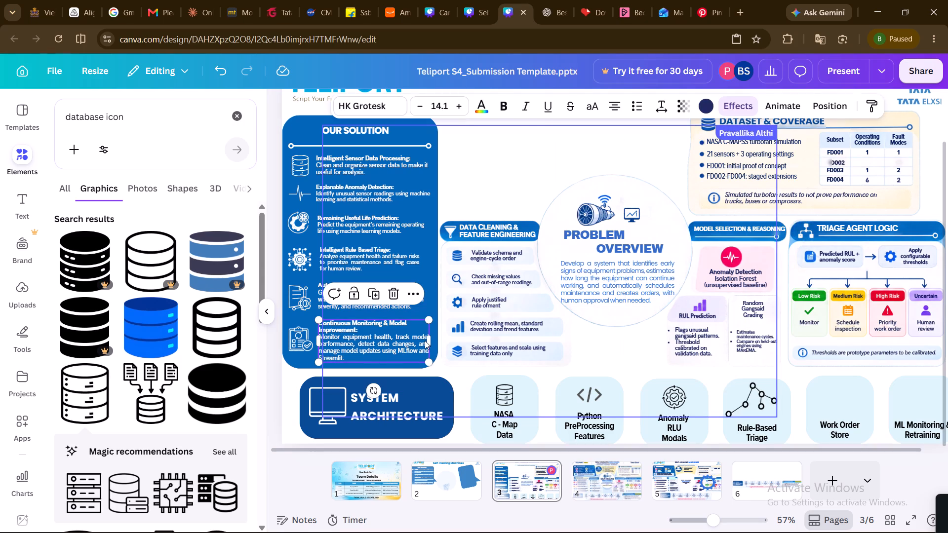
drag(430, 340, 425, 340)
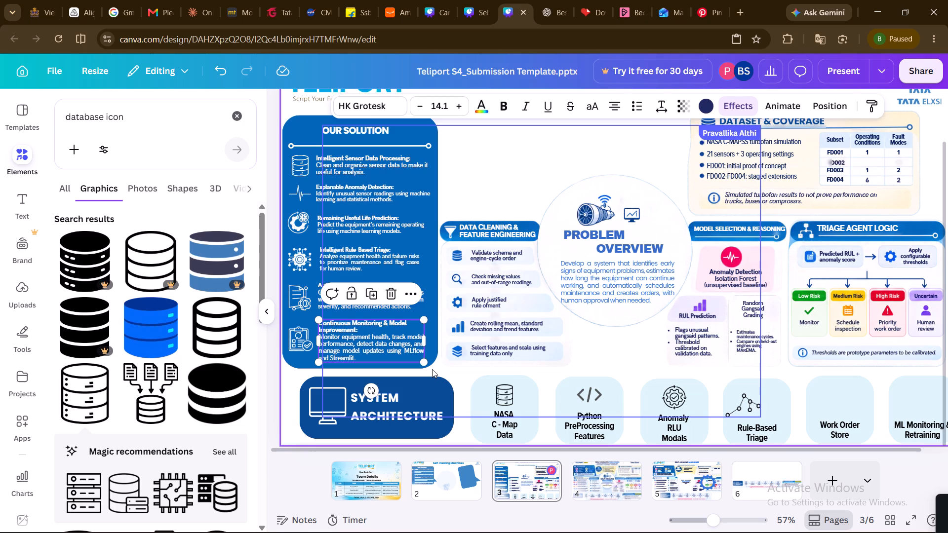
click(432, 369)
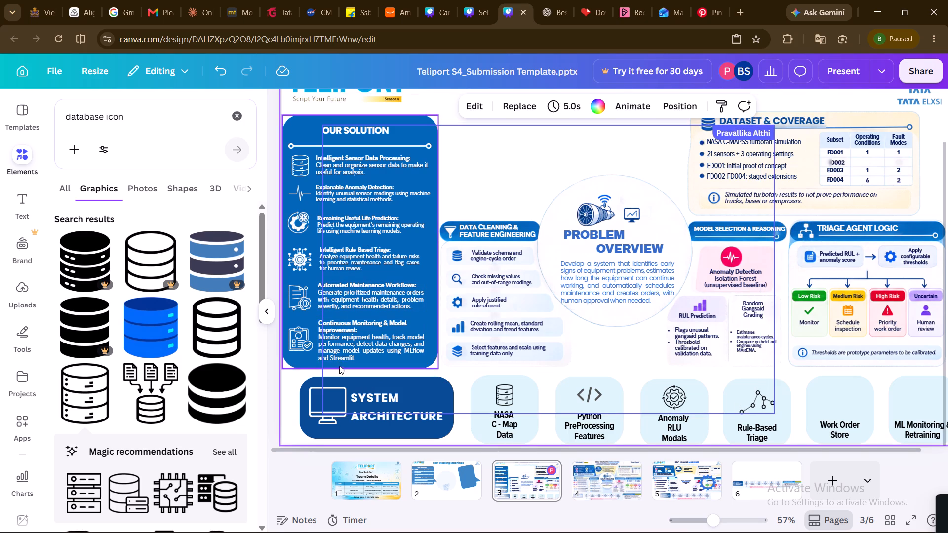
click(348, 351)
click(428, 341)
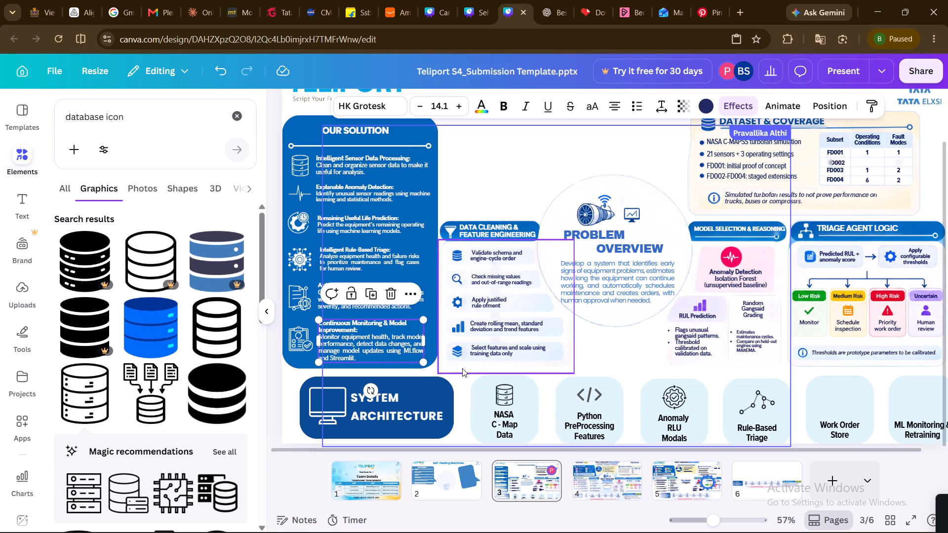
click(465, 369)
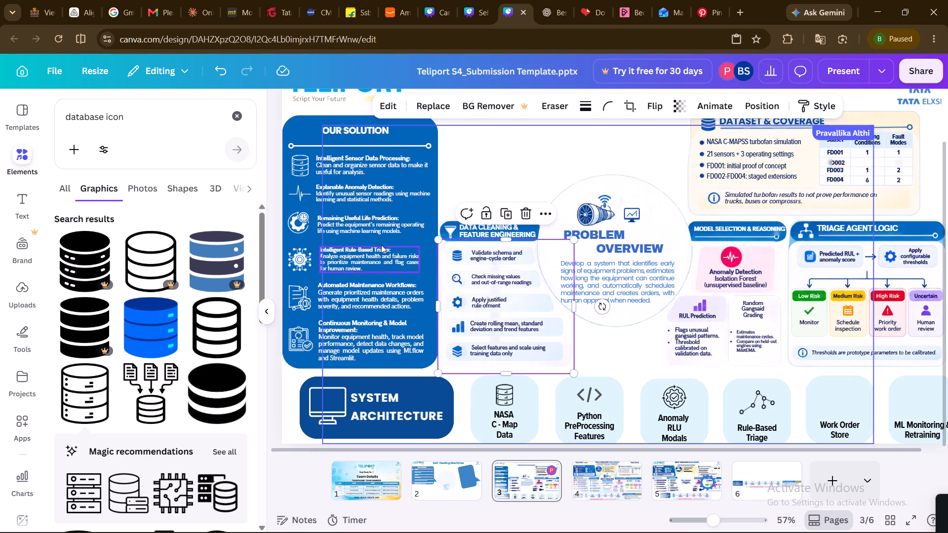
Nudge the Remaining Useful Life Prediction text block slightly upward beside its icon.
click(376, 227)
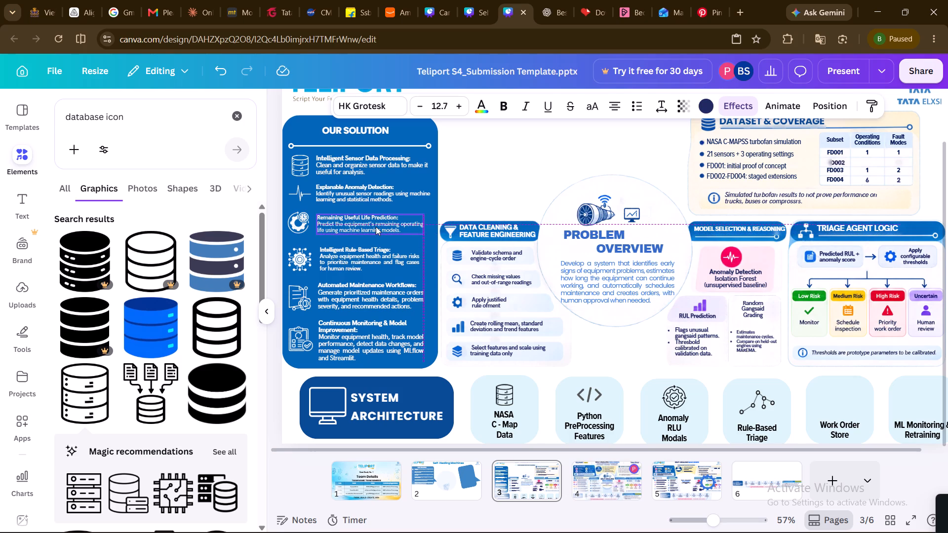
click(498, 184)
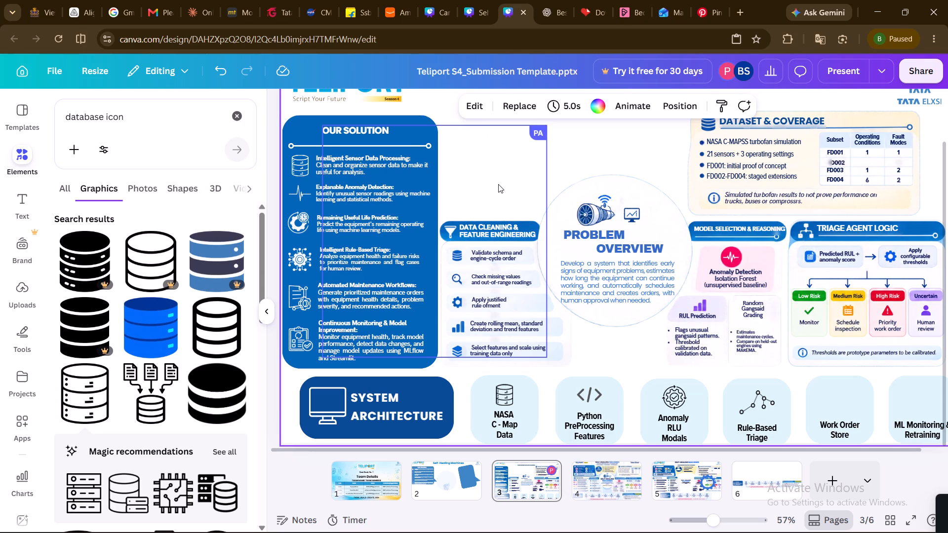
Group the OUR SOLUTION panel's blue background, heading, divider line, six text blocks and six icons into one object.
click(300, 125)
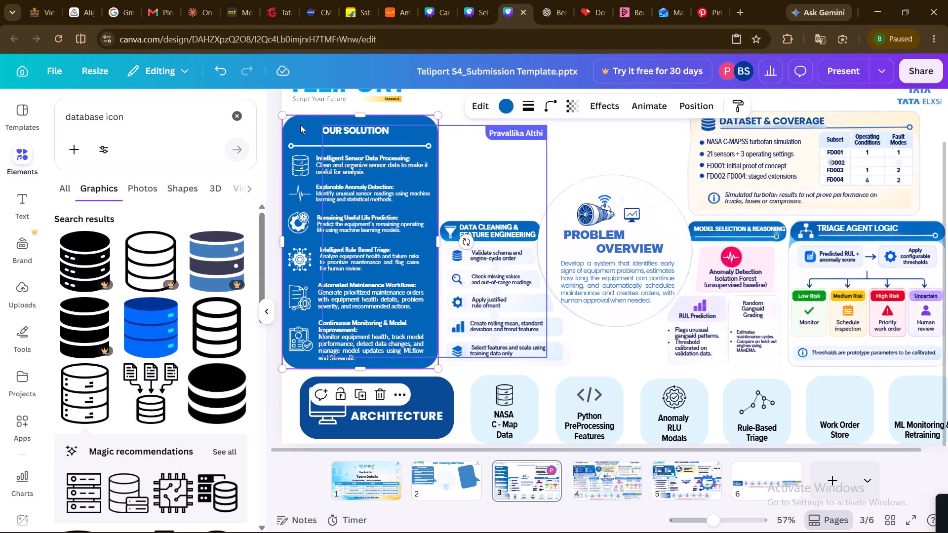
shift+click(344, 128)
shift+click(358, 145)
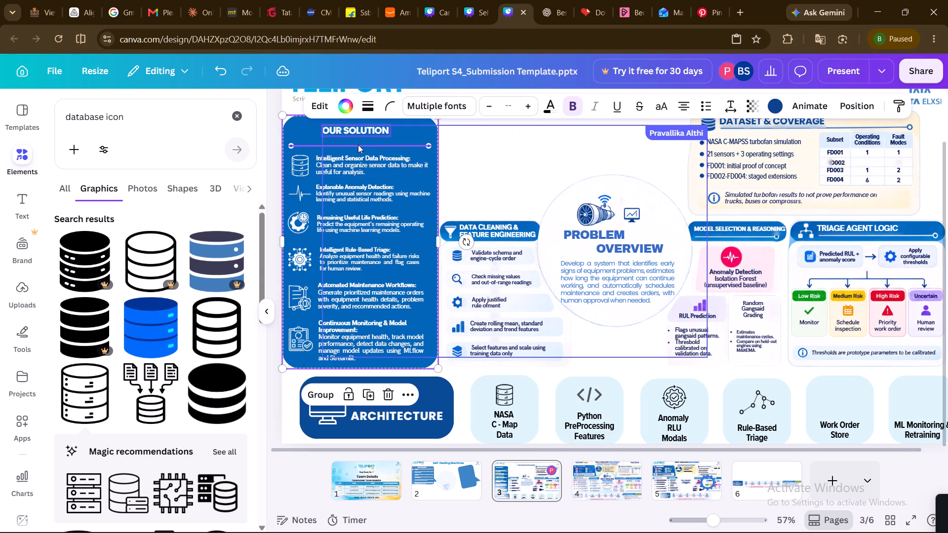
shift+click(358, 165)
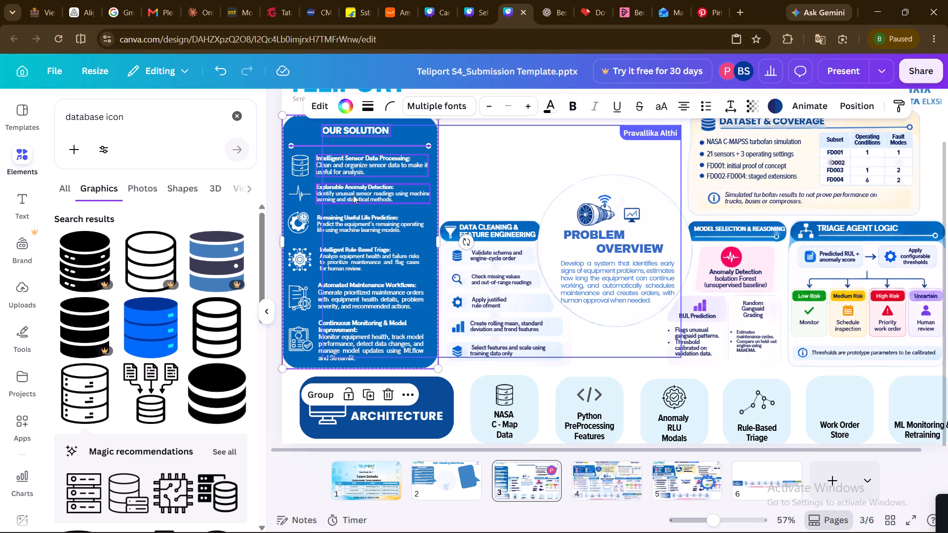
shift+click(353, 195)
shift+click(352, 231)
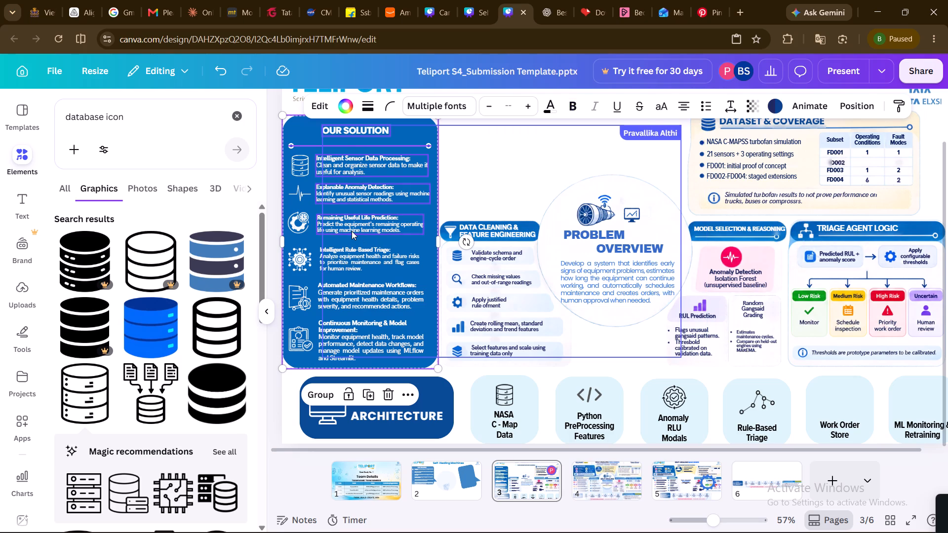
shift+click(356, 264)
shift+click(357, 295)
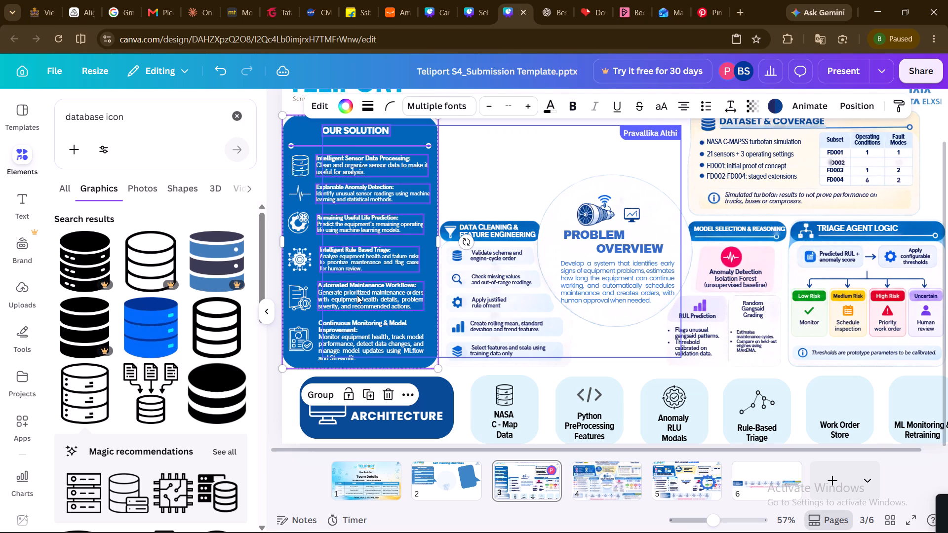
shift+click(357, 323)
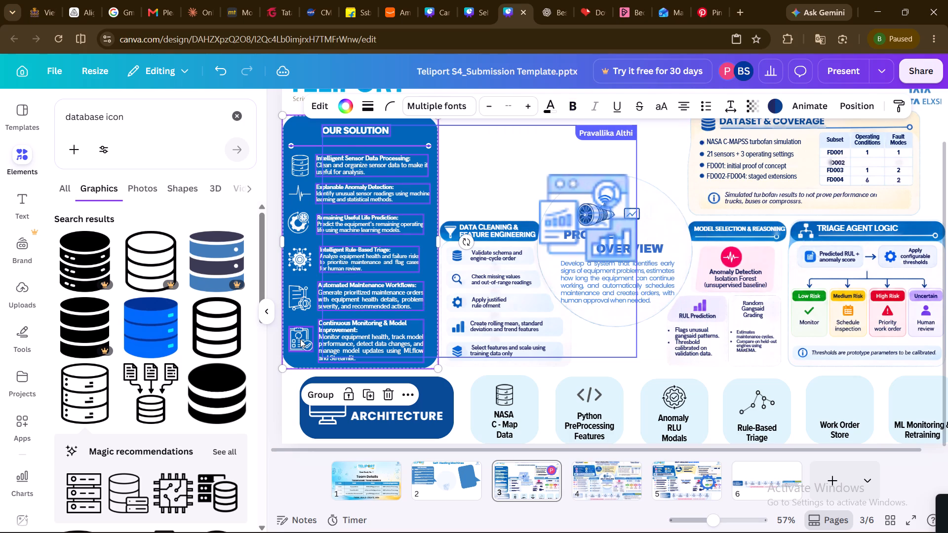
shift+click(300, 339)
shift+click(298, 301)
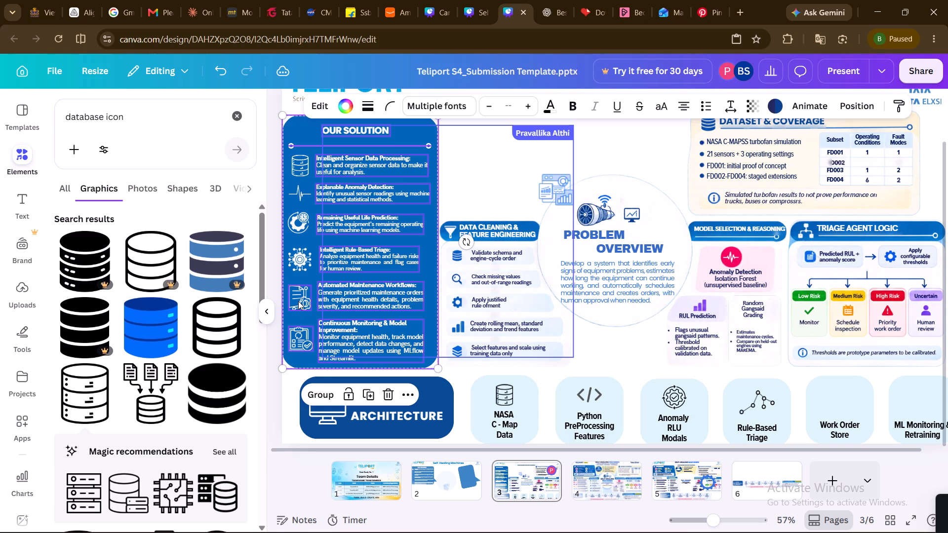
shift+click(296, 261)
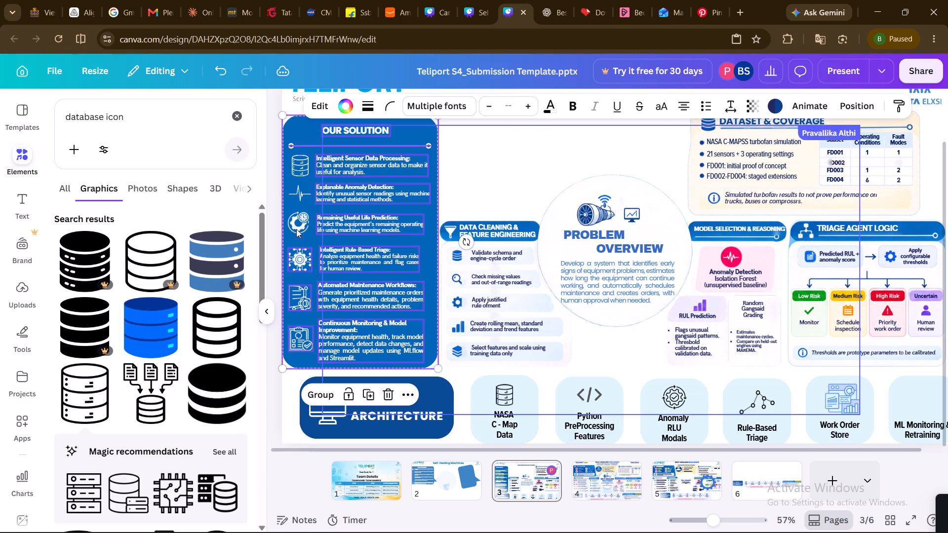
shift+click(297, 221)
shift+click(296, 188)
shift+click(296, 169)
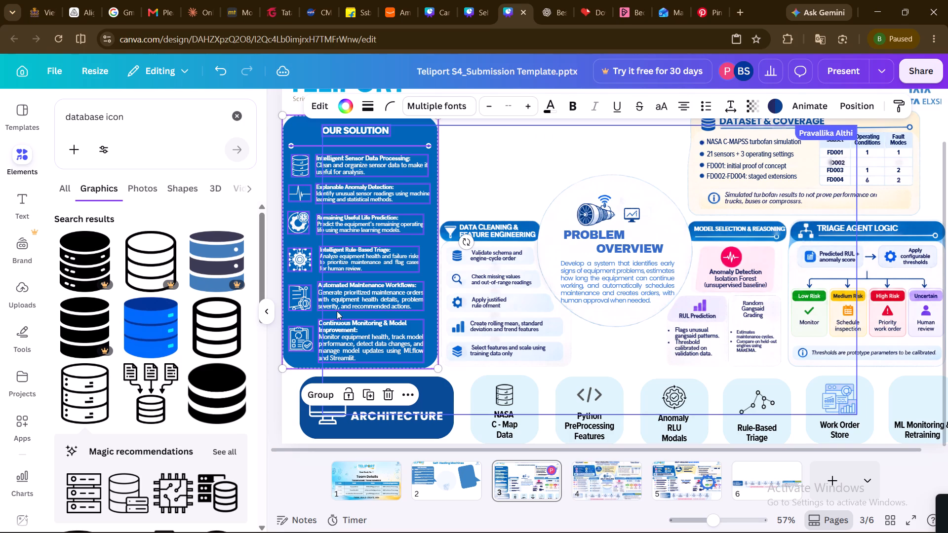
click(321, 392)
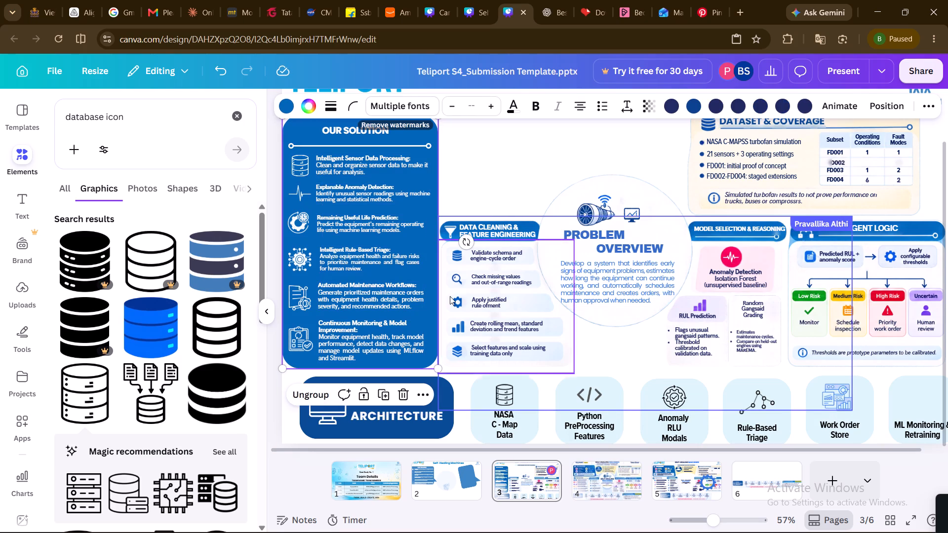
click(570, 165)
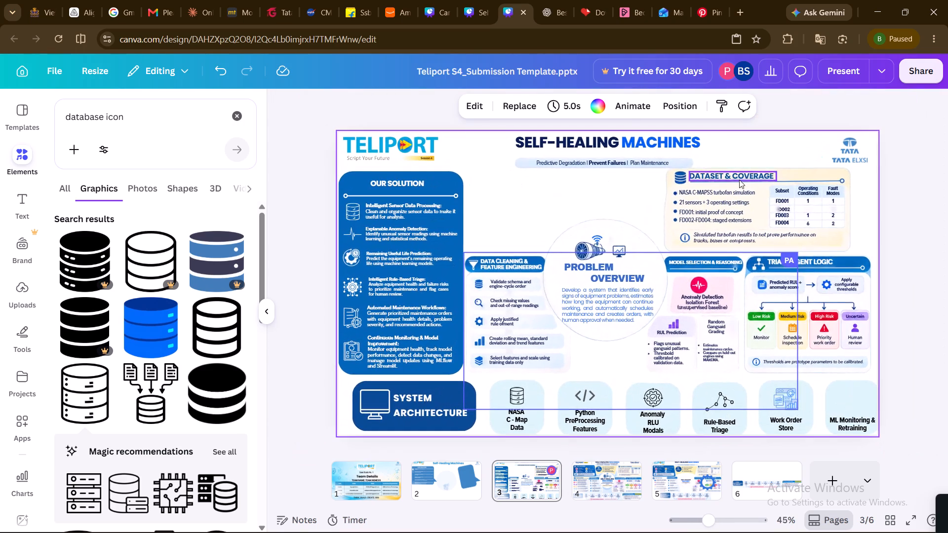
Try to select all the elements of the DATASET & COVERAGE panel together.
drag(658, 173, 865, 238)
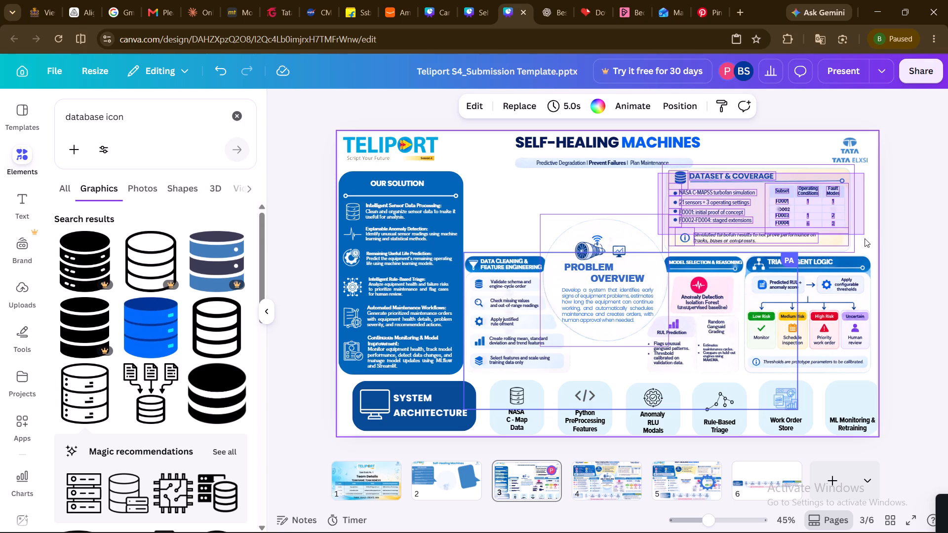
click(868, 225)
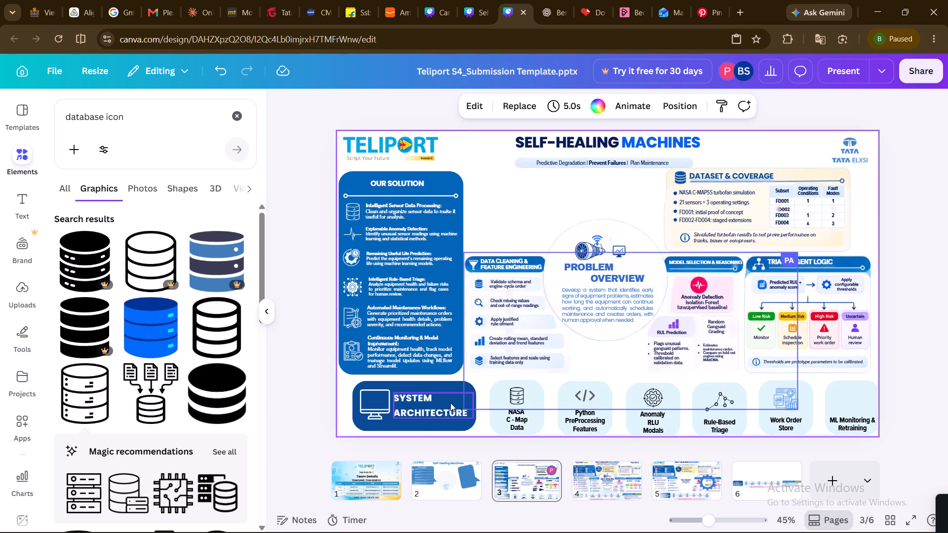
Group the SYSTEM ARCHITECTURE banner's blue background, heading text and monitor icon into one object.
click(412, 425)
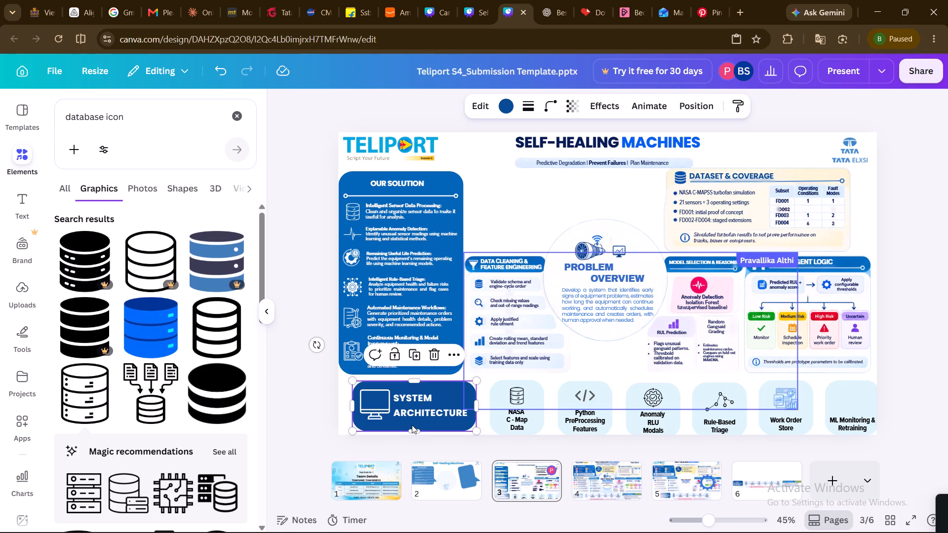
shift+click(405, 406)
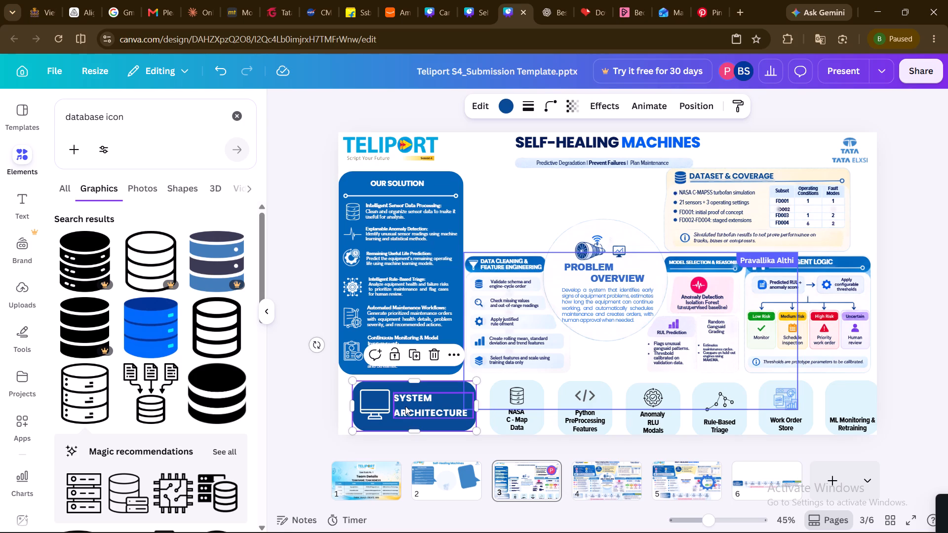
shift+click(381, 402)
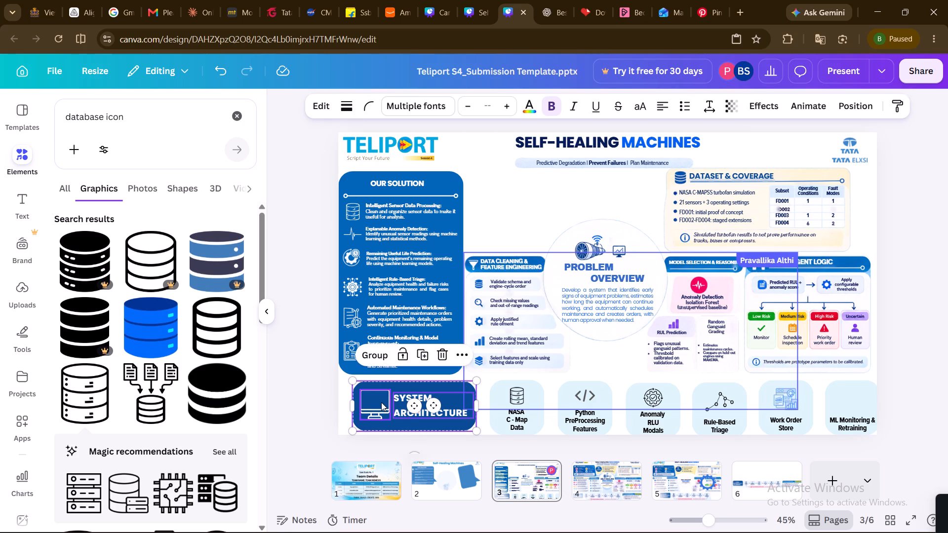
click(377, 354)
Shift the grouped SYSTEM ARCHITECTURE banner slightly left beneath the OUR SOLUTION panel.
drag(388, 423, 378, 422)
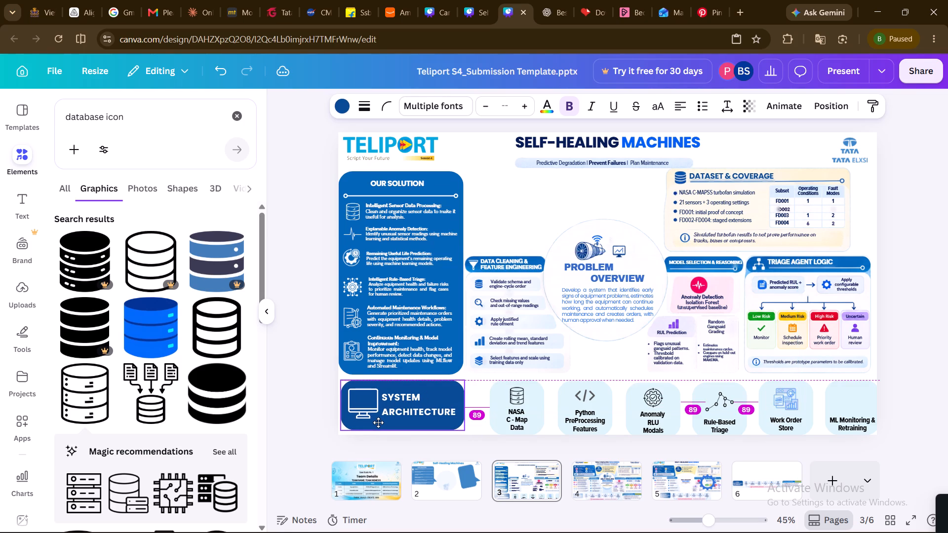
drag(378, 422, 379, 422)
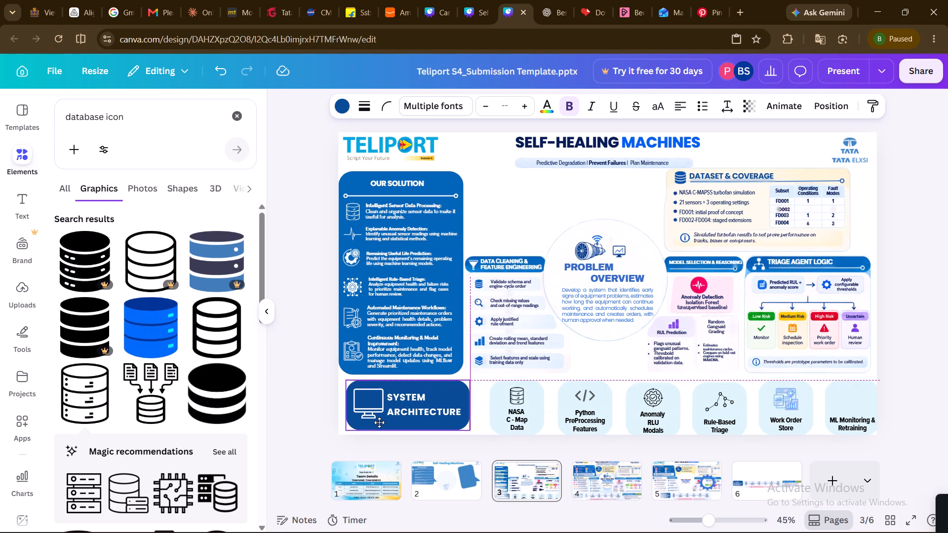
drag(379, 422, 380, 423)
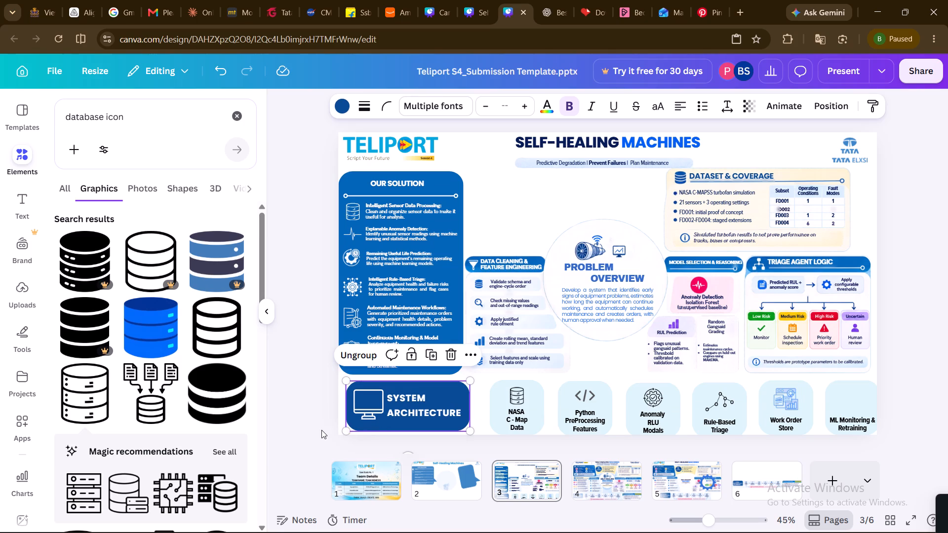
click(321, 430)
Move the NASA C-Map Data and Python PreProcessing Features cards slightly toward the SYSTEM ARCHITECTURE banner, without their icons.
drag(521, 412, 508, 411)
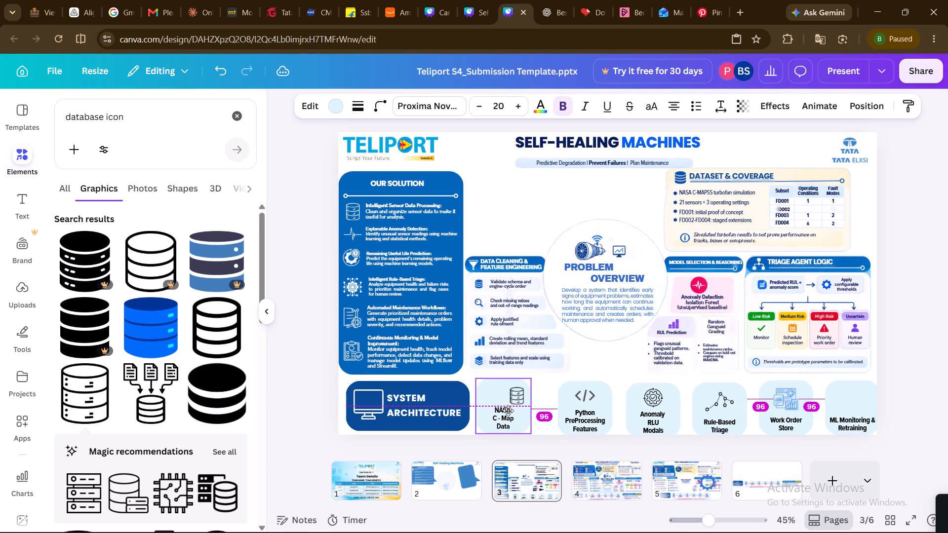
drag(508, 411, 512, 411)
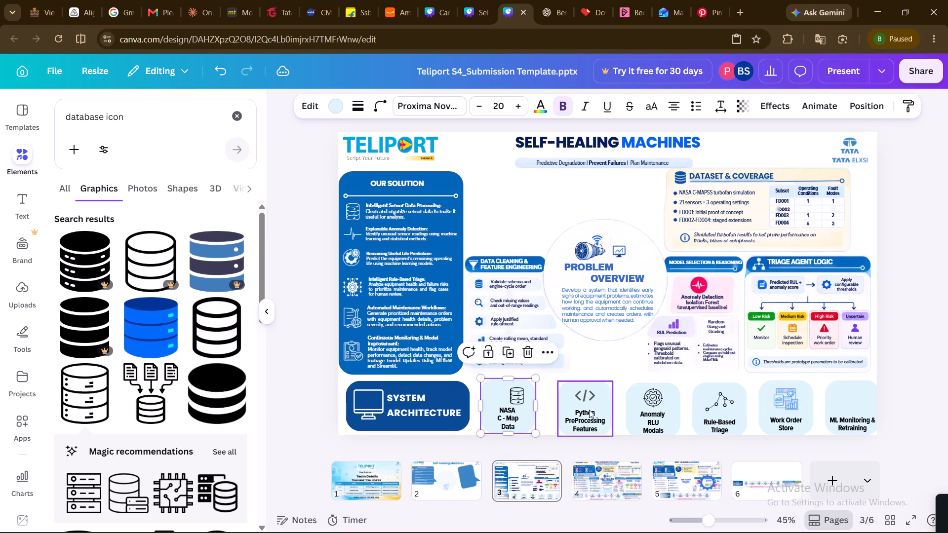
click(591, 410)
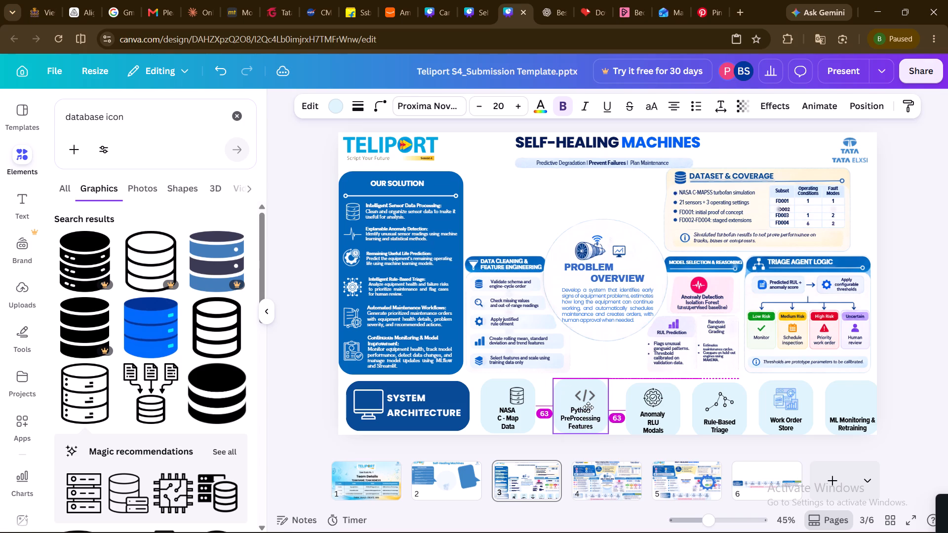
click(648, 408)
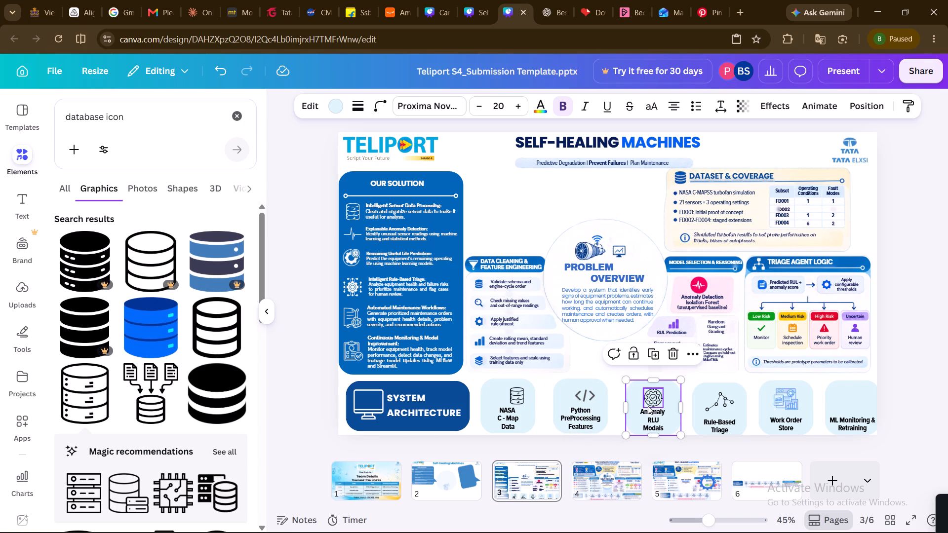
Group the Rule-Based Triage card with its node-graph icon and nudge the group slightly upward in the architecture row.
click(714, 401)
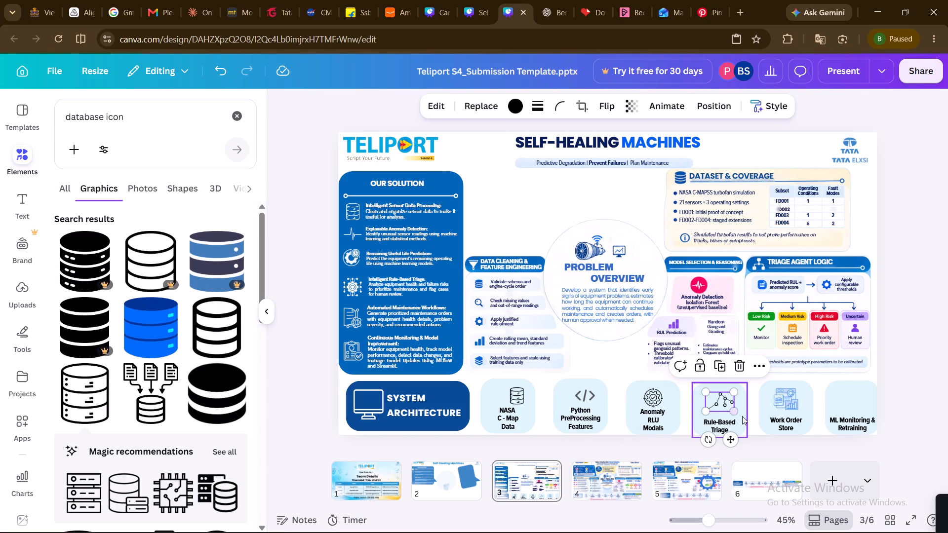
click(742, 416)
click(727, 425)
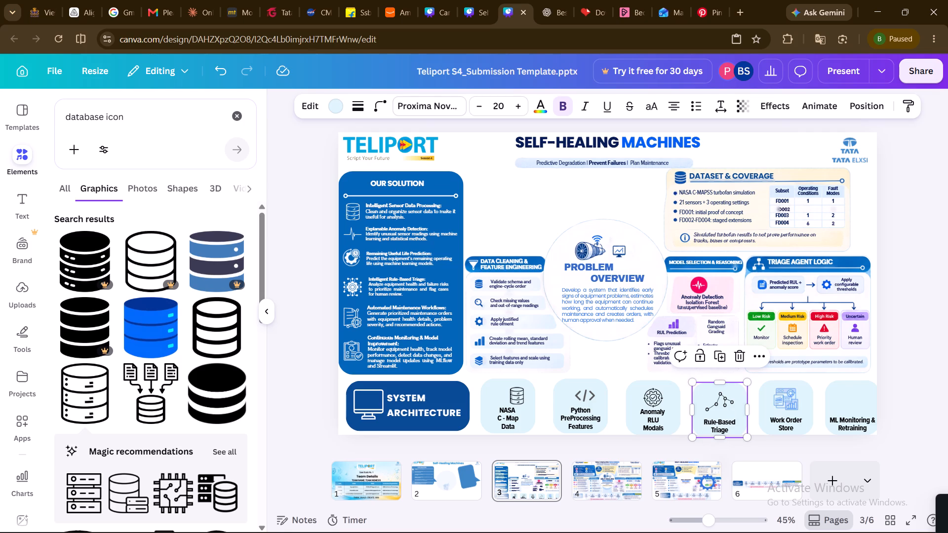
click(716, 397)
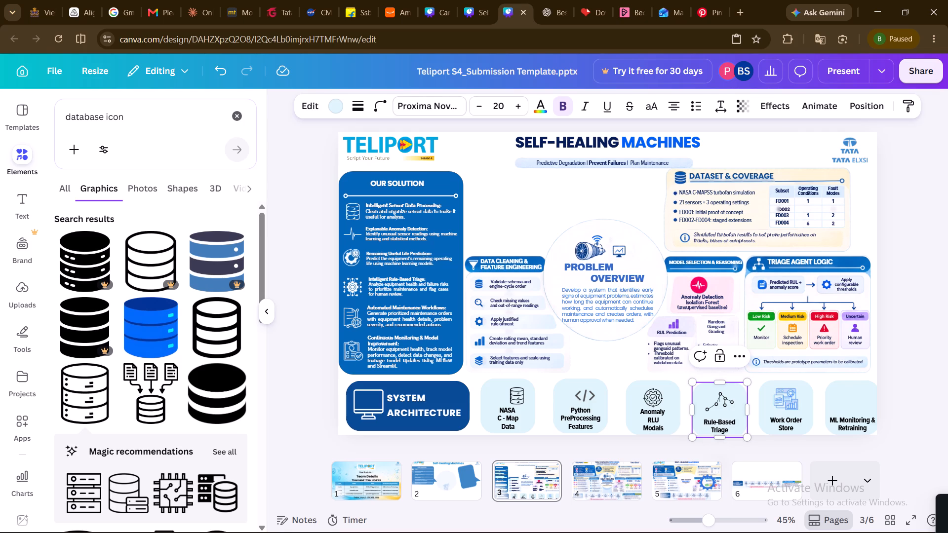
drag(684, 384, 708, 402)
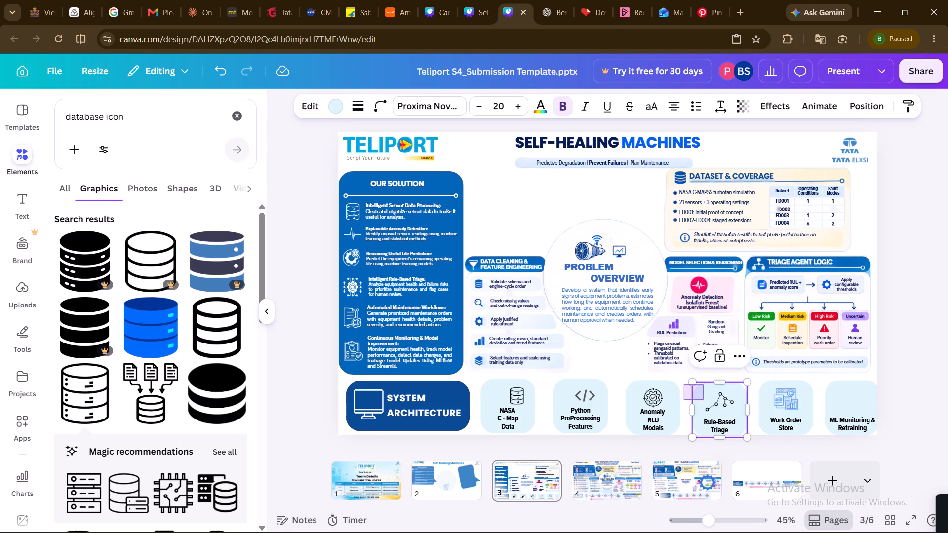
drag(708, 402, 750, 439)
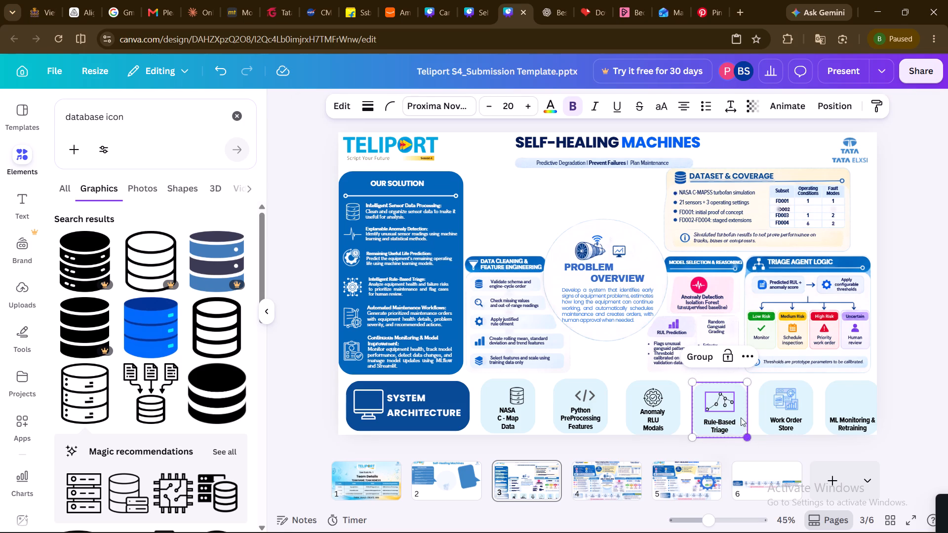
click(708, 359)
click(724, 425)
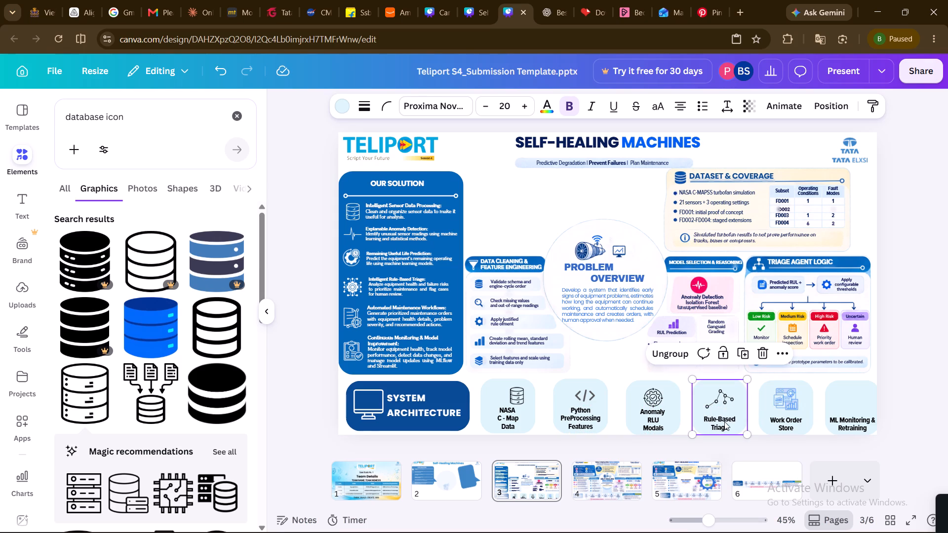
Group the Work Order Store card with its icon and nudge the group slightly upward in the architecture row.
click(782, 416)
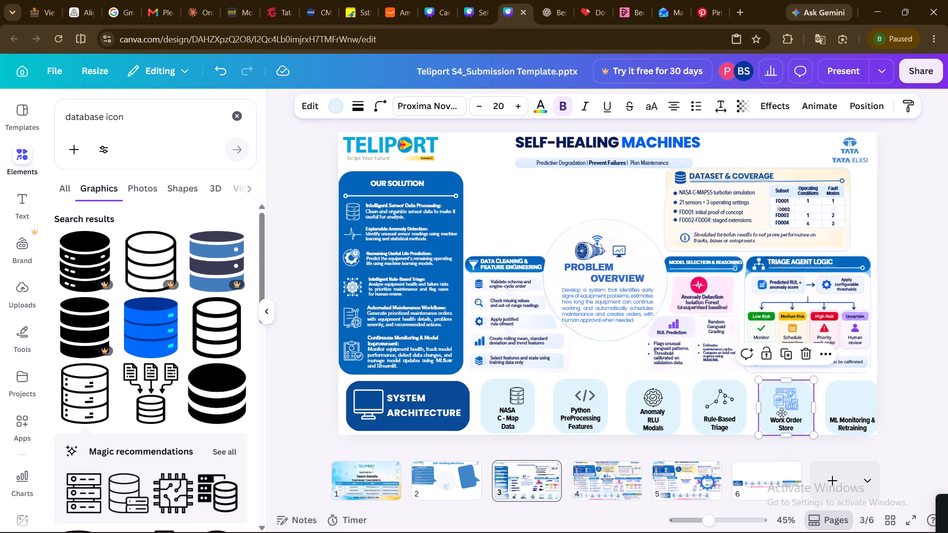
key(ctrl+z)
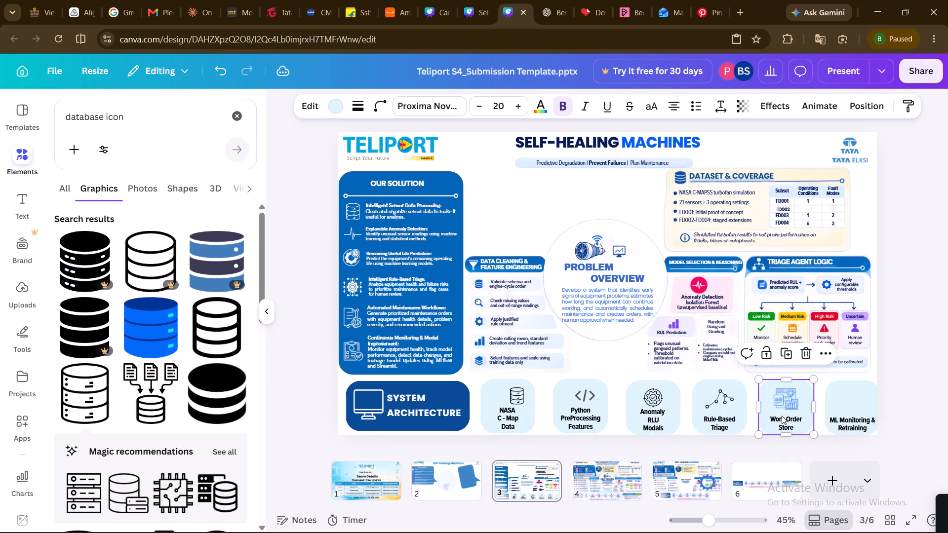
click(751, 376)
key(ctrl+z)
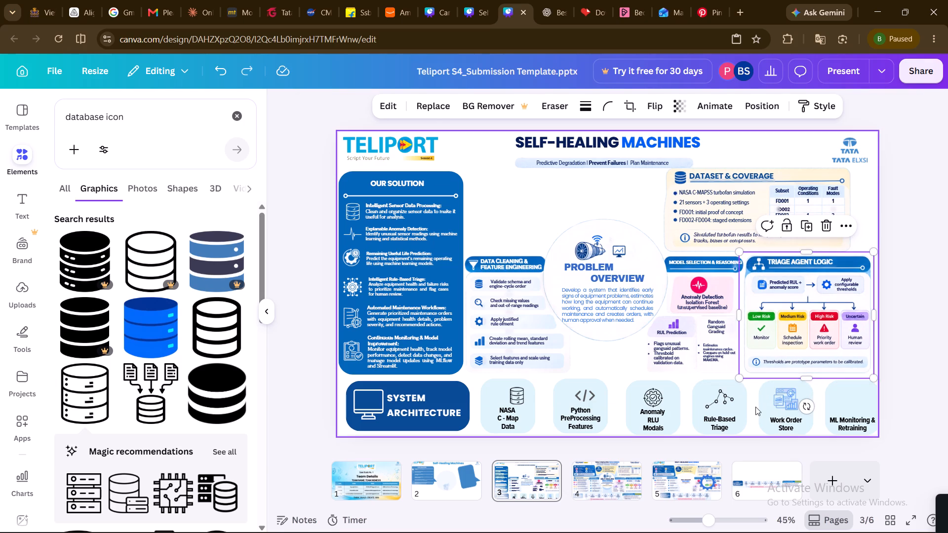
drag(754, 389, 789, 419)
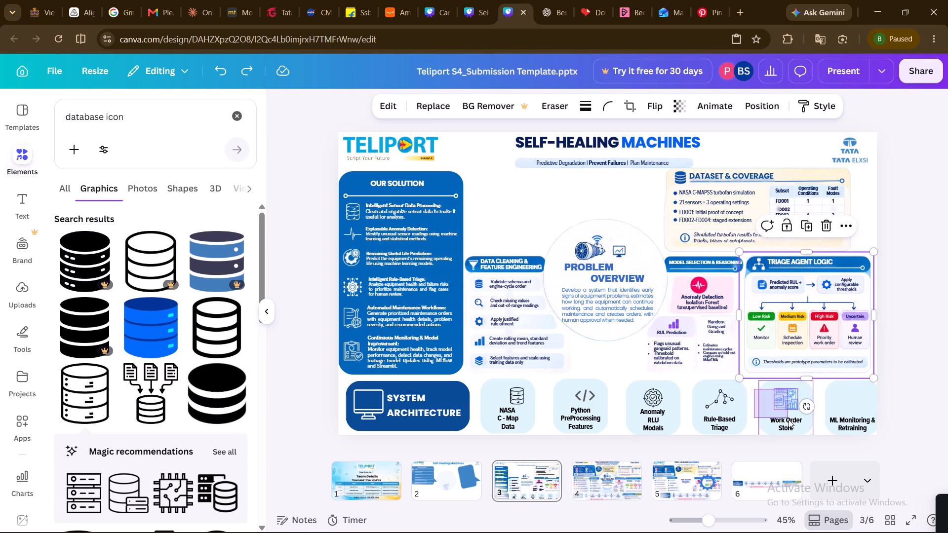
drag(789, 419, 792, 422)
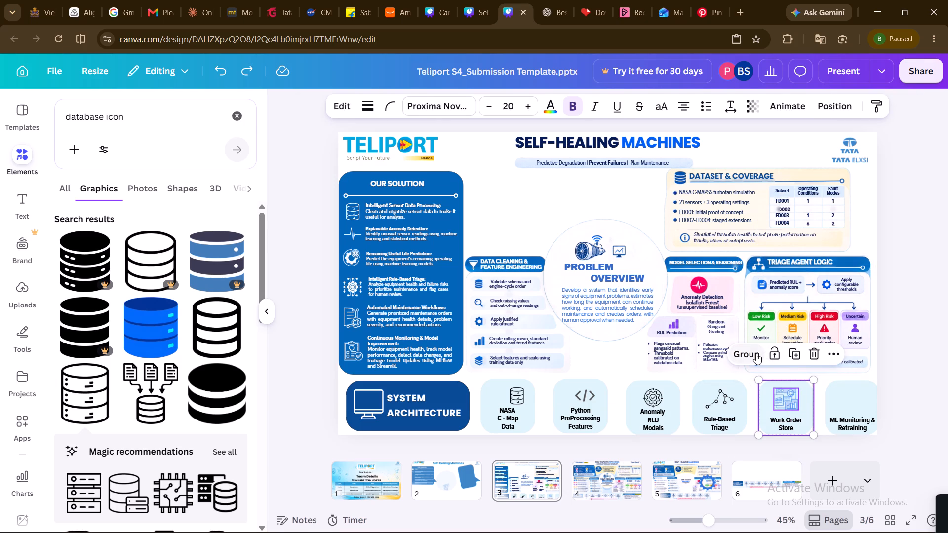
click(756, 353)
click(772, 400)
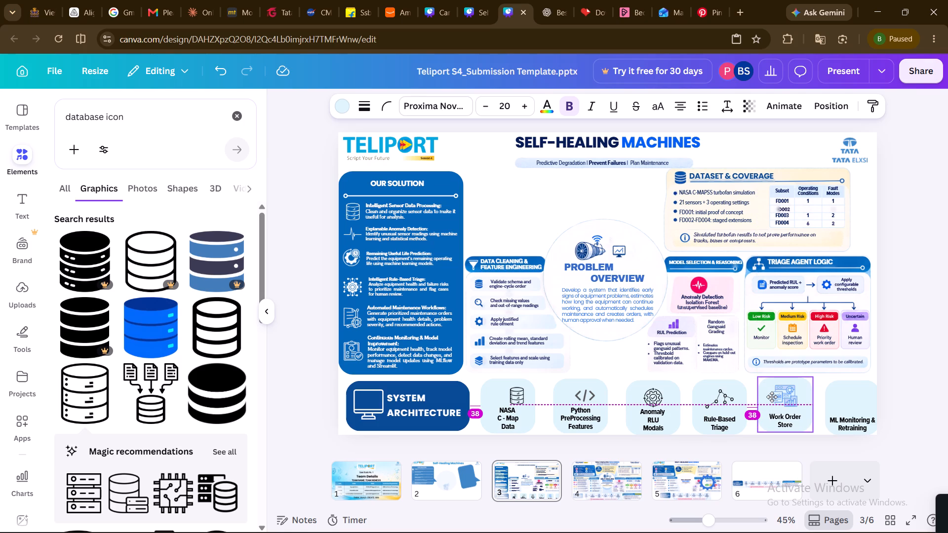
Nudge the ML Monitoring & Retraining card inward and slightly up at the end of the architecture row.
click(839, 403)
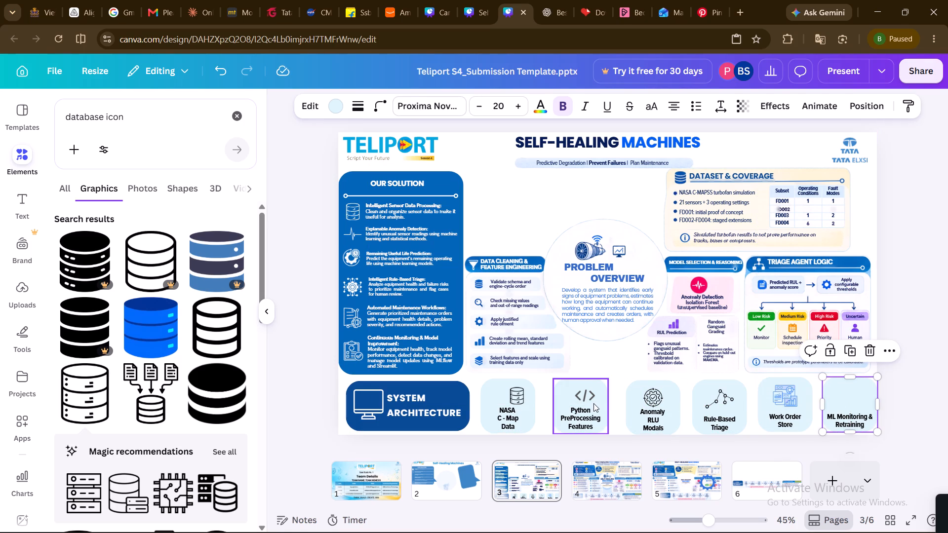
Move the Python PreProcessing Features and Anomaly RLU Modals cards closer to the NASA C-Map Data card, without their icons.
drag(593, 403, 582, 403)
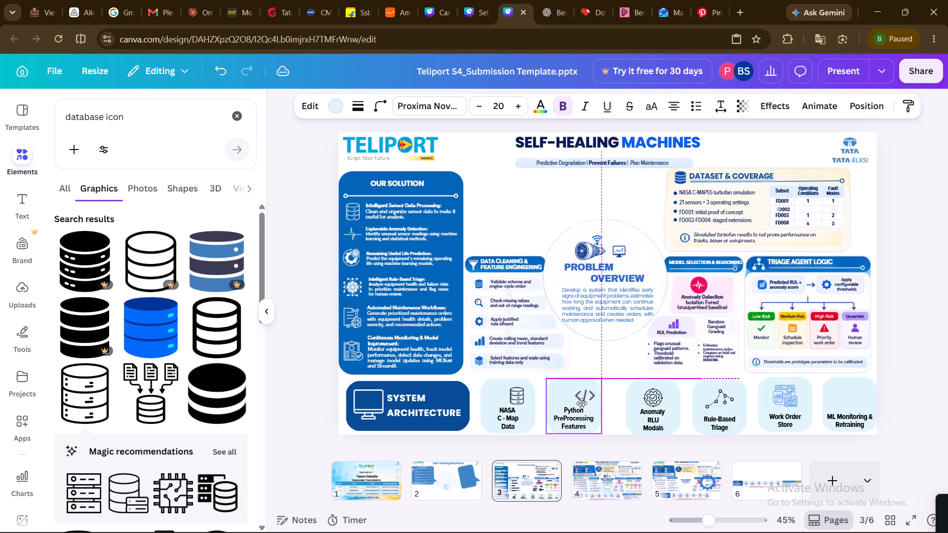
drag(582, 403, 585, 403)
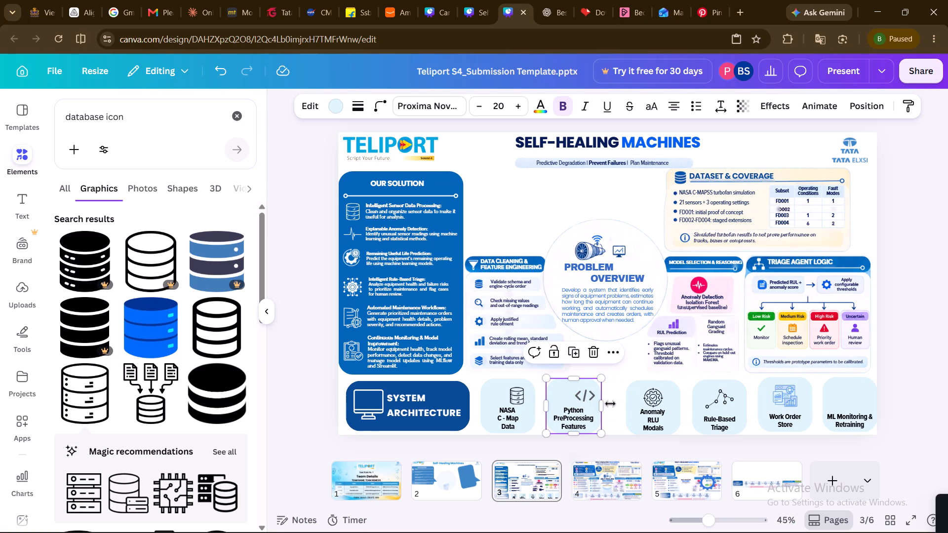
drag(637, 404, 626, 403)
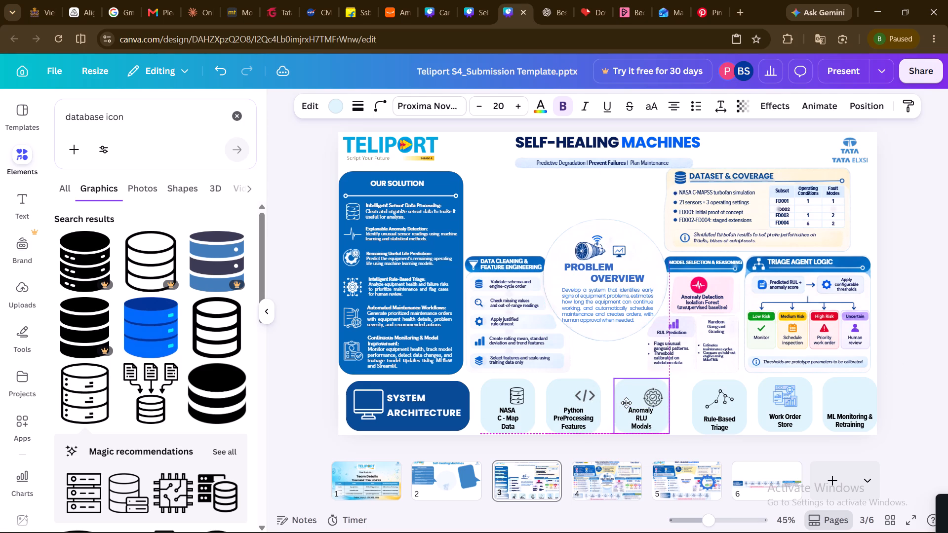
drag(626, 403, 628, 403)
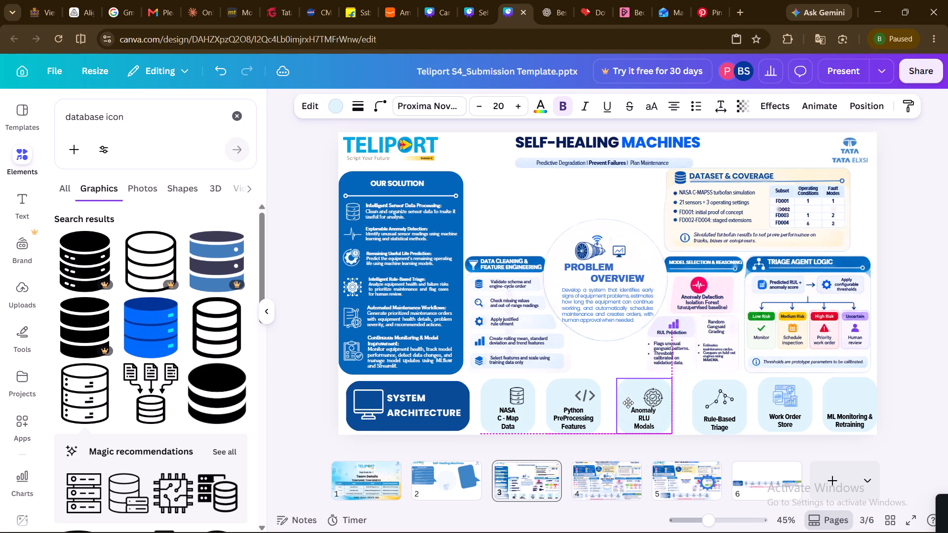
drag(628, 403, 623, 405)
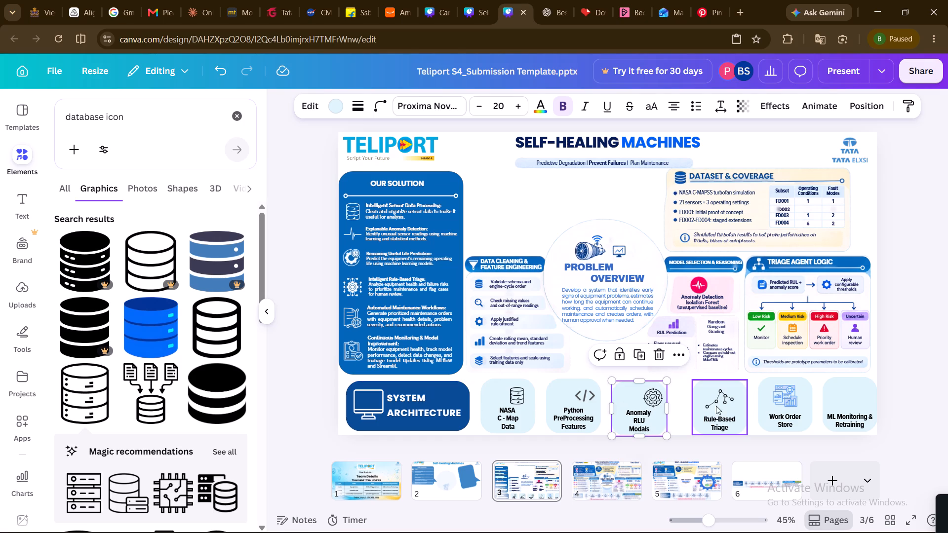
Move the grouped Rule-Based Triage card closer to the Anomaly RLU Modals card.
click(700, 410)
drag(700, 410, 691, 411)
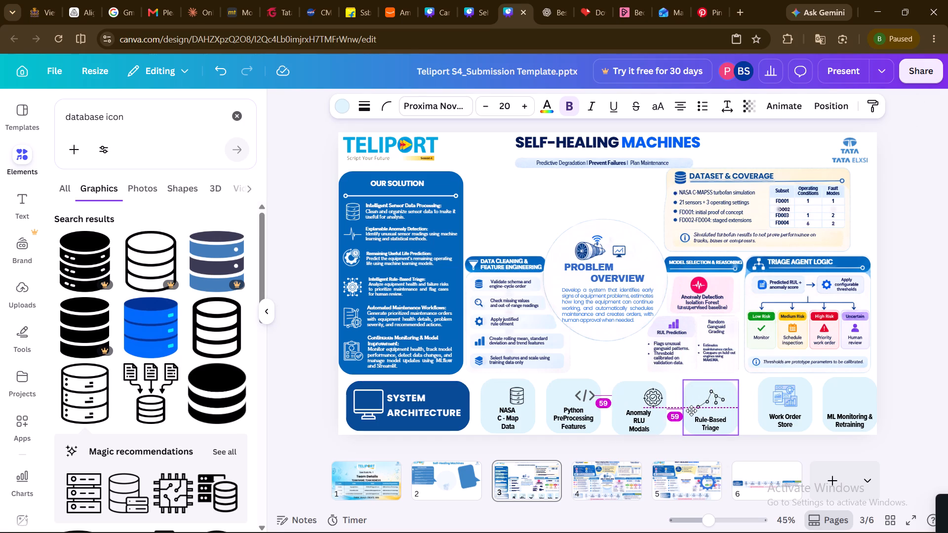
drag(691, 411, 686, 409)
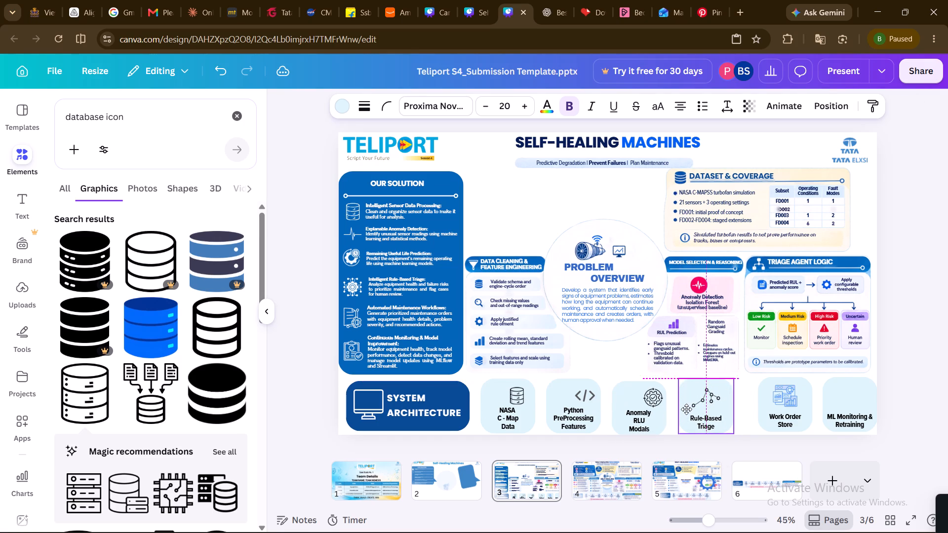
drag(686, 409, 685, 410)
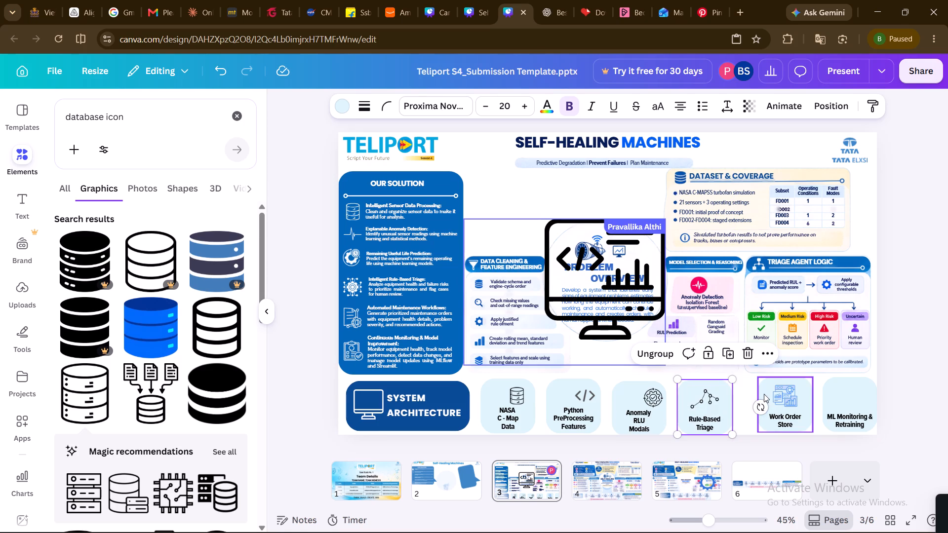
Move the grouped Work Order Store card closer to the Rule-Based Triage card in the architecture row.
drag(764, 394, 757, 394)
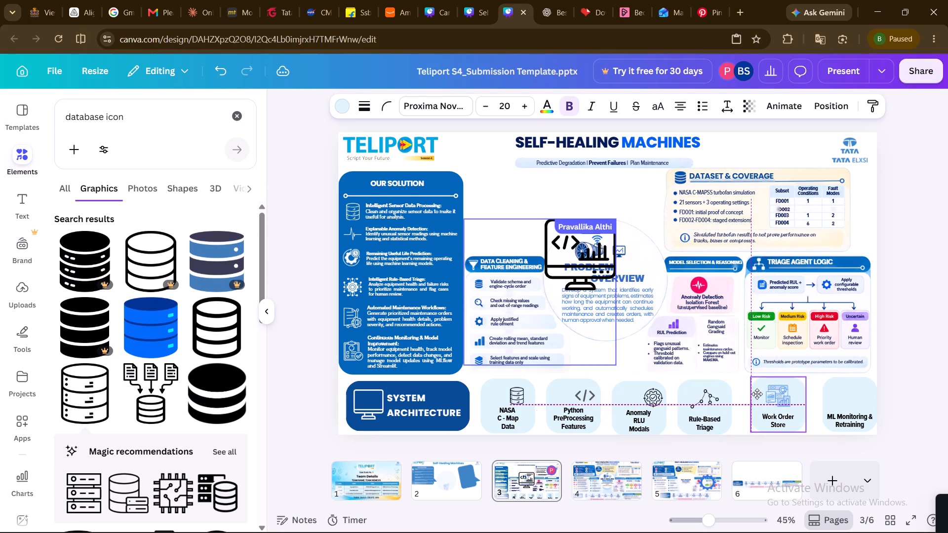
drag(757, 394, 749, 395)
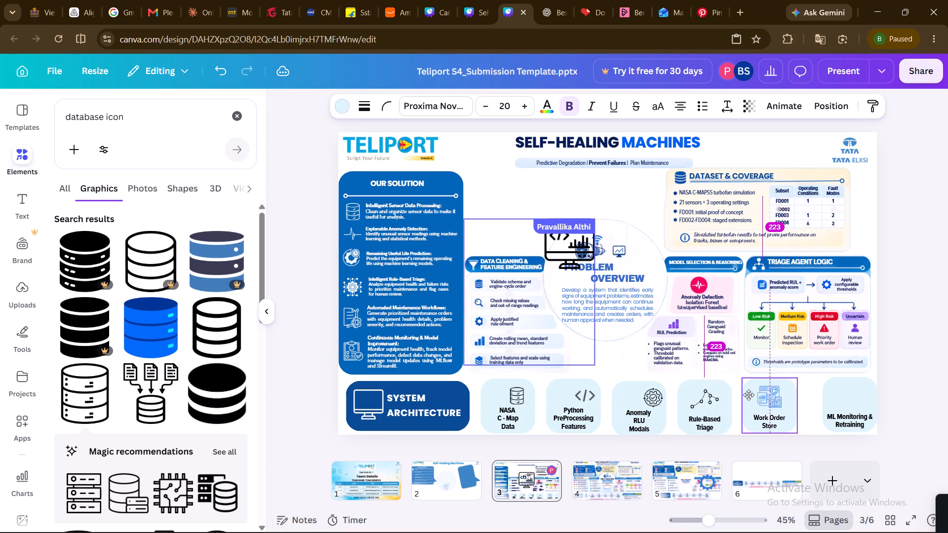
drag(749, 395, 749, 395)
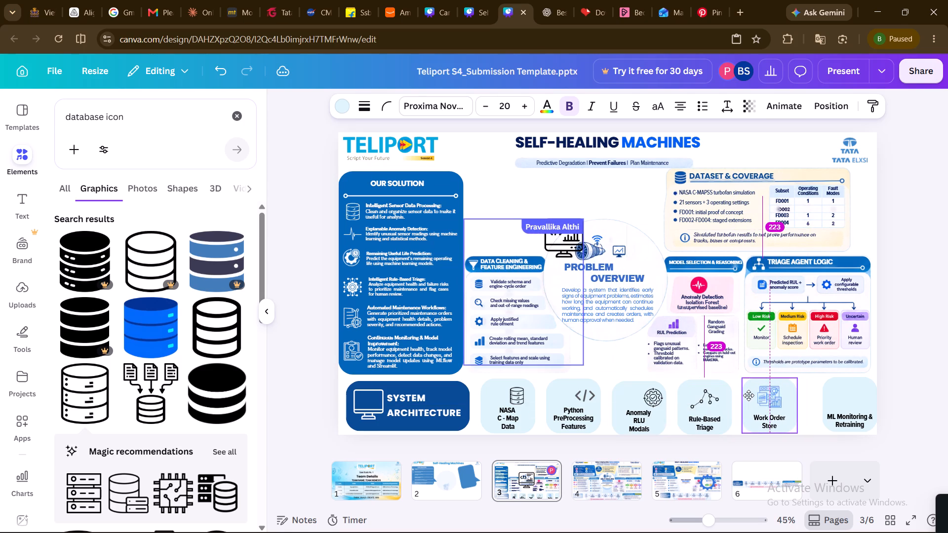
drag(749, 395, 751, 397)
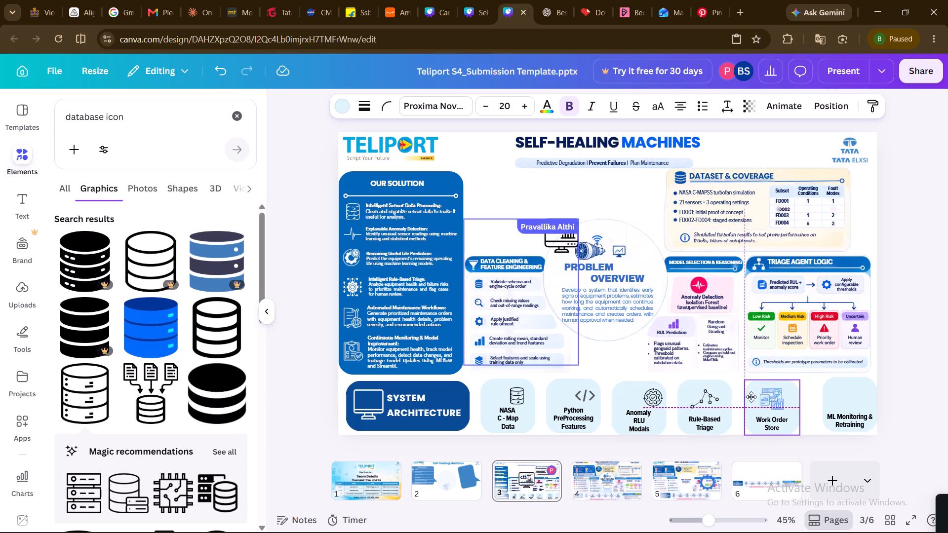
drag(751, 397, 749, 397)
double_click(749, 397)
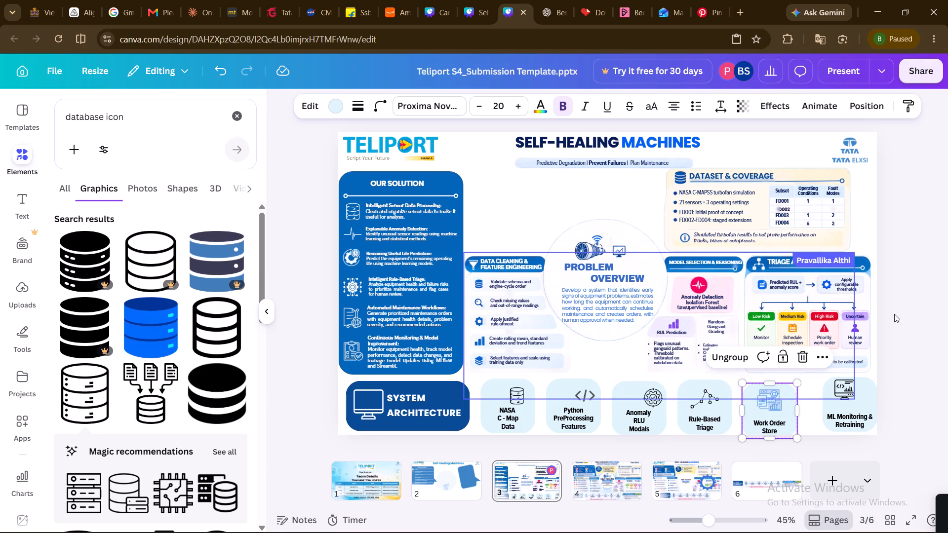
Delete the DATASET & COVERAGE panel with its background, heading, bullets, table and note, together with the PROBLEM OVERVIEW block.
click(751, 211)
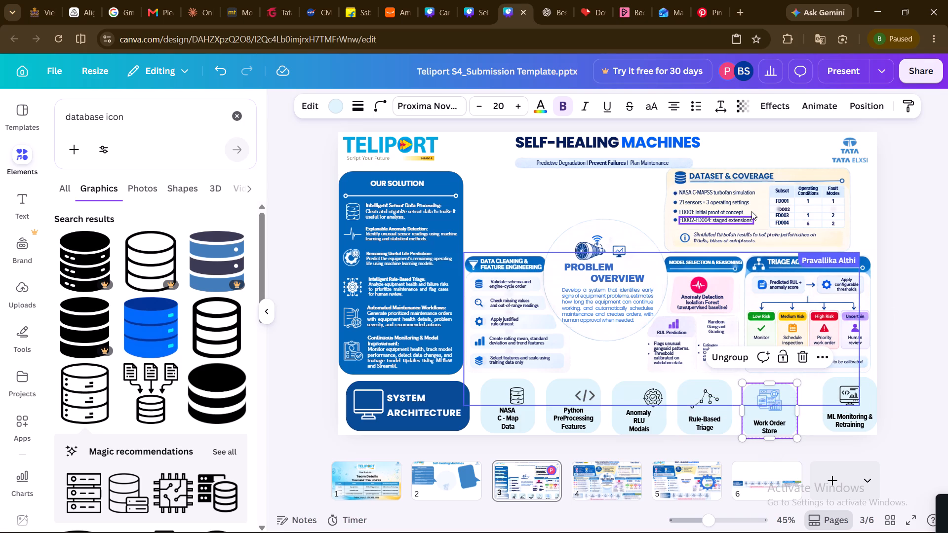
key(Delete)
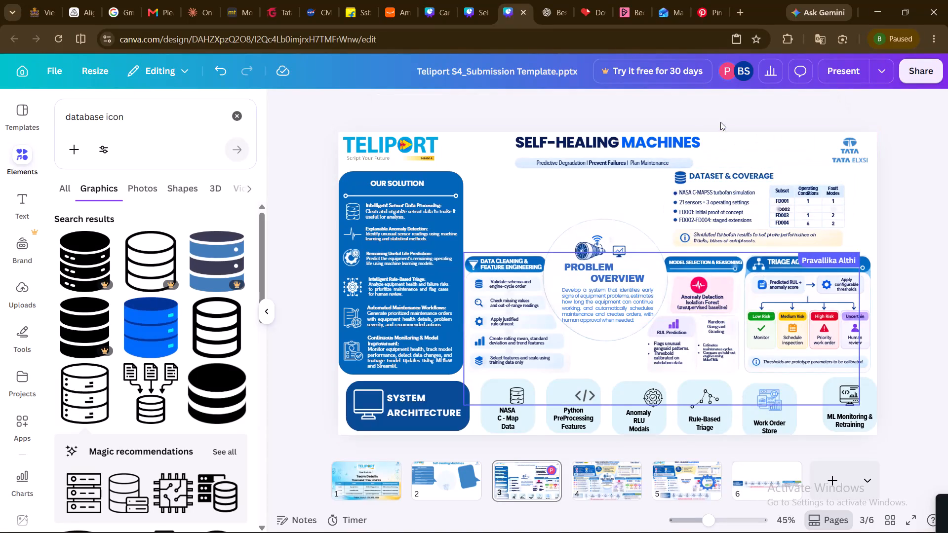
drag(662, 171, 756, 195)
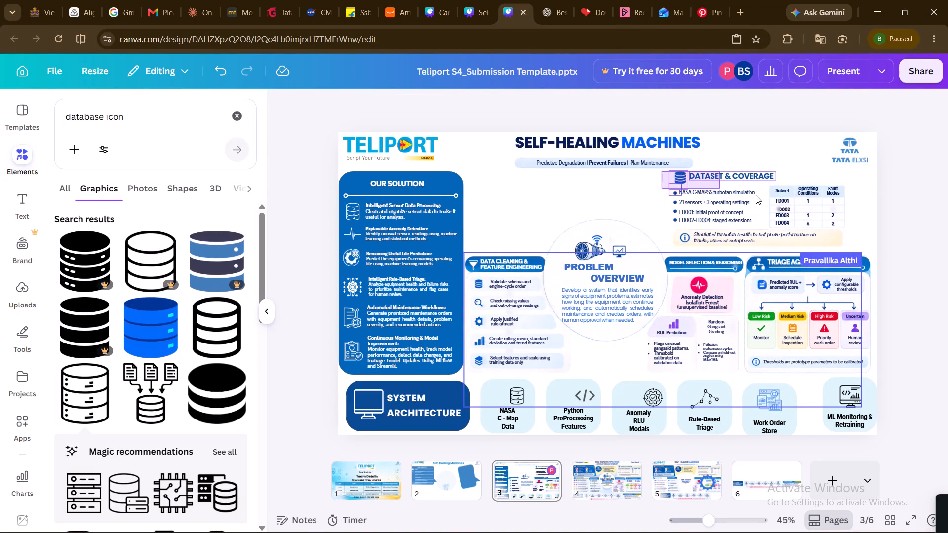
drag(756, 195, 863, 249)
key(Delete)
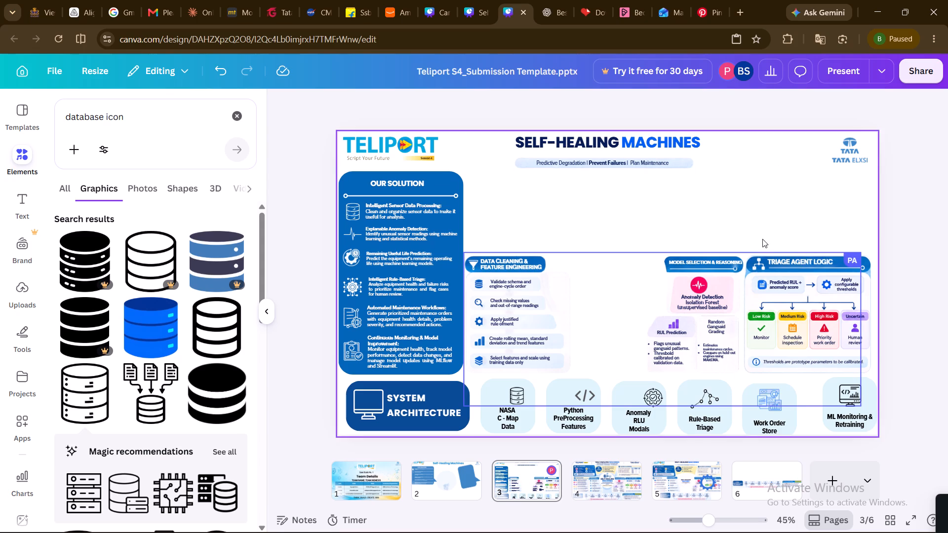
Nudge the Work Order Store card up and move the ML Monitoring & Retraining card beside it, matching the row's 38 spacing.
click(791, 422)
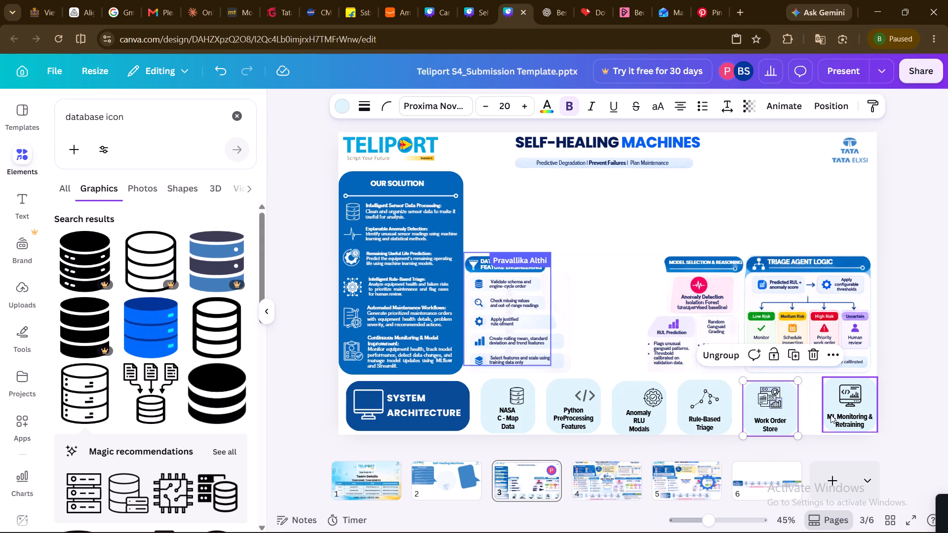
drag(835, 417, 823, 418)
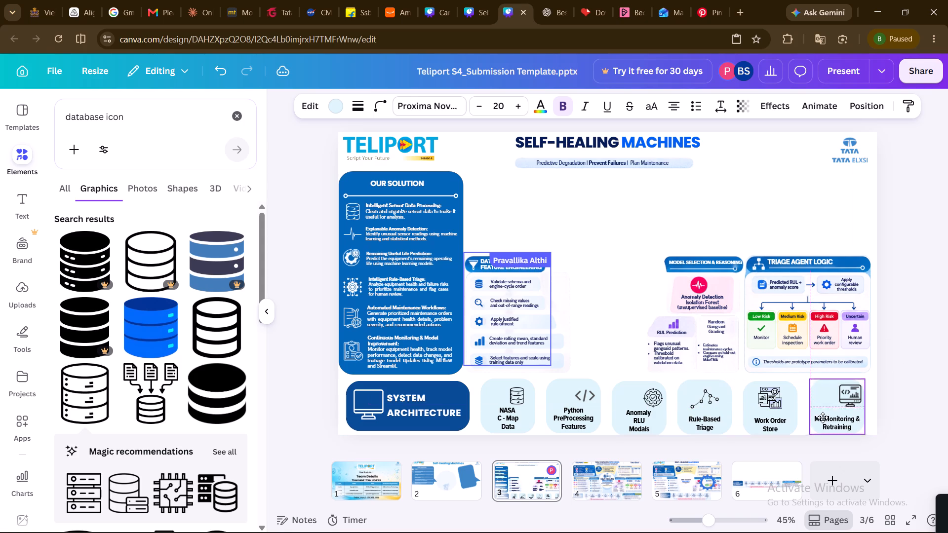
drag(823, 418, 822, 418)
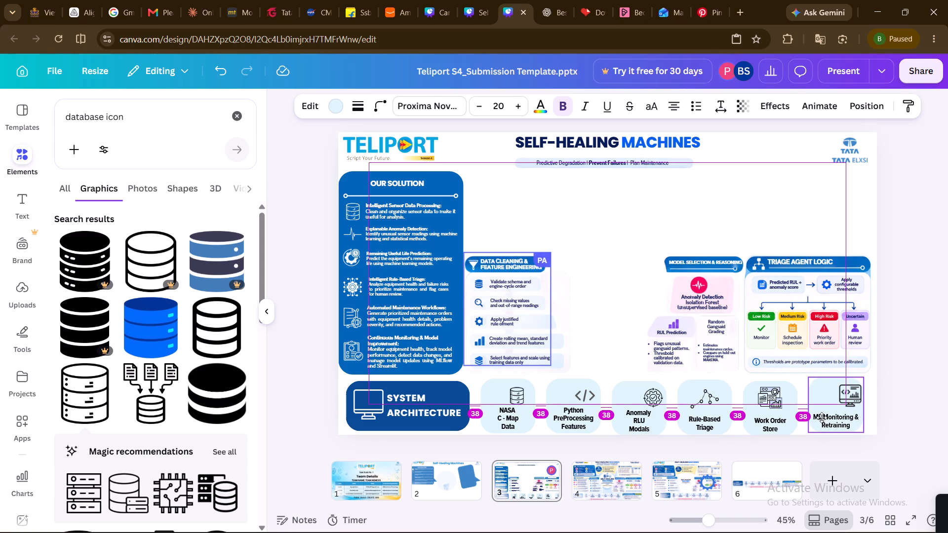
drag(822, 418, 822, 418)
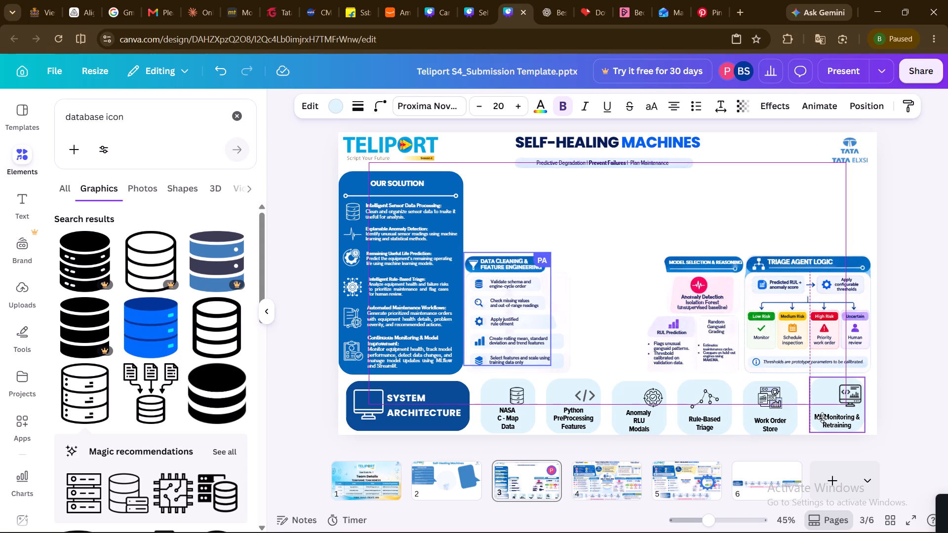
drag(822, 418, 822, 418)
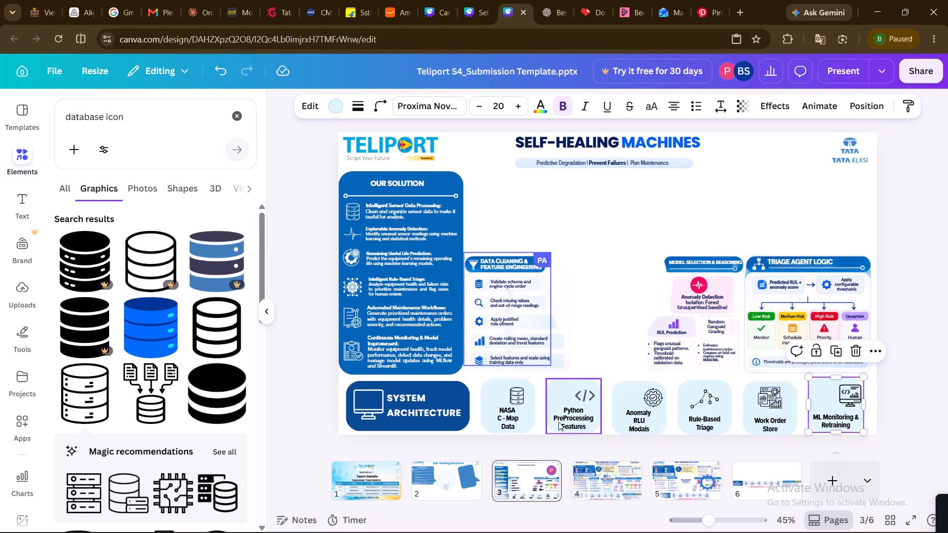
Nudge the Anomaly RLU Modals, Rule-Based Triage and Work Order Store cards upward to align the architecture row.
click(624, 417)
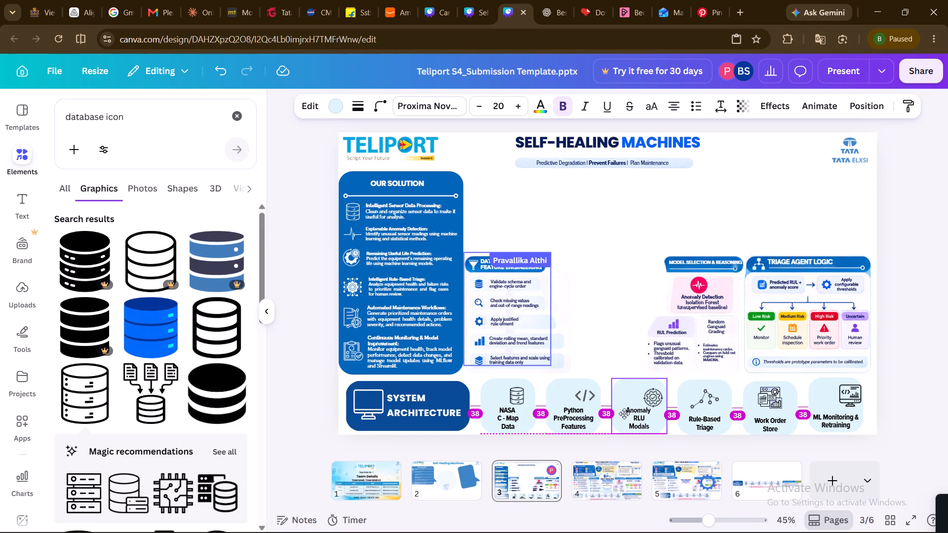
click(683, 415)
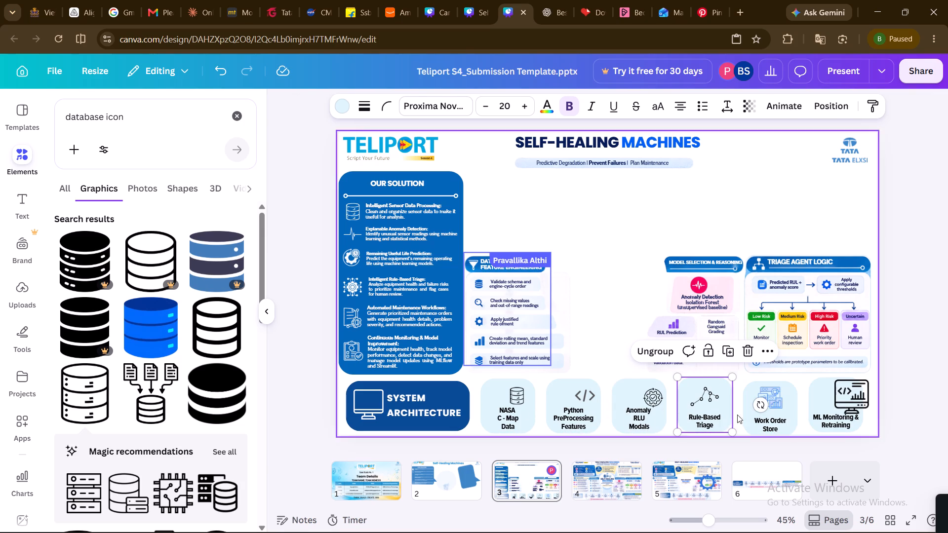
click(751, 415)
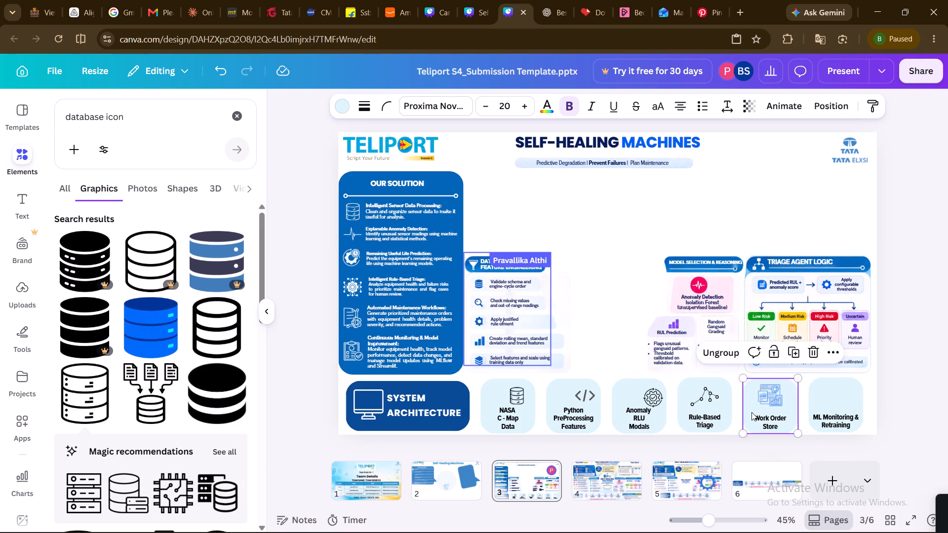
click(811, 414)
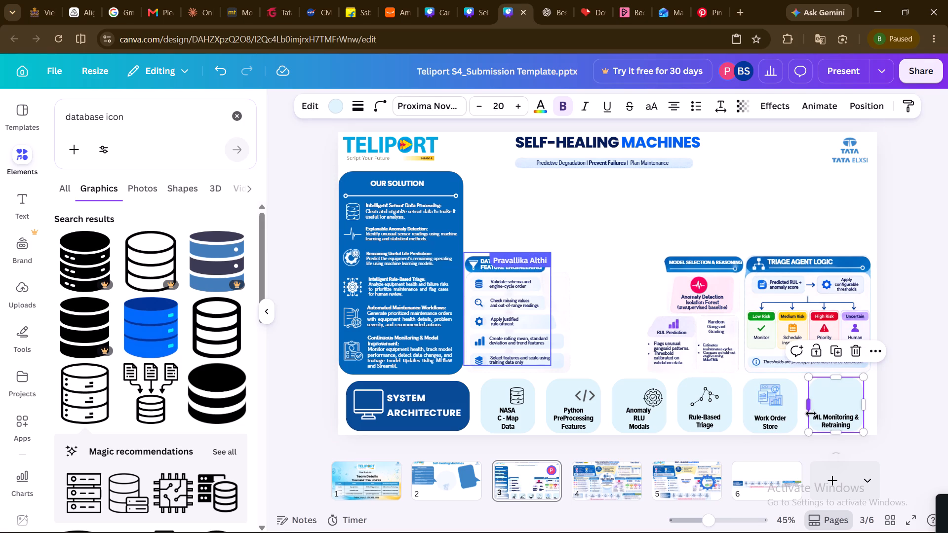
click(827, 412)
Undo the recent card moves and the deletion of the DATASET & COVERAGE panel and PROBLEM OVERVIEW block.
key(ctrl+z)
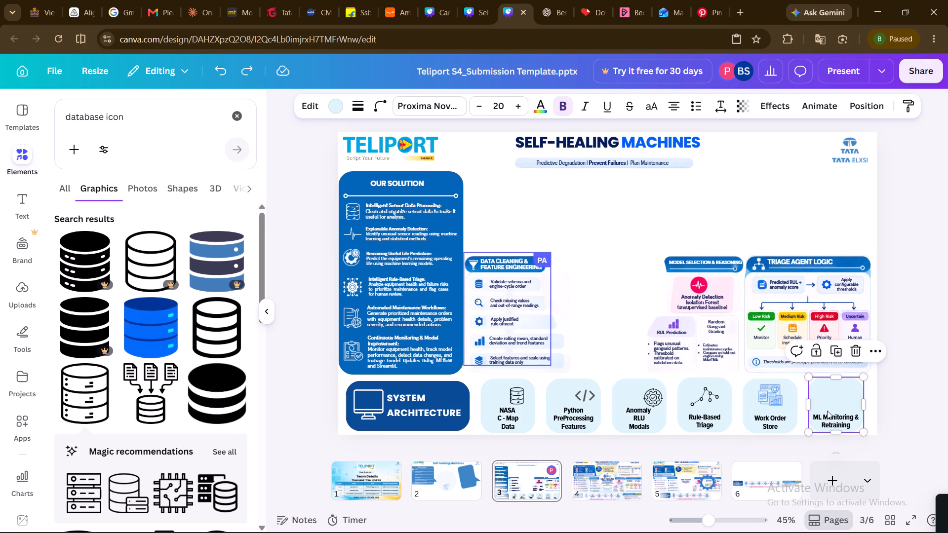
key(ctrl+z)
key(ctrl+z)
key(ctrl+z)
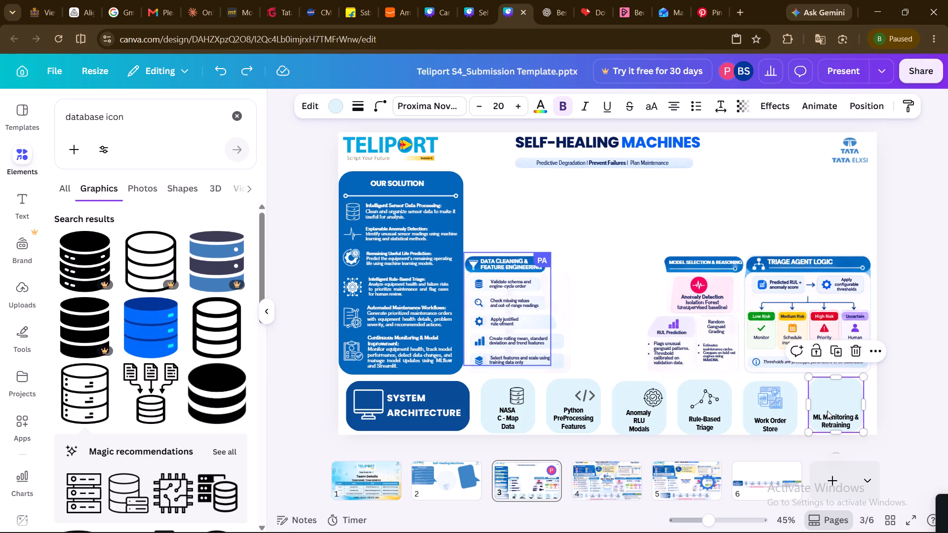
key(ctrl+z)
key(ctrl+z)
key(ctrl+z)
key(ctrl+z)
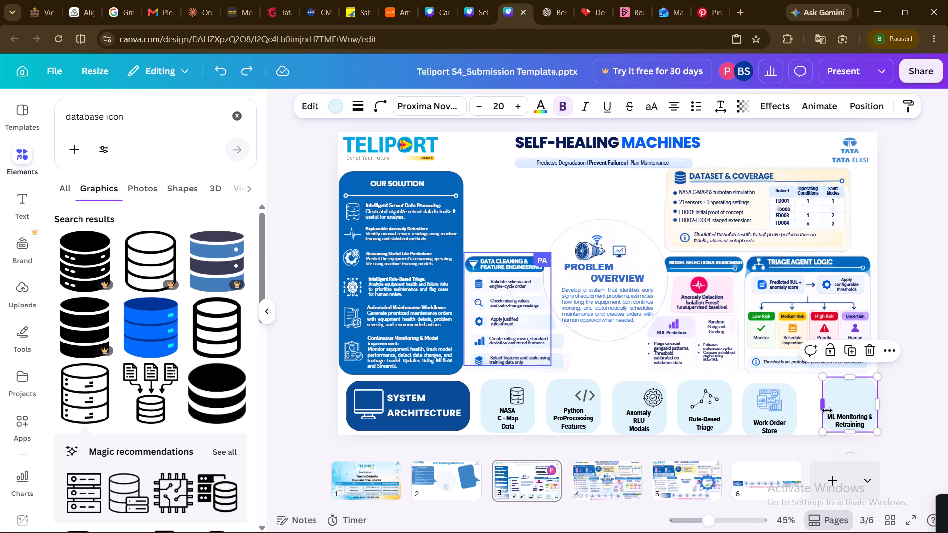
Move the ML Monitoring & Retraining card closer to the Work Order Store card at the end of the row.
drag(852, 400, 840, 401)
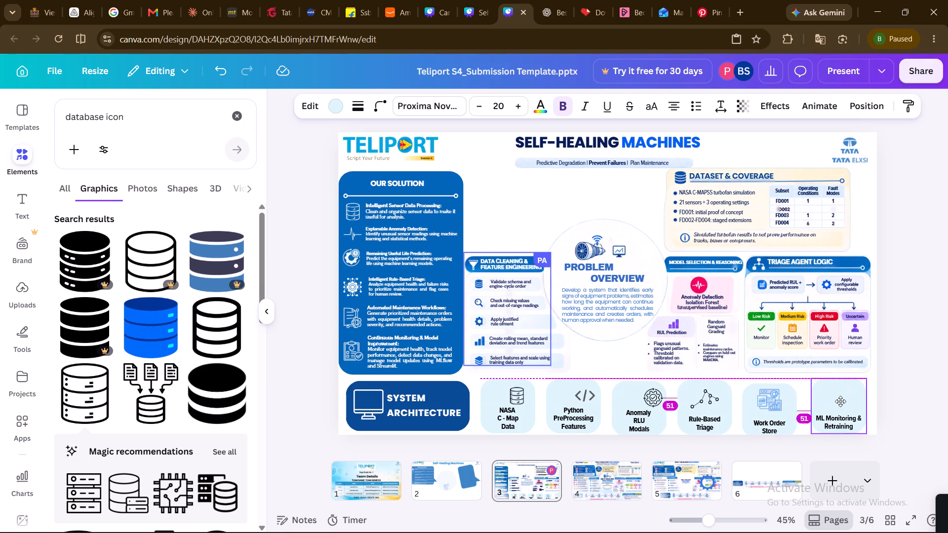
drag(840, 401, 840, 402)
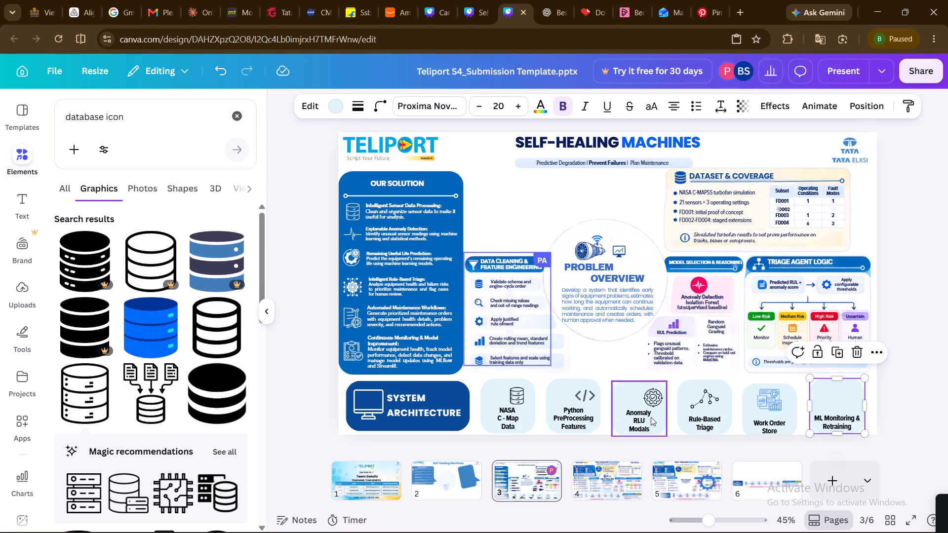
Nudge the Anomaly RLU Modals and Rule-Based Triage cards vertically to line them up with the row.
click(651, 417)
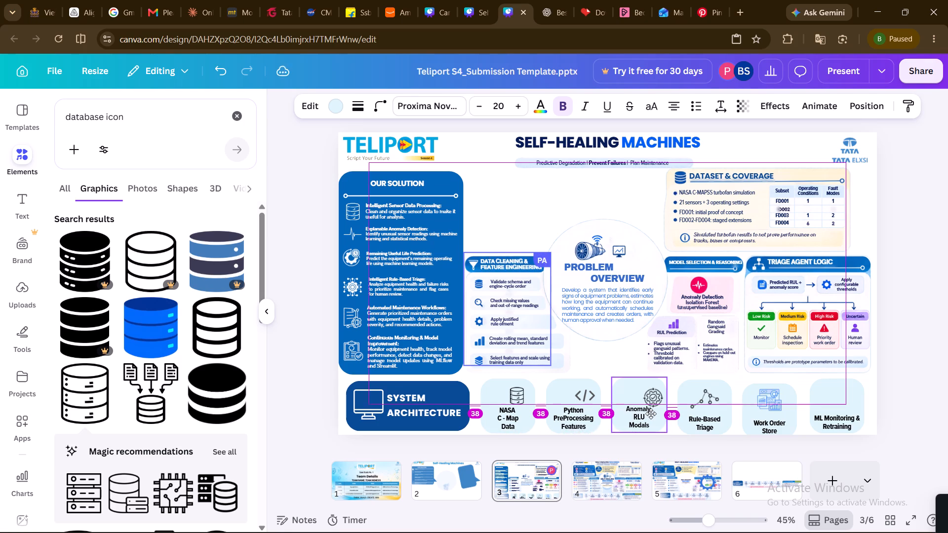
click(712, 405)
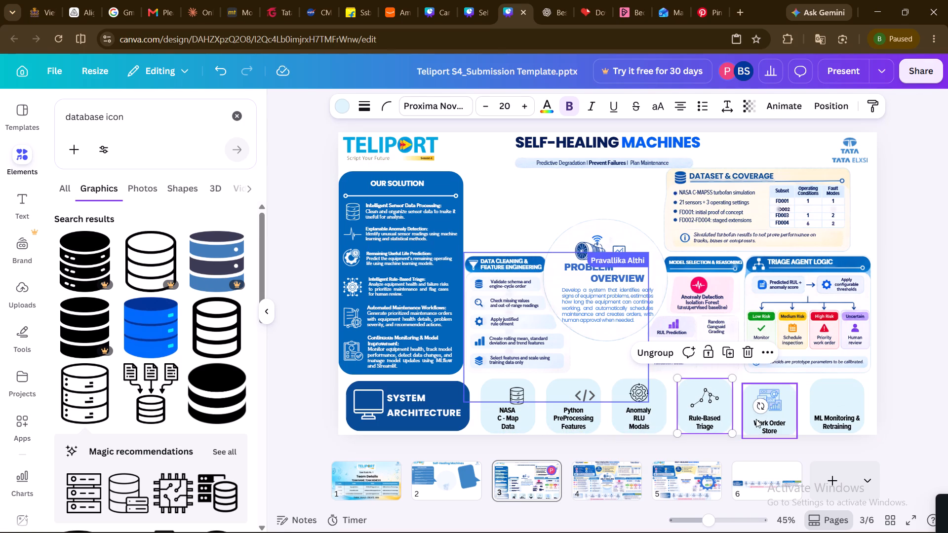
Reposition the Work Order Store card between the Rule-Based Triage and ML Monitoring & Retraining cards, aligning it with the architecture row.
drag(751, 419, 750, 411)
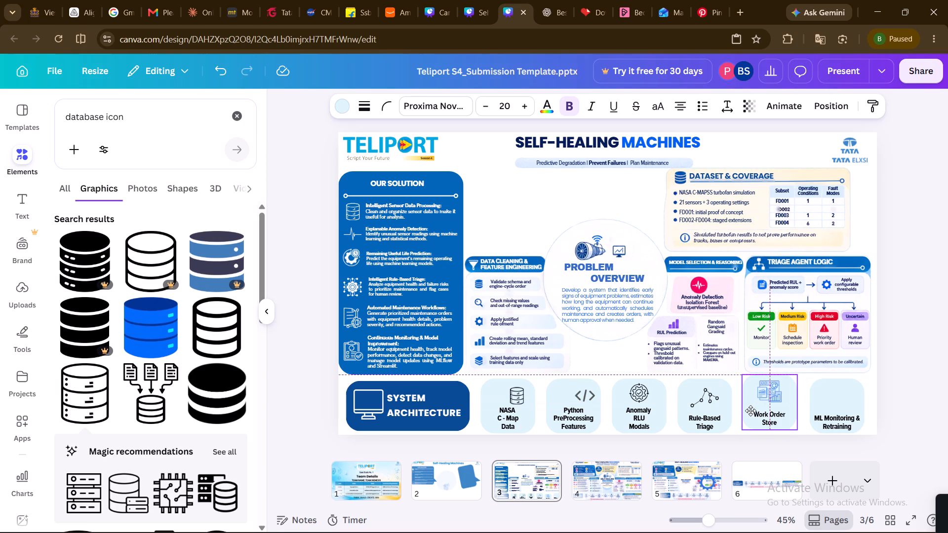
drag(750, 411, 749, 414)
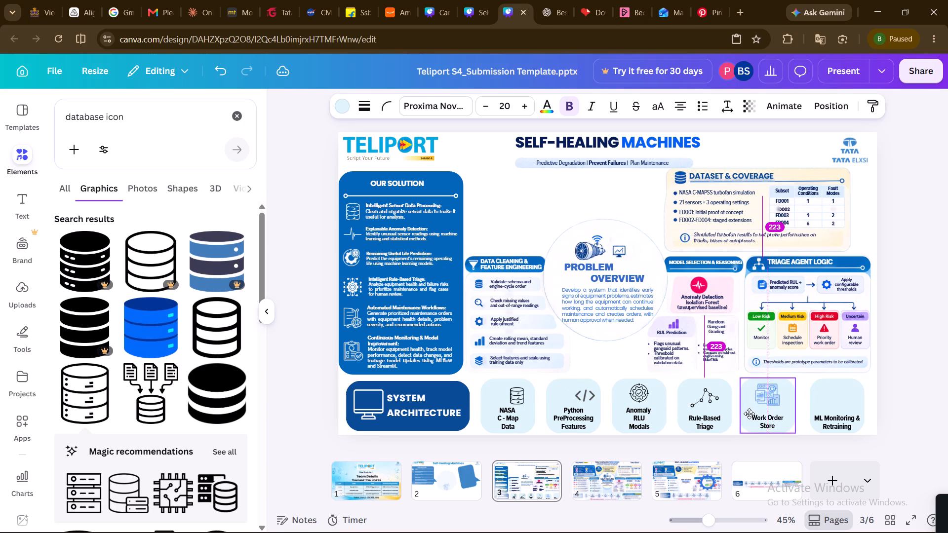
drag(749, 414, 751, 414)
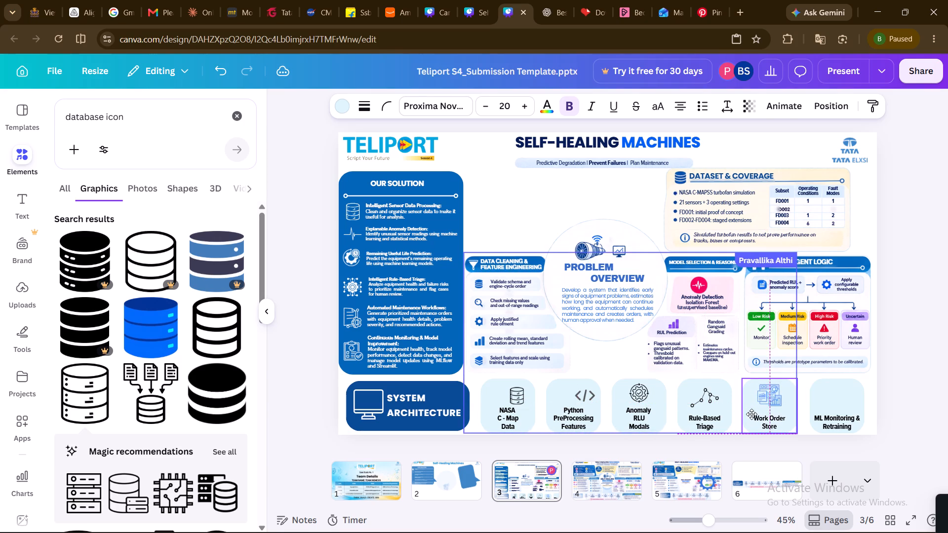
drag(751, 414, 748, 415)
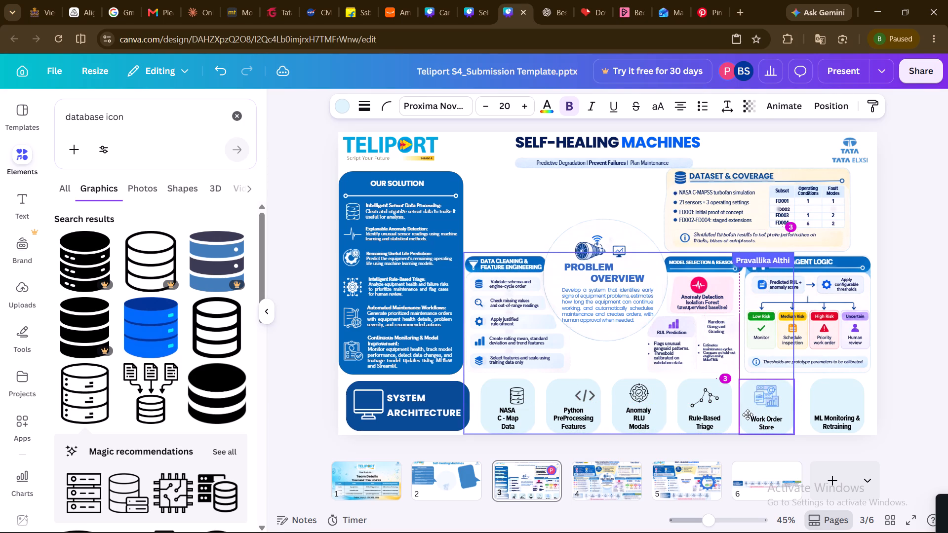
drag(748, 415, 749, 414)
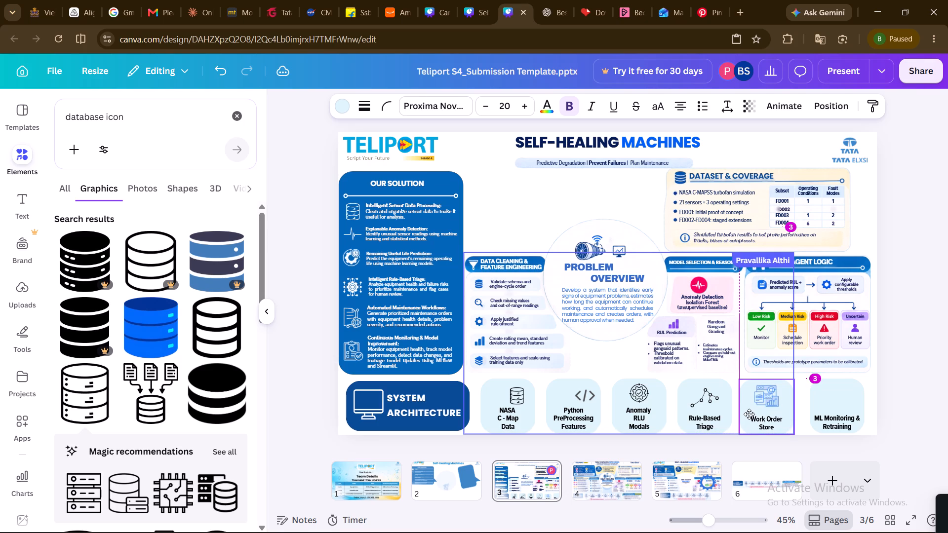
drag(749, 414, 749, 414)
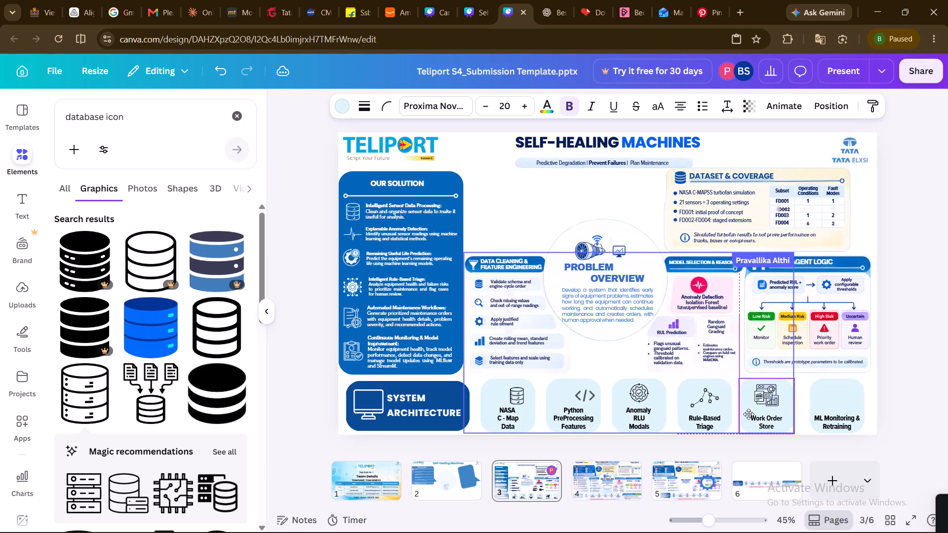
drag(749, 414, 750, 413)
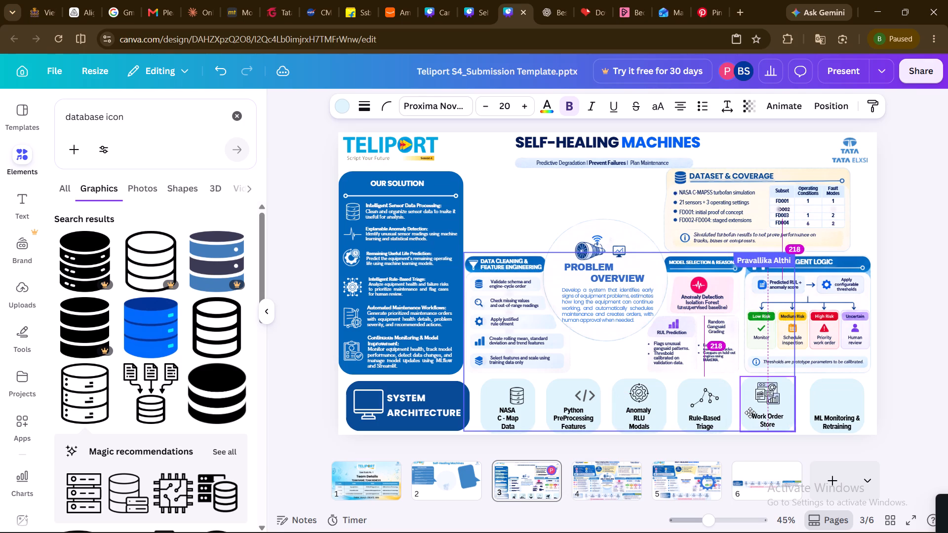
drag(750, 413, 750, 414)
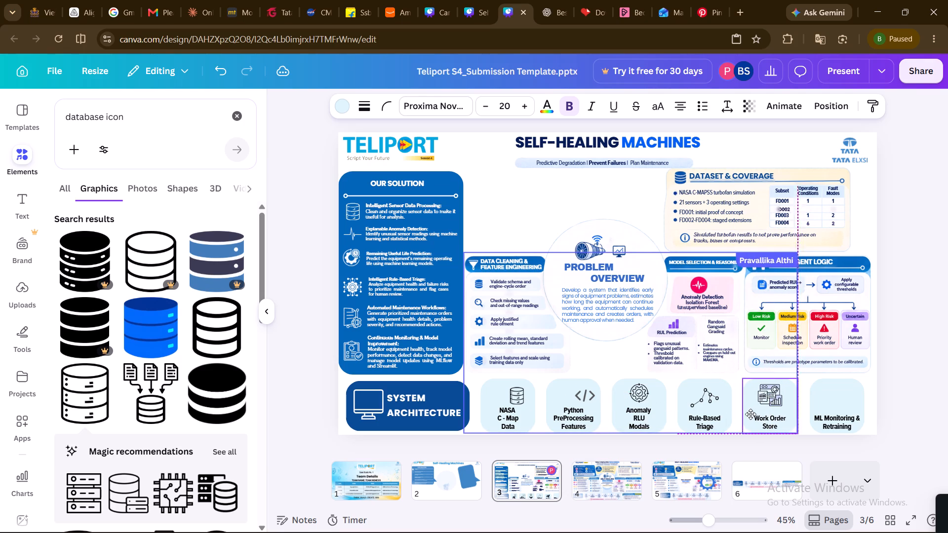
drag(750, 414, 749, 412)
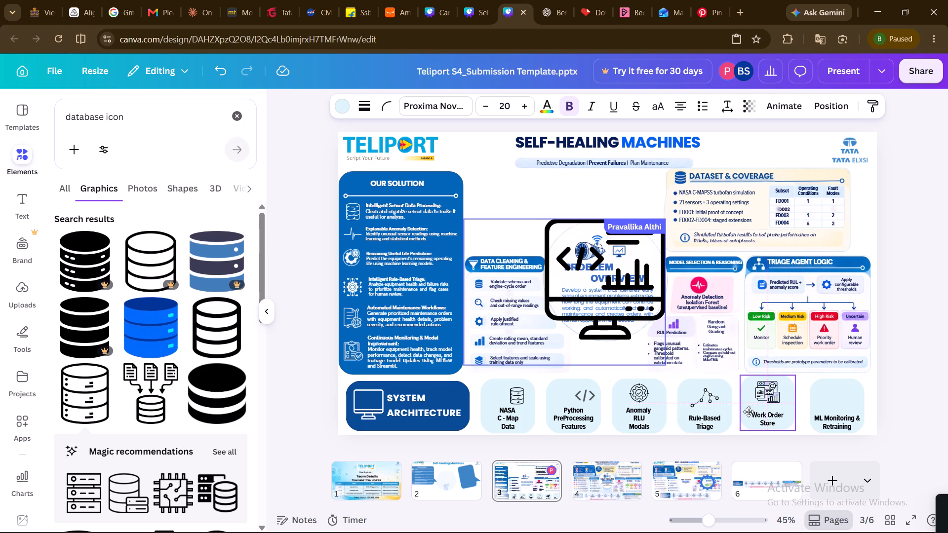
drag(749, 412, 747, 412)
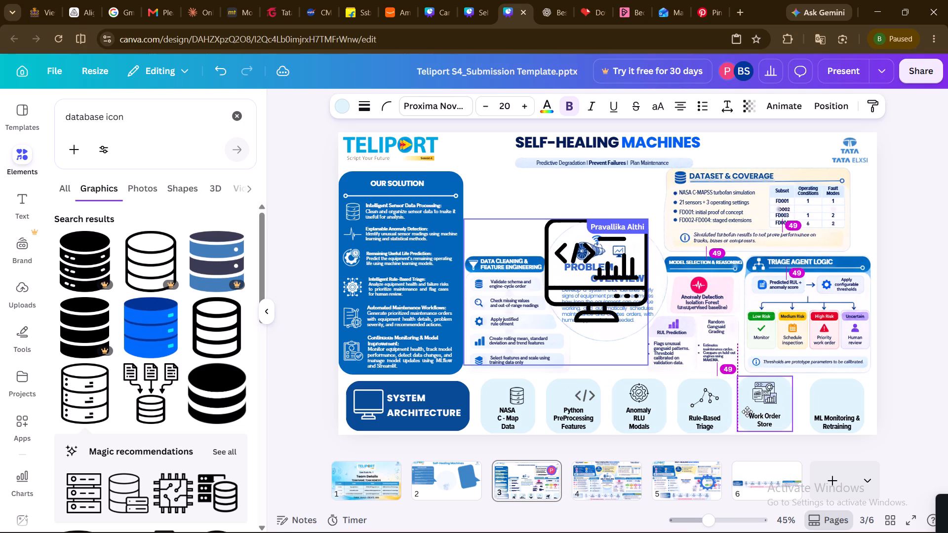
drag(747, 412, 750, 411)
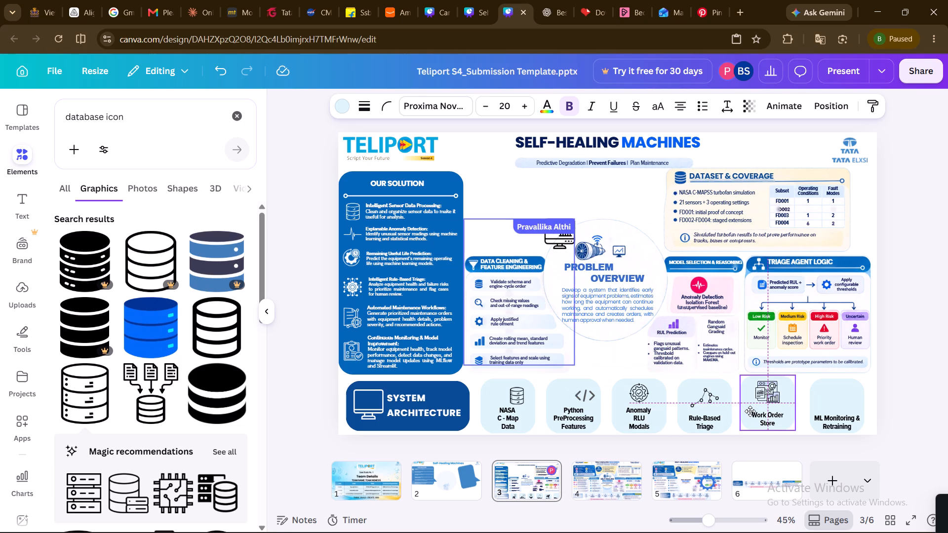
drag(750, 411, 751, 411)
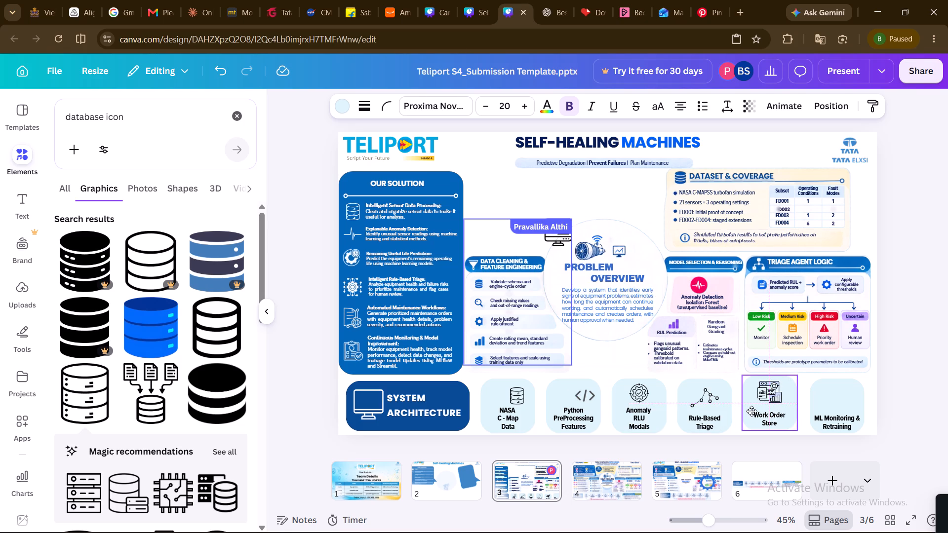
drag(751, 411, 752, 412)
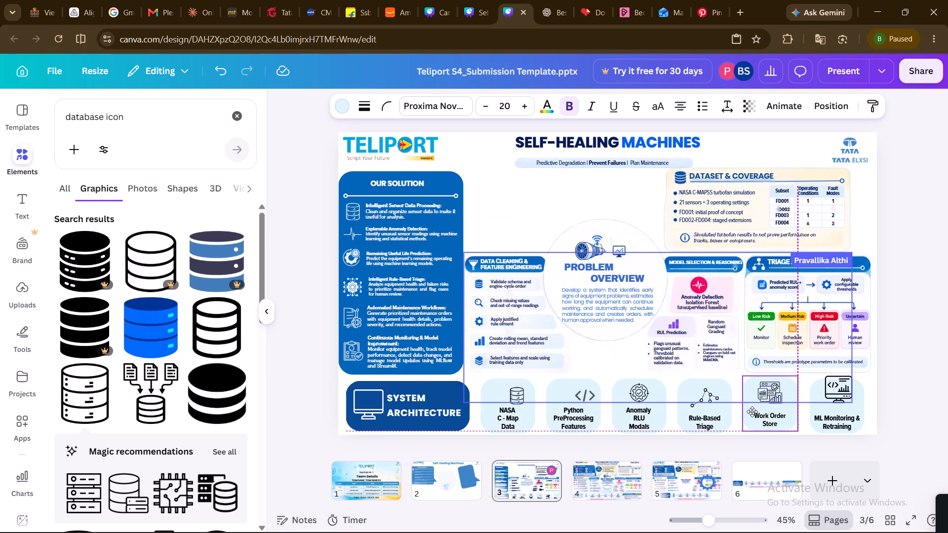
drag(752, 412, 749, 412)
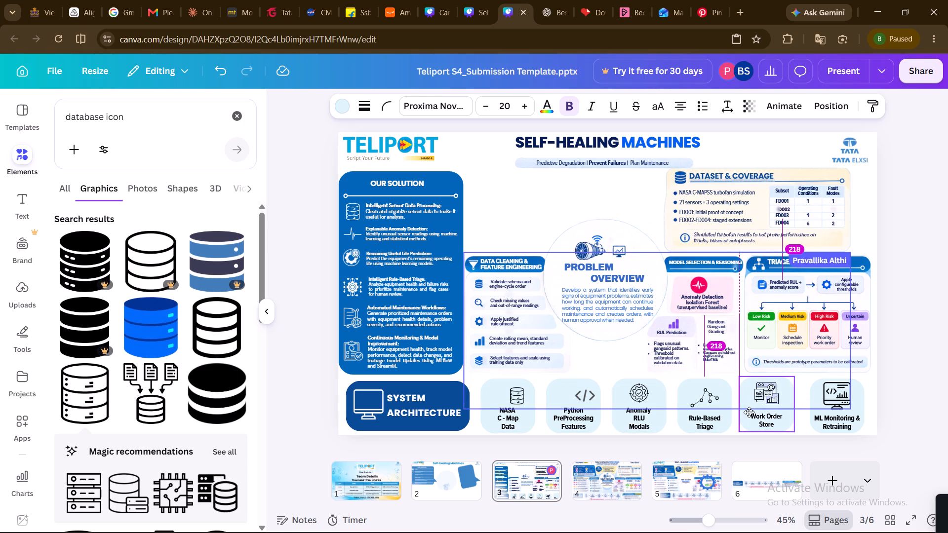
drag(749, 412, 749, 413)
Fine-tune the Rule-Based Triage, Work Order Store and ML Monitoring & Retraining card positions to even out their spacing and alignment.
click(718, 406)
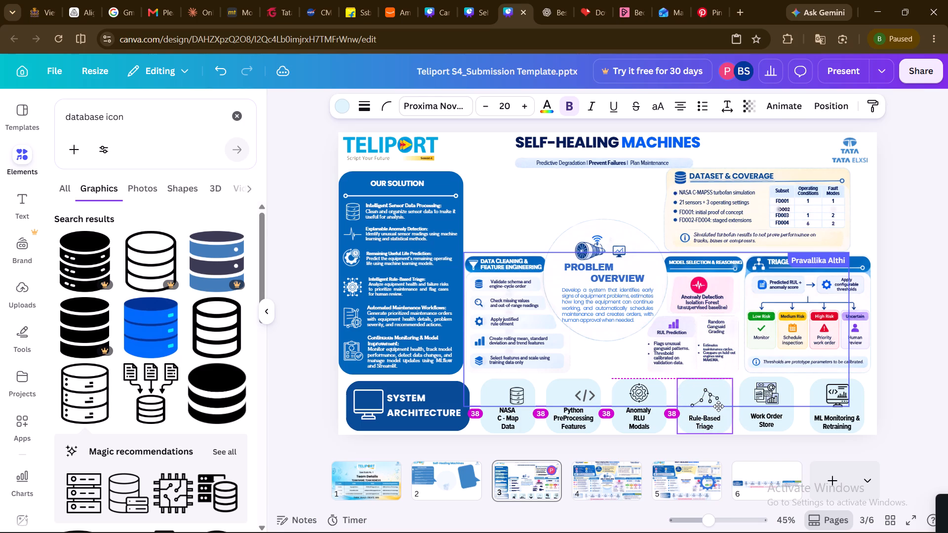
click(751, 414)
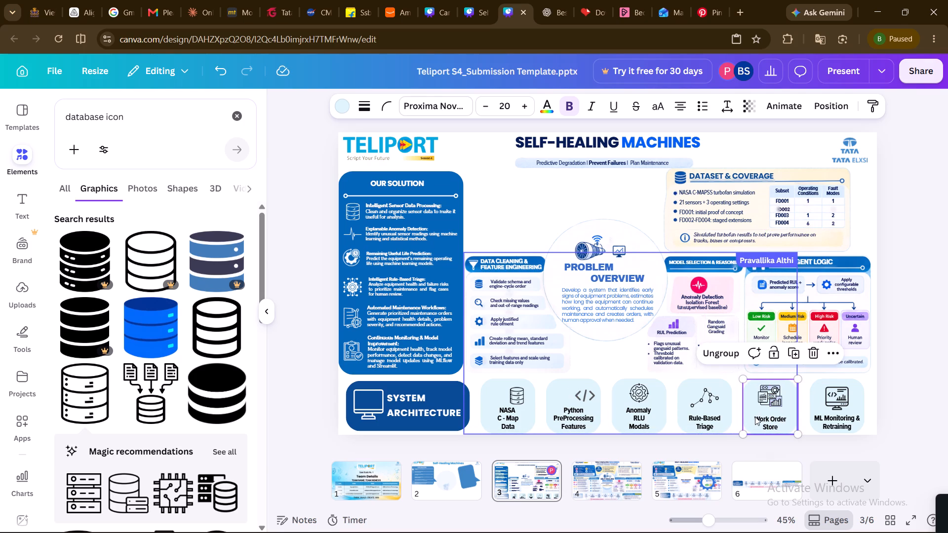
click(818, 412)
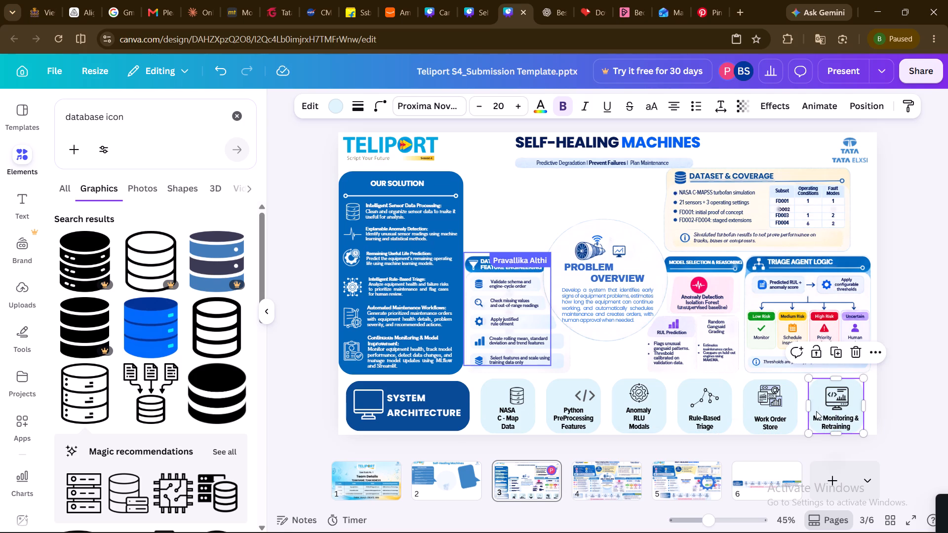
click(901, 391)
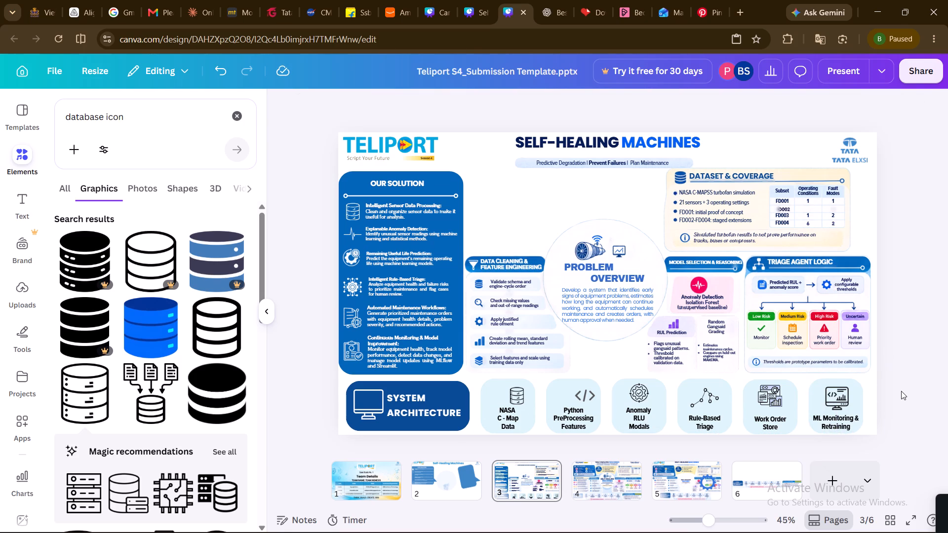
click(793, 396)
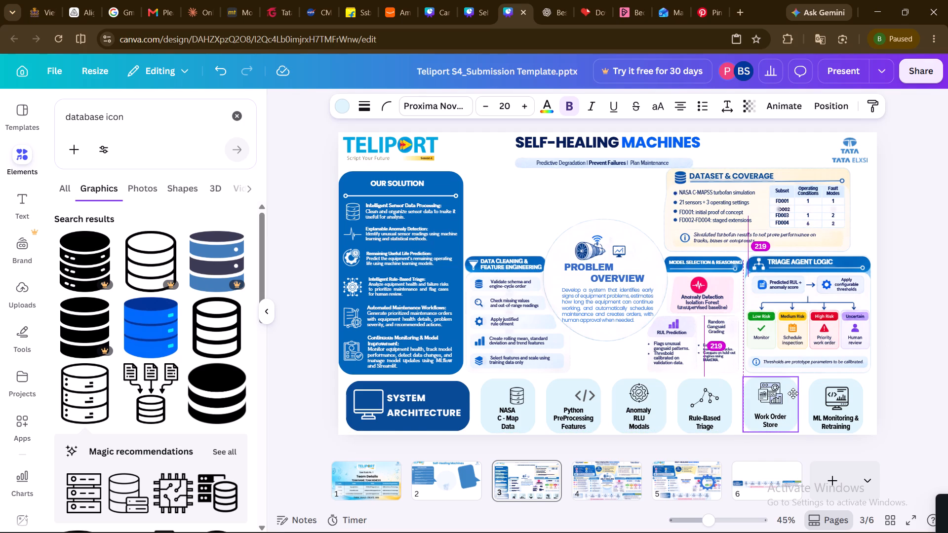
click(813, 396)
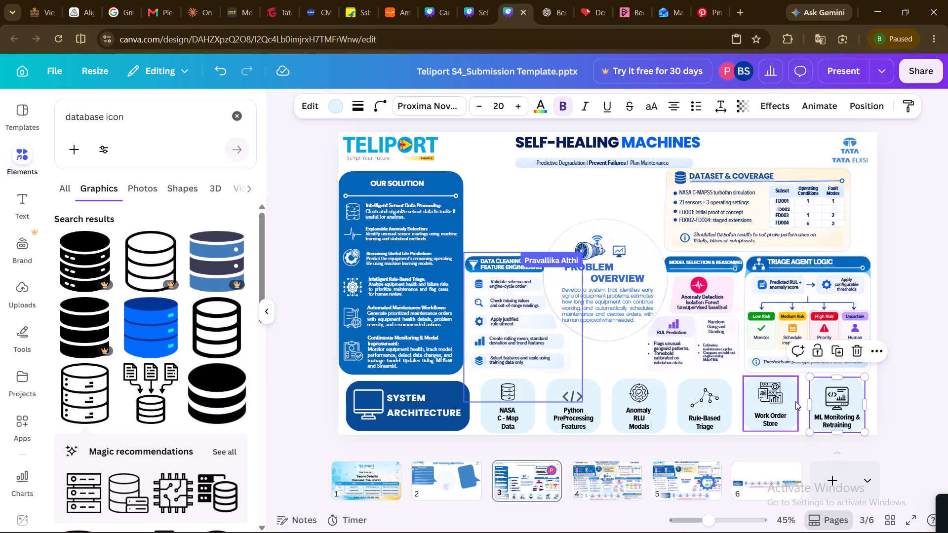
click(795, 401)
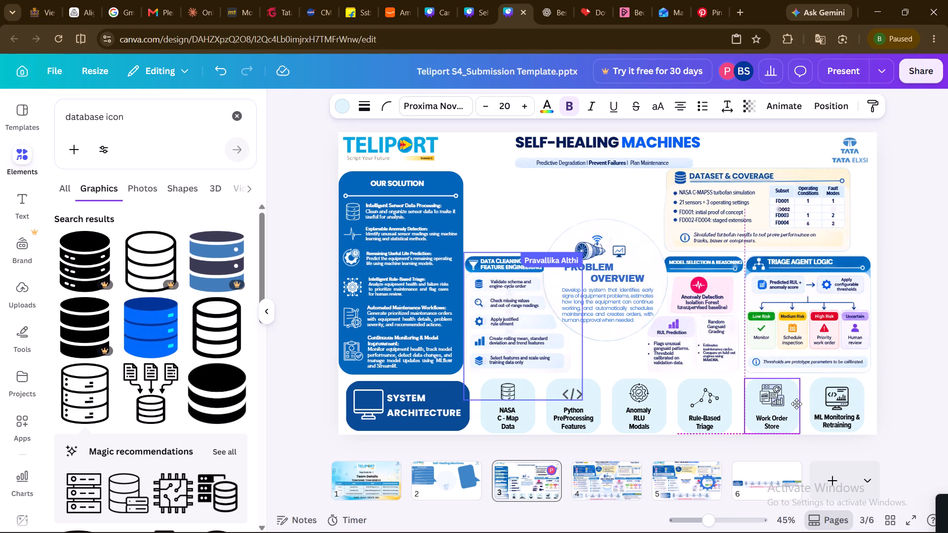
click(817, 406)
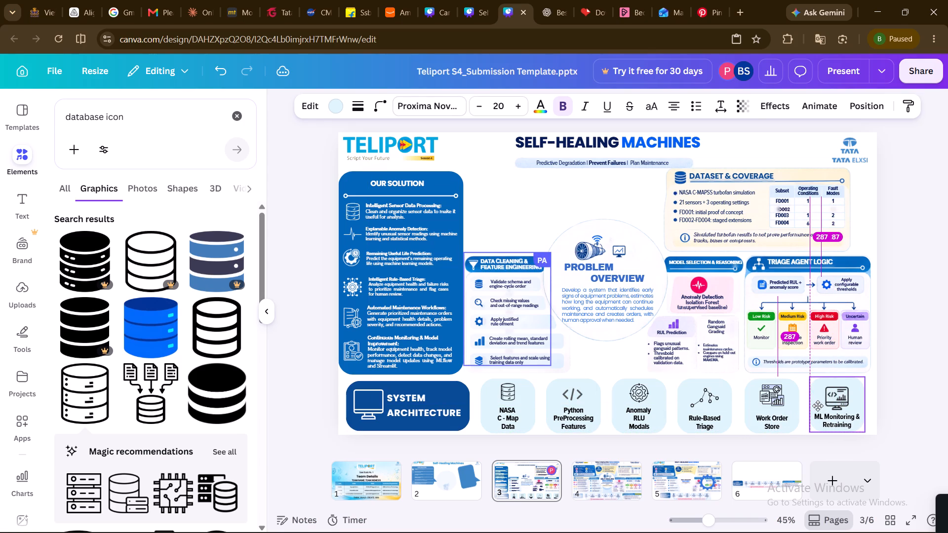
click(919, 381)
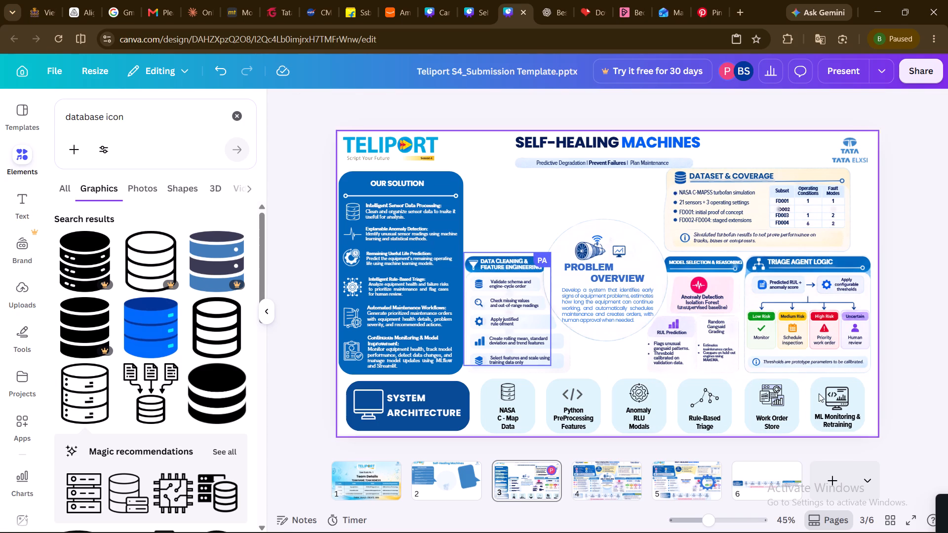
Nudge the monitor icon slightly upward within the ML Monitoring & Retraining card.
click(832, 391)
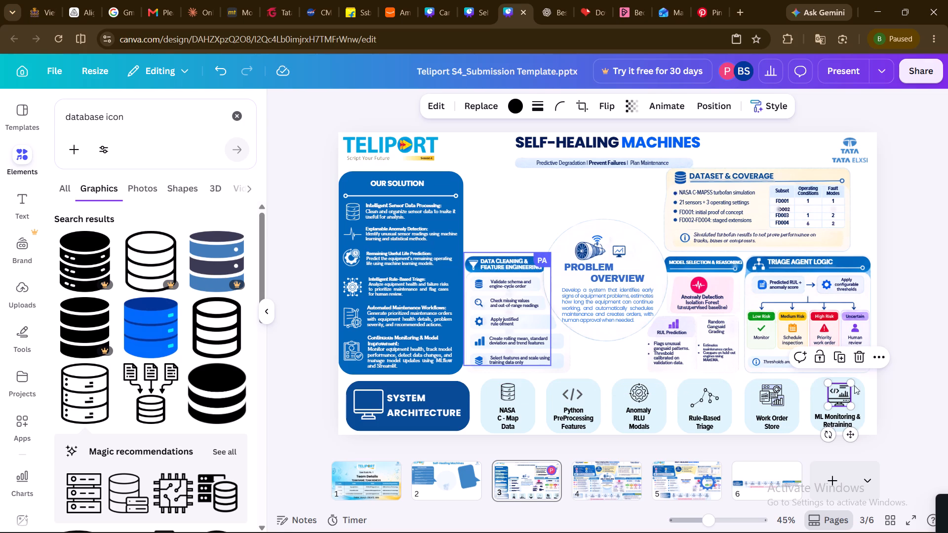
click(930, 374)
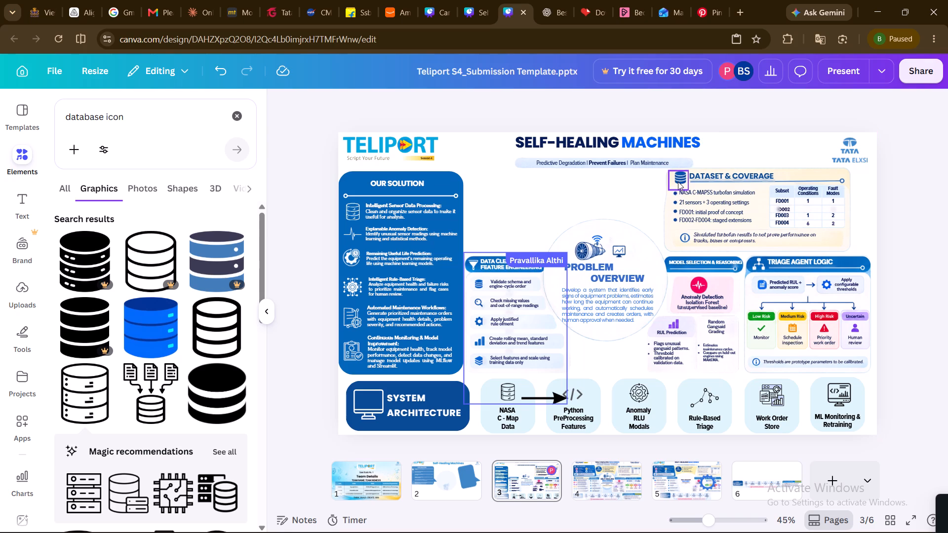
Delete the DATASET & COVERAGE panel together with its title, database icon, bullet points, table background and info note.
shift+click(678, 182)
shift+click(717, 182)
shift+click(730, 174)
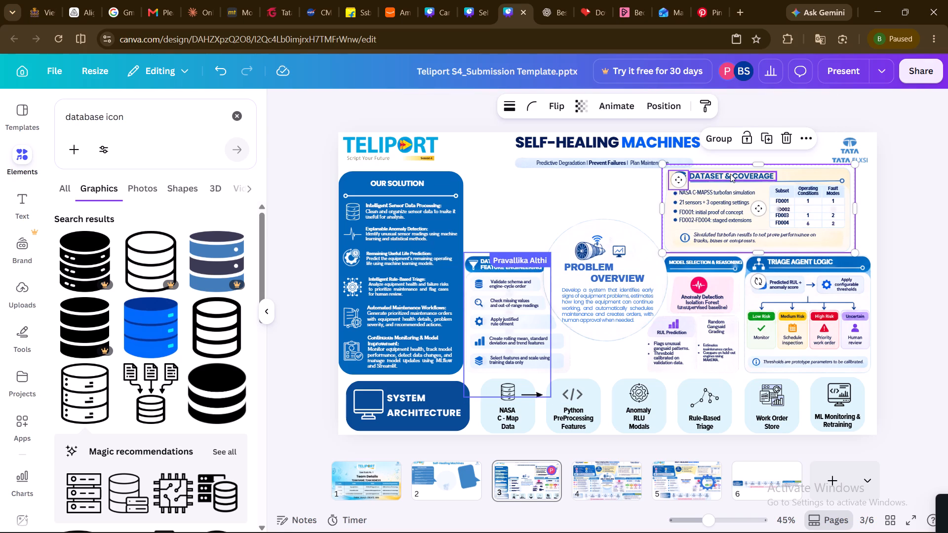
shift+click(787, 201)
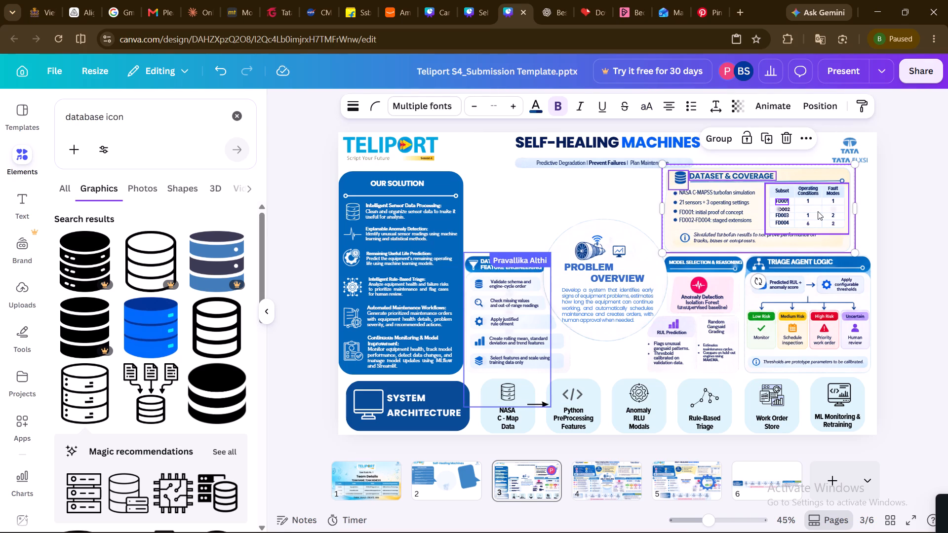
shift+click(818, 211)
shift+click(722, 205)
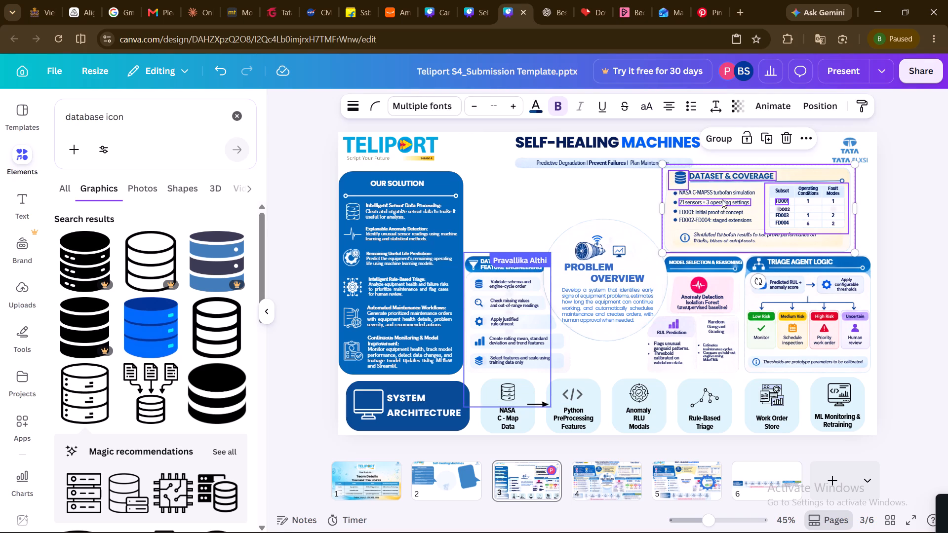
shift+click(718, 191)
shift+click(717, 219)
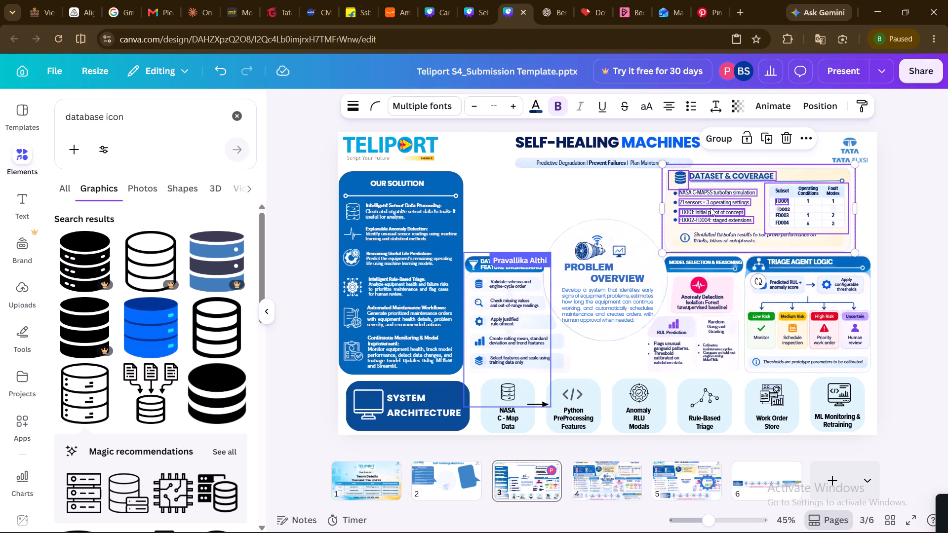
shift+click(711, 208)
shift+click(672, 221)
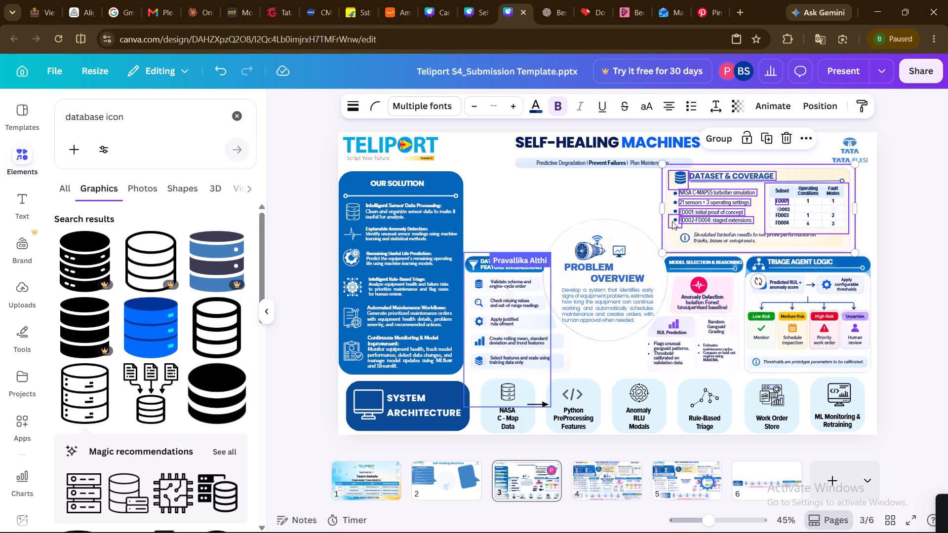
shift+click(672, 210)
shift+click(673, 200)
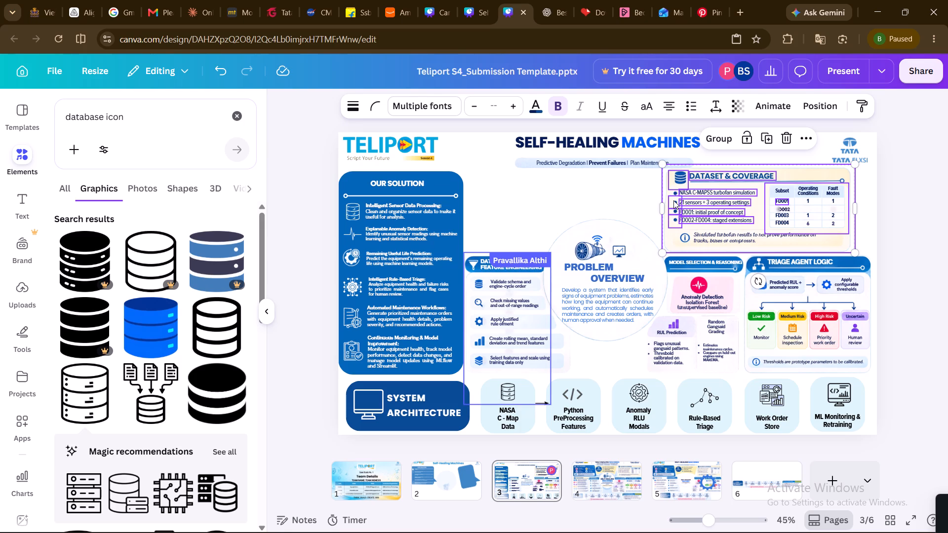
shift+click(673, 192)
shift+click(731, 247)
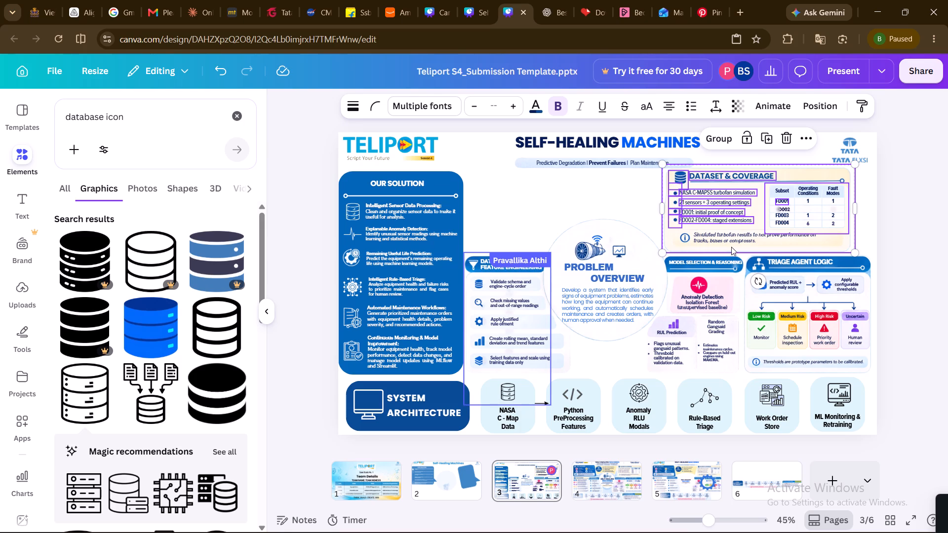
shift+click(726, 243)
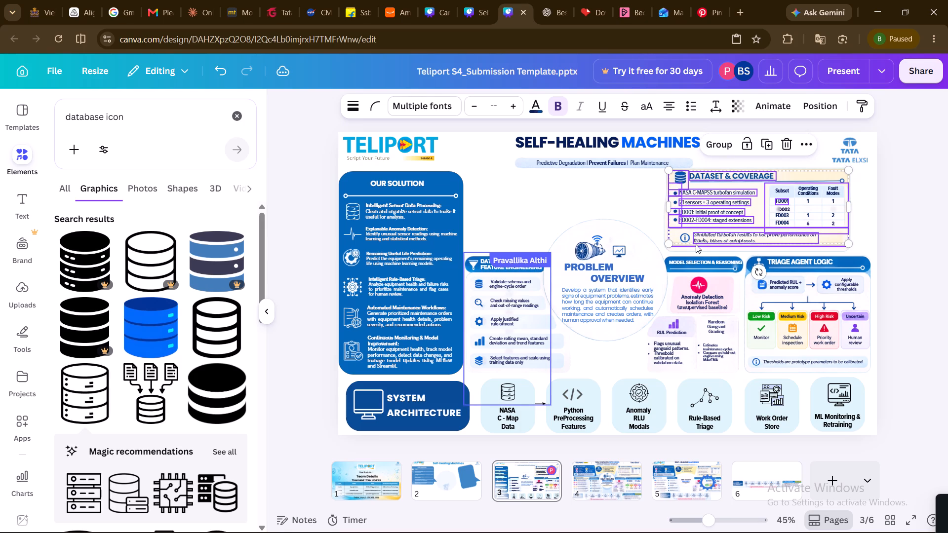
shift+click(692, 249)
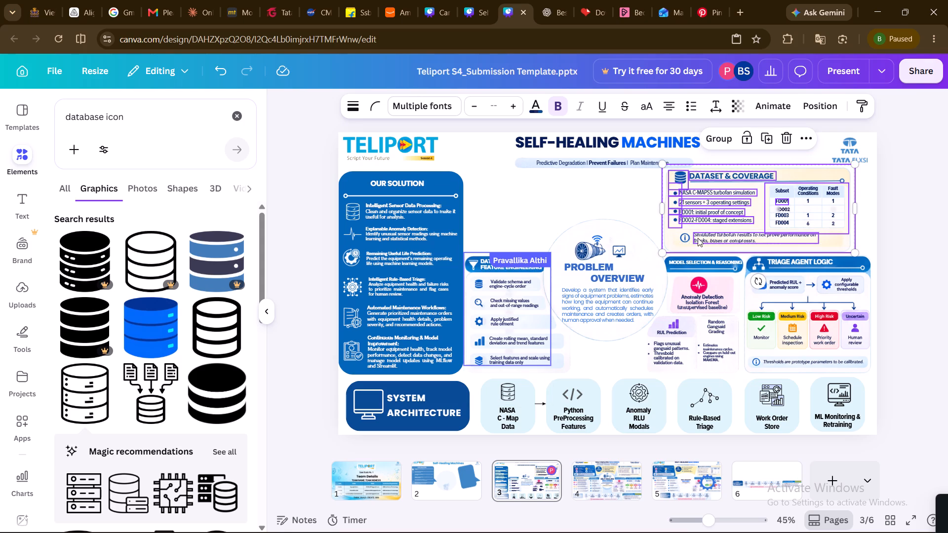
shift+click(674, 239)
shift+click(803, 206)
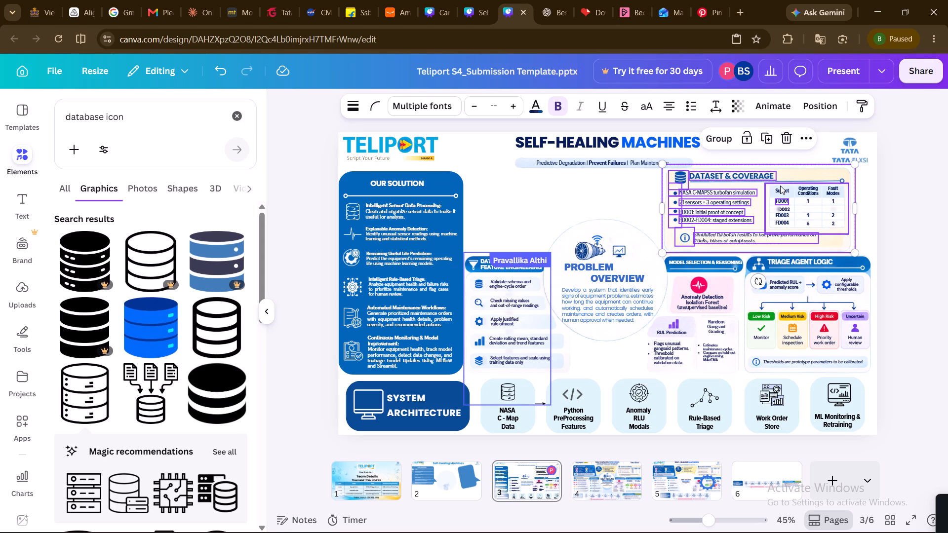
shift+click(780, 186)
shift+drag(757, 185, 877, 220)
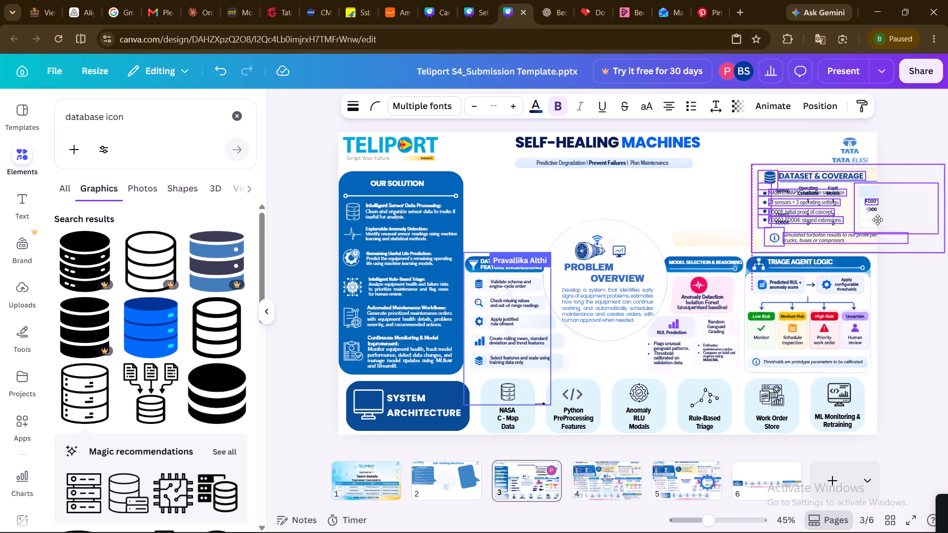
shift+drag(877, 220, 797, 205)
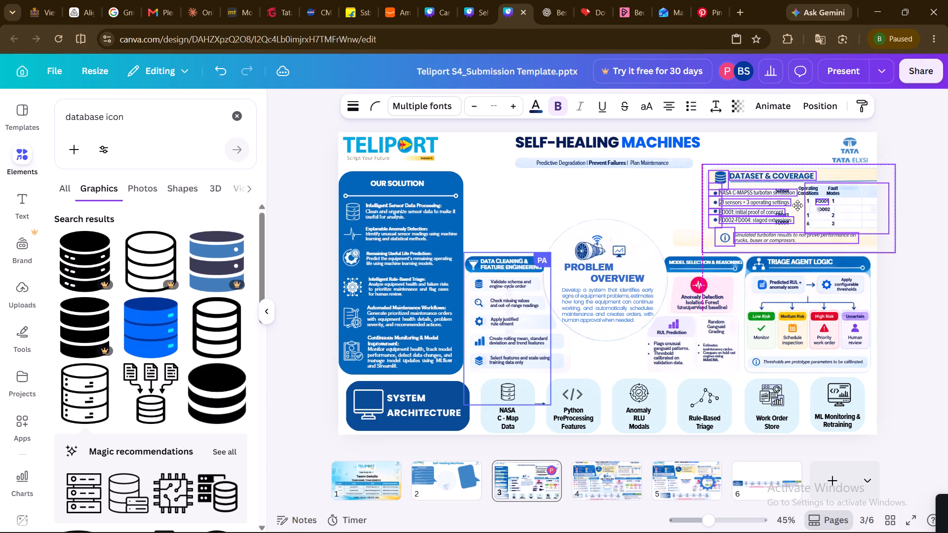
key(Delete)
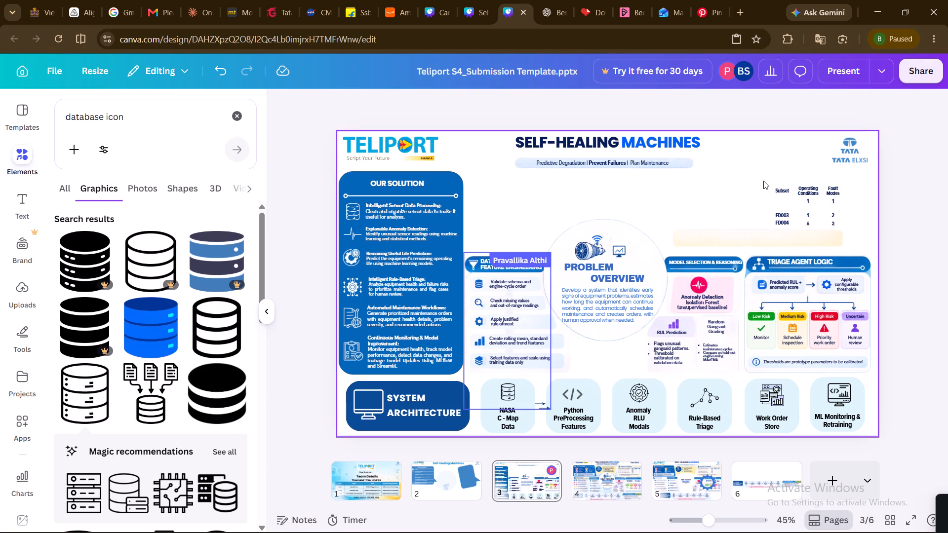
Delete the leftover dataset table text and the cream strip beneath it.
shift+click(777, 191)
click(745, 199)
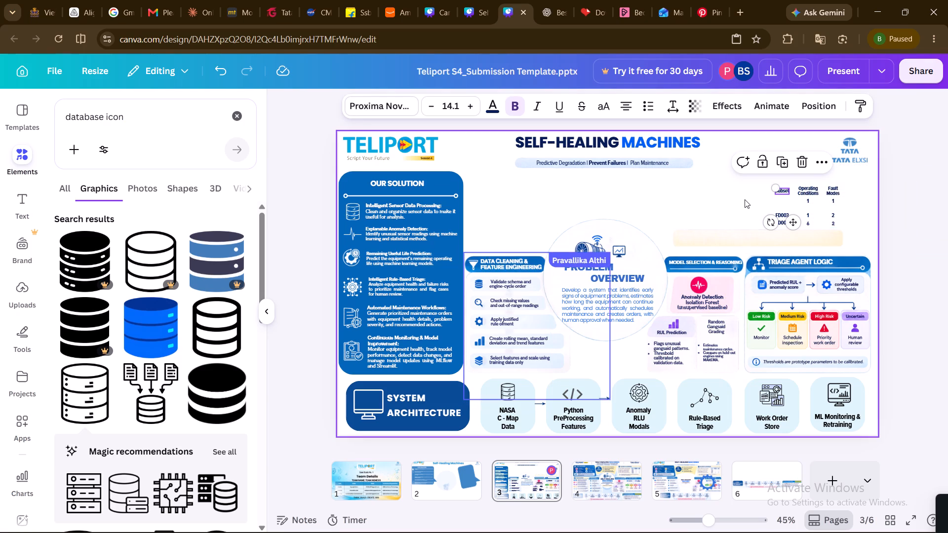
drag(762, 182, 857, 234)
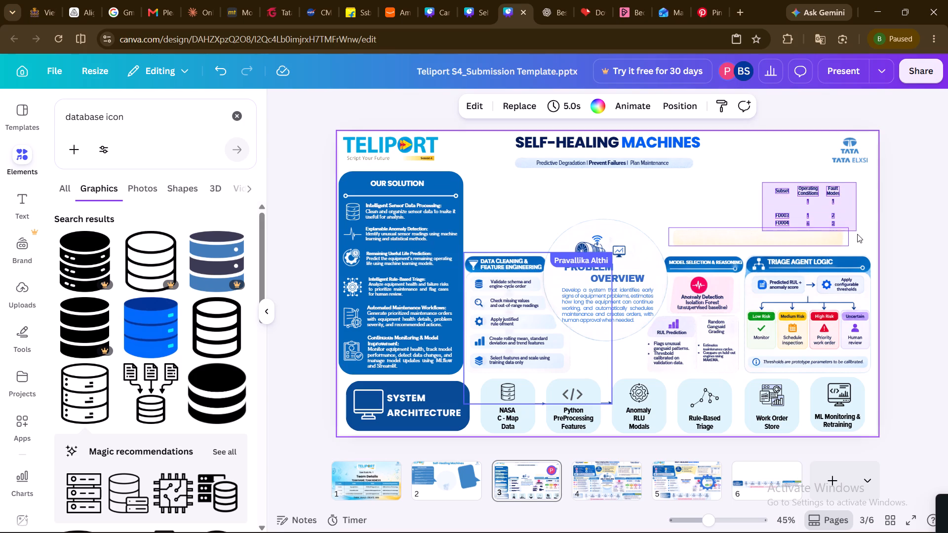
drag(857, 234, 857, 233)
key(BackSpace)
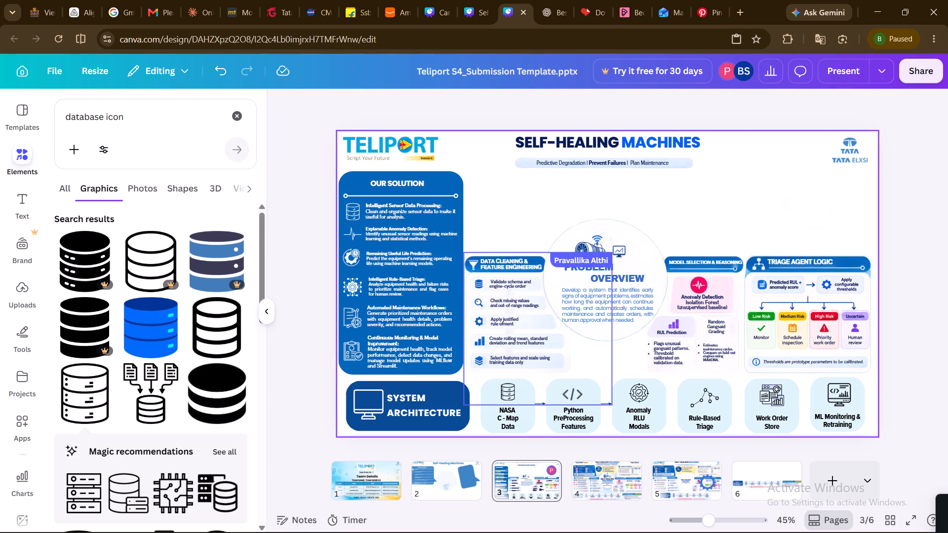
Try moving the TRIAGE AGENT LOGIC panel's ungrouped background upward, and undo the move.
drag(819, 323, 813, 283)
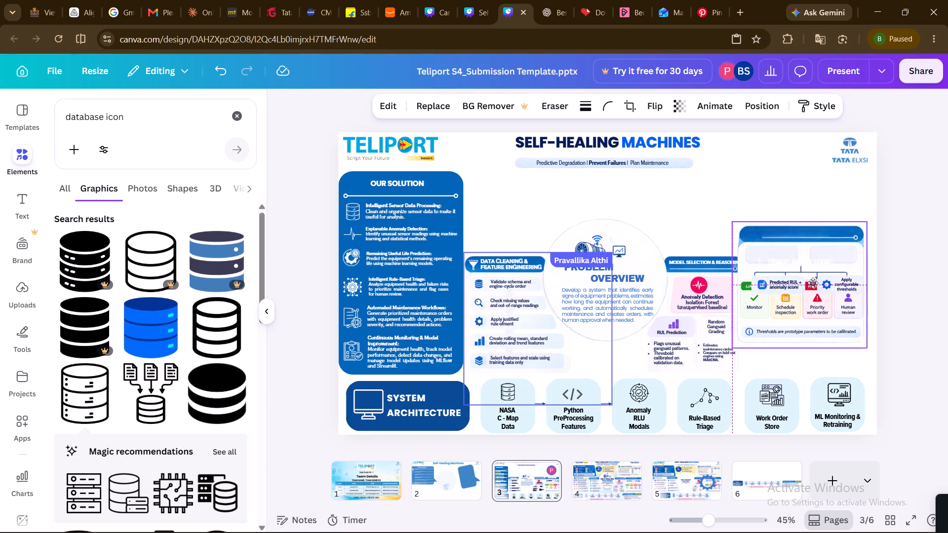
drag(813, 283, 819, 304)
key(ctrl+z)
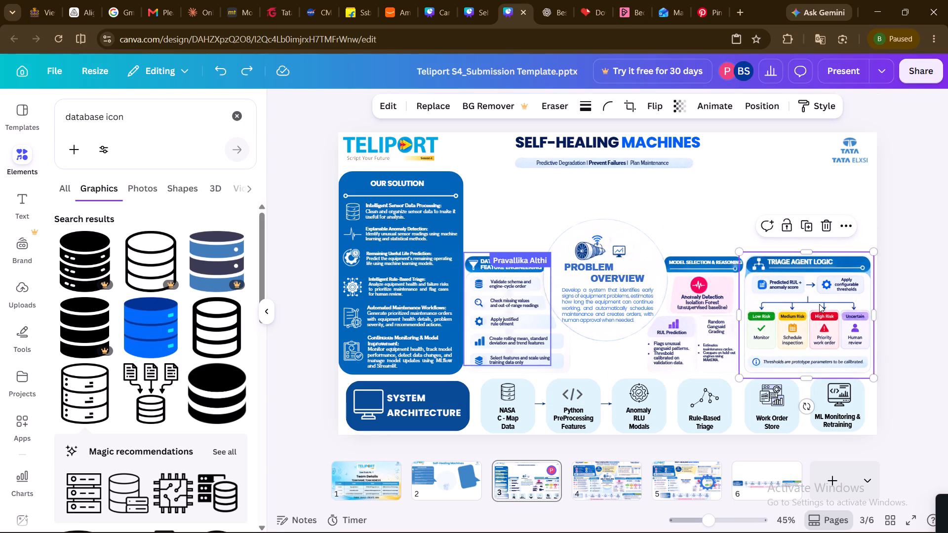
Group all the elements of the TRIAGE AGENT LOGIC panel into one object.
drag(726, 234, 810, 293)
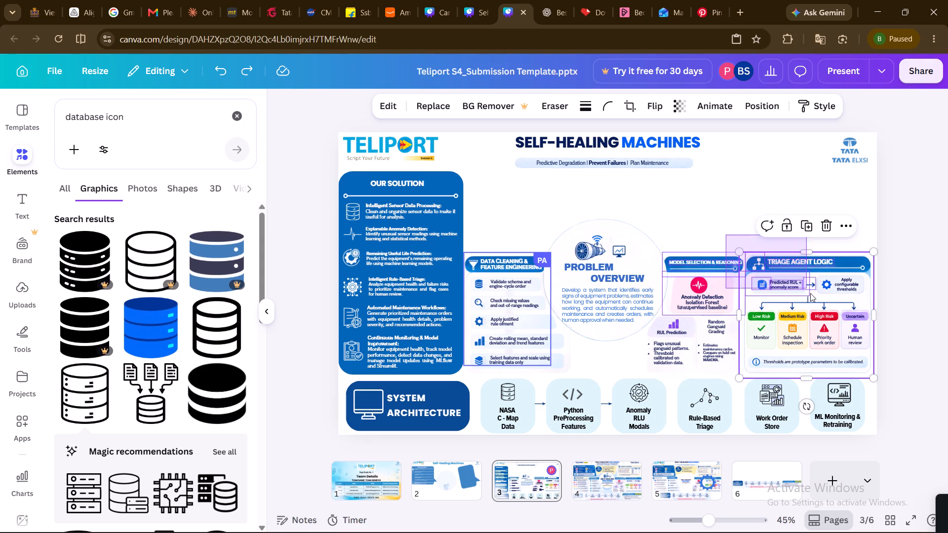
drag(810, 293, 810, 293)
click(928, 281)
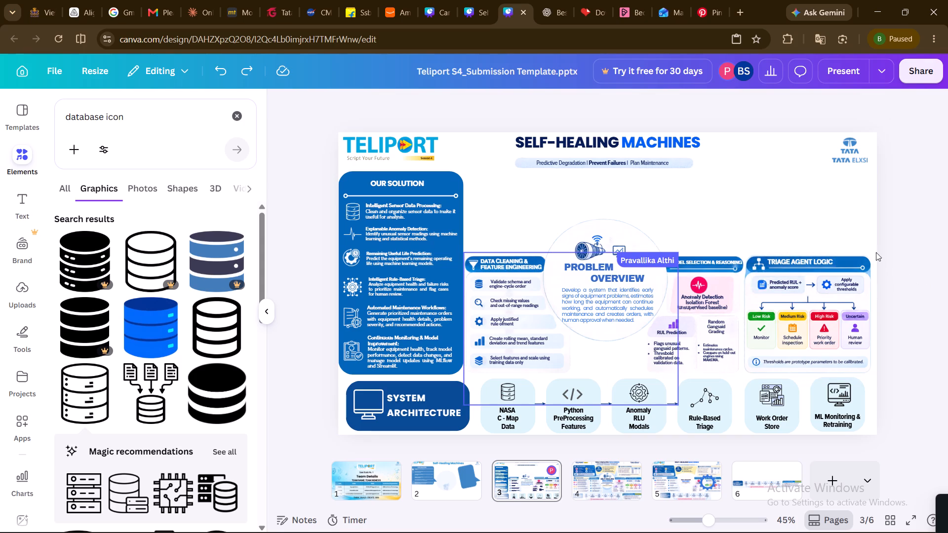
drag(869, 246, 828, 304)
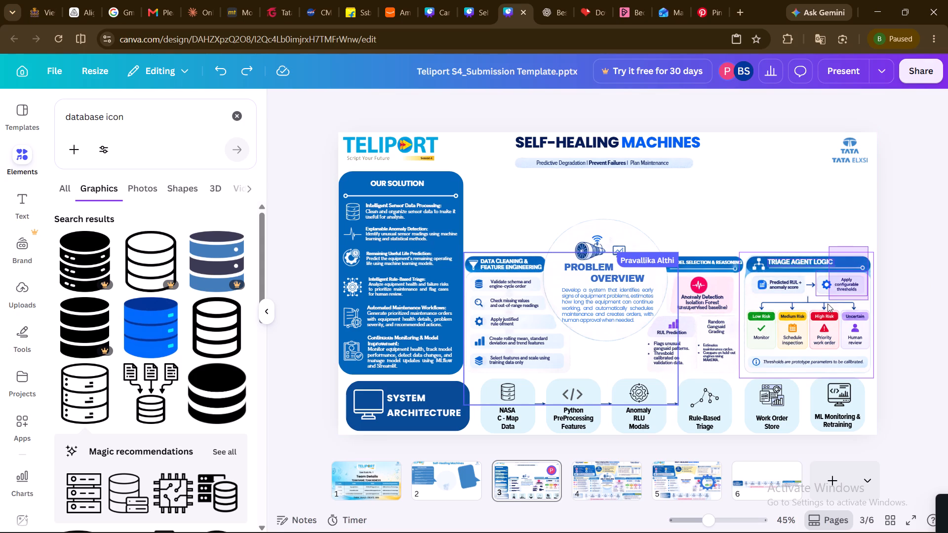
drag(828, 304, 750, 374)
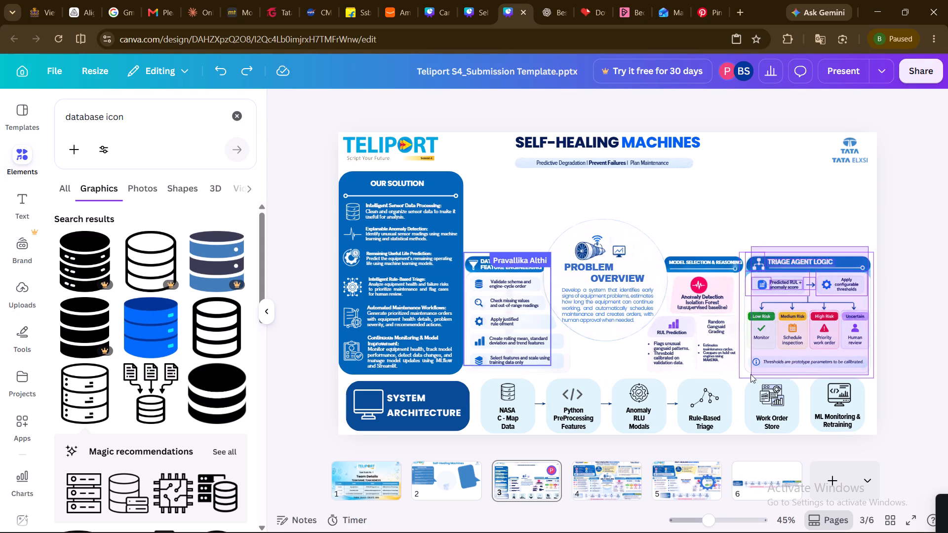
drag(750, 374, 748, 373)
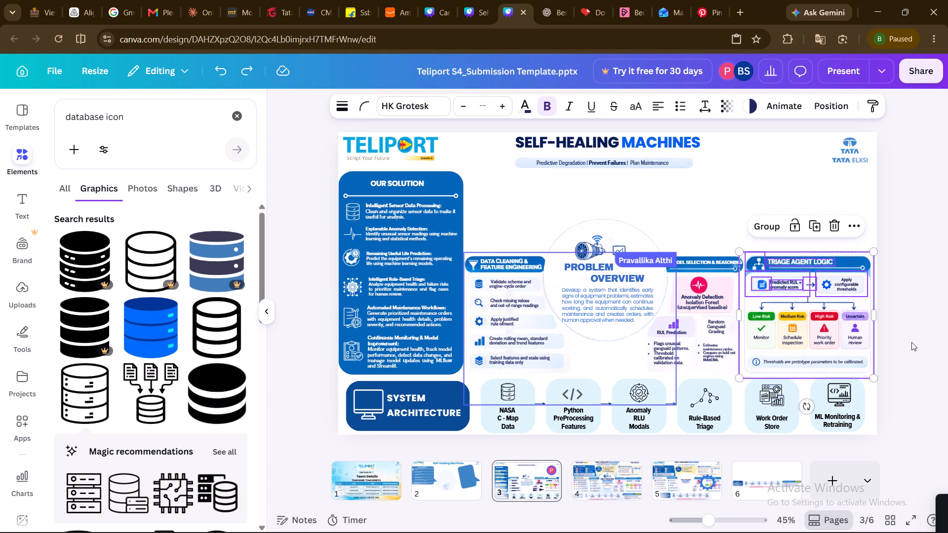
click(774, 228)
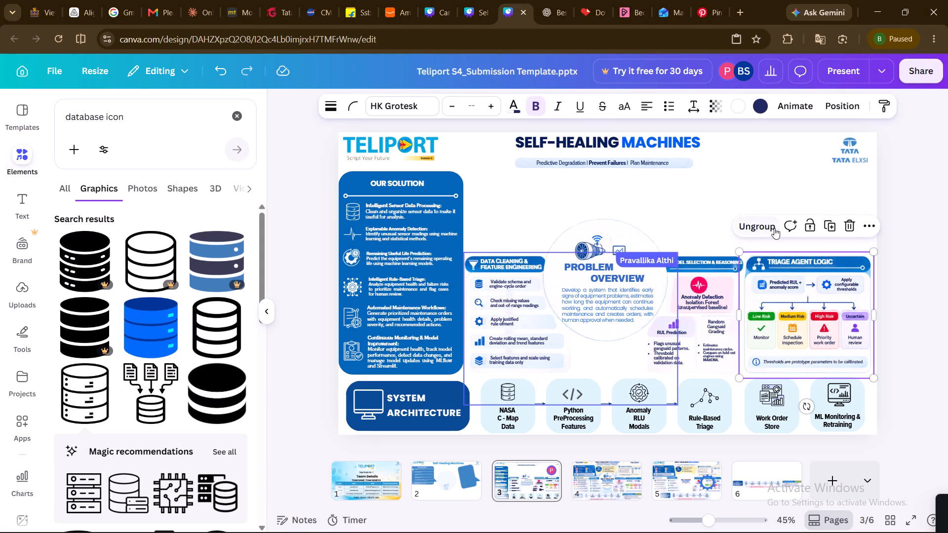
Move the TRIAGE AGENT LOGIC group up into the empty area at the poster's upper-right corner.
drag(799, 308, 802, 239)
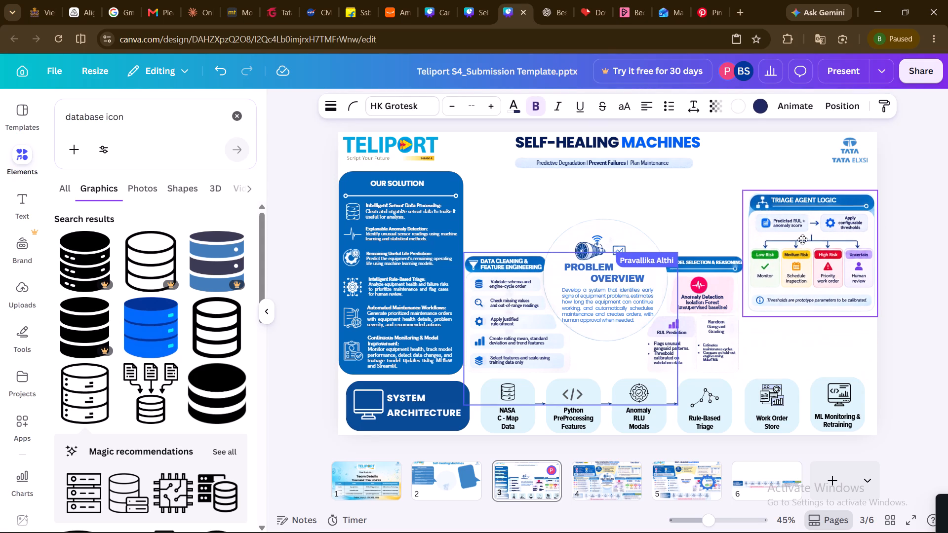
drag(802, 239, 799, 229)
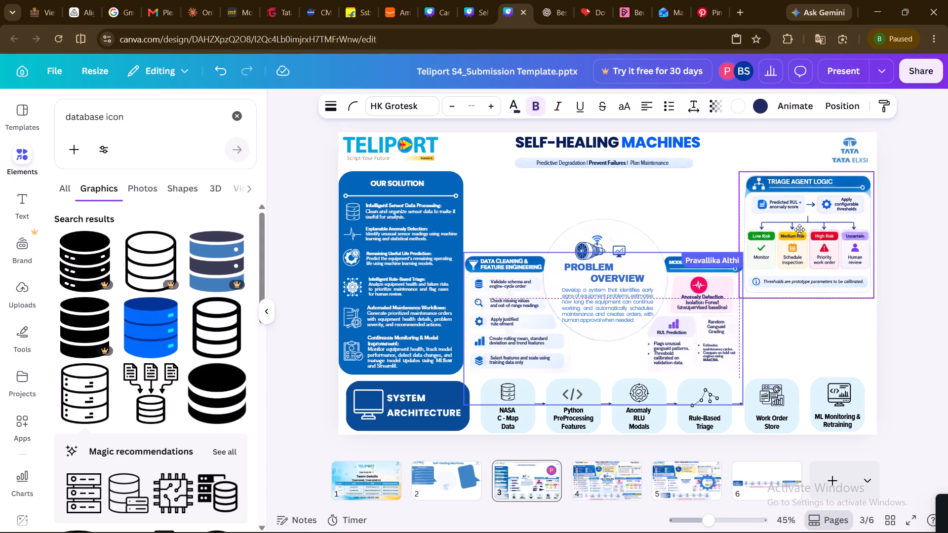
drag(799, 229, 786, 199)
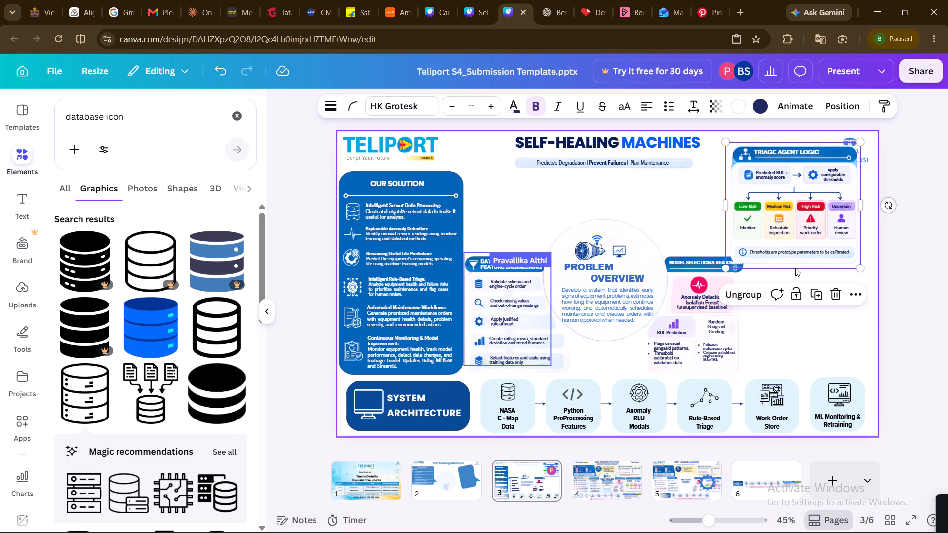
Stretch the TRIAGE AGENT LOGIC panel's background slightly taller, to a height of about 462.
click(790, 252)
drag(790, 267, 789, 259)
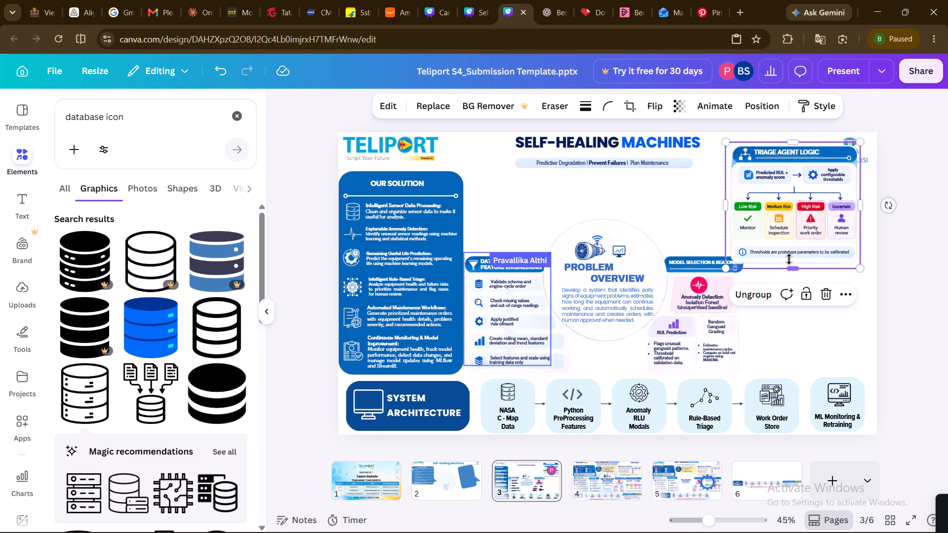
drag(789, 259, 807, 289)
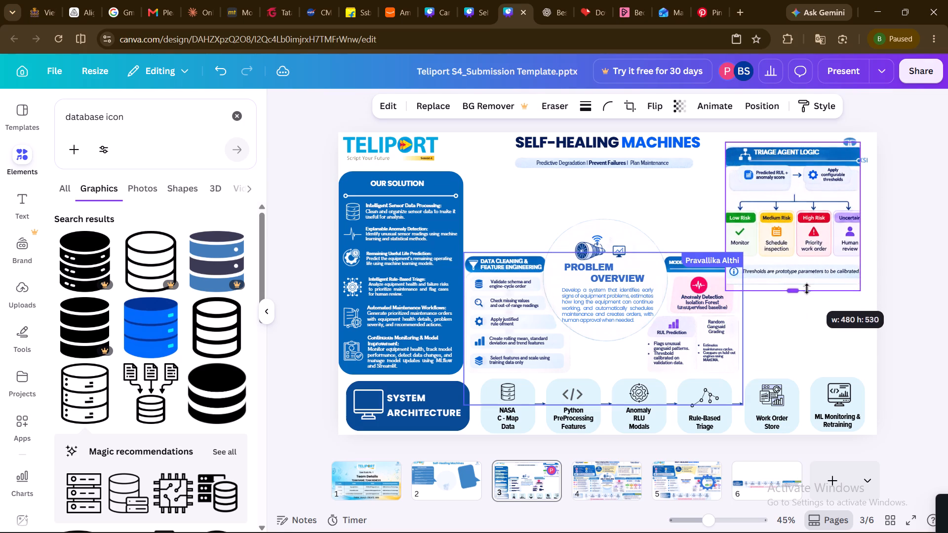
drag(807, 289, 801, 270)
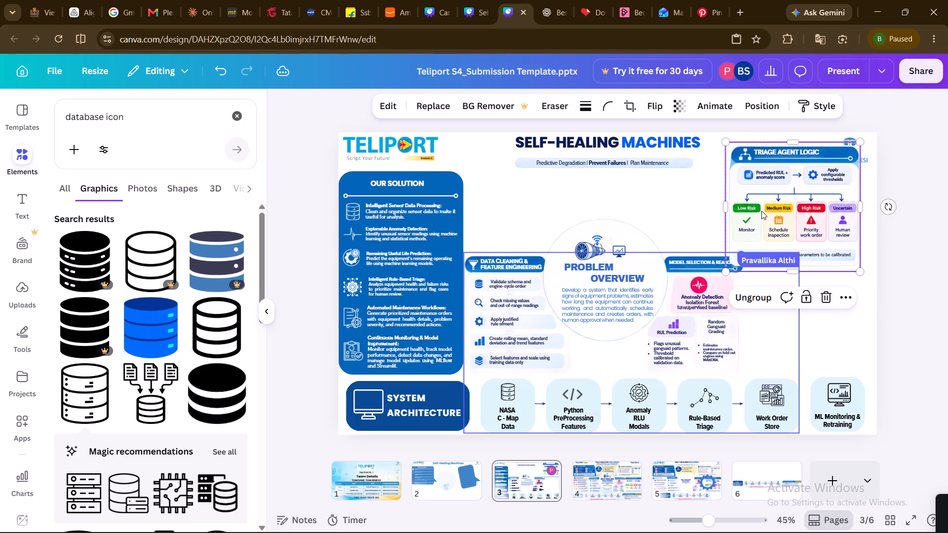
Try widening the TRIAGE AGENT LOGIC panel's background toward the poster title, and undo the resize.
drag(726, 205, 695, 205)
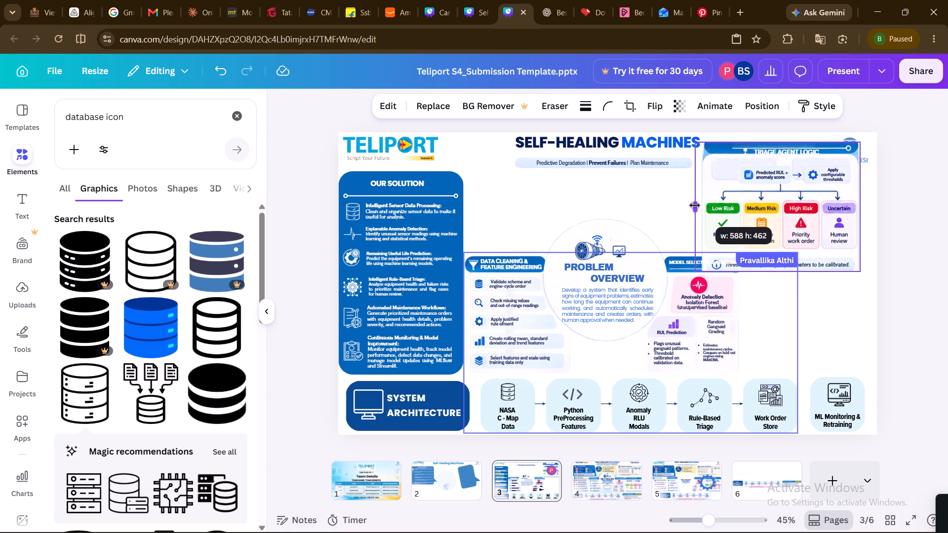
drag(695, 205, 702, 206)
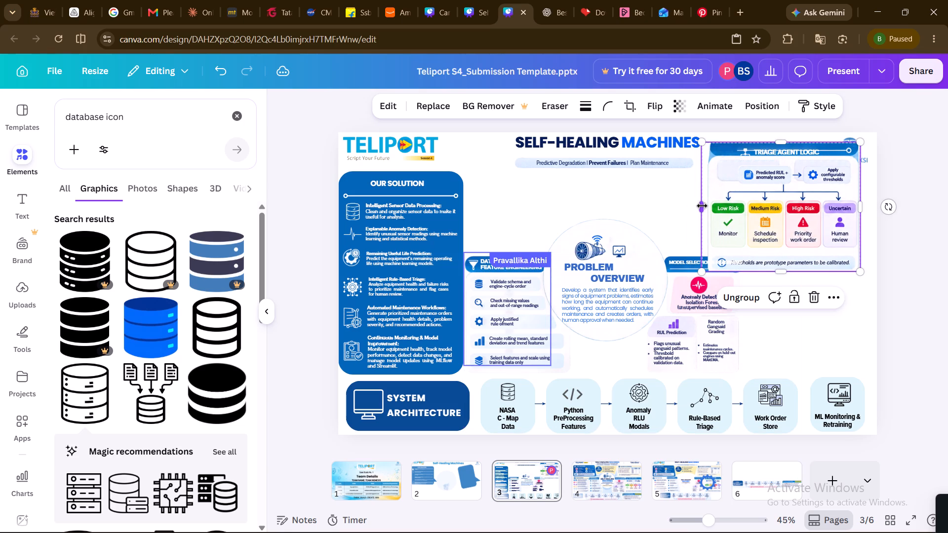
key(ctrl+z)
Move the TRIAGE AGENT LOGIC group to just below the TATA ELXSI logo, near the poster's right edge.
click(862, 310)
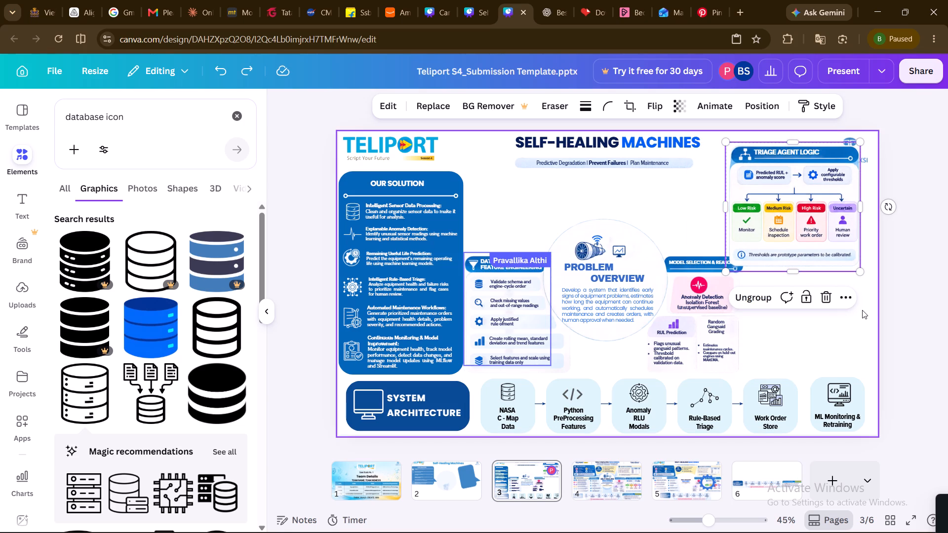
drag(789, 215, 809, 214)
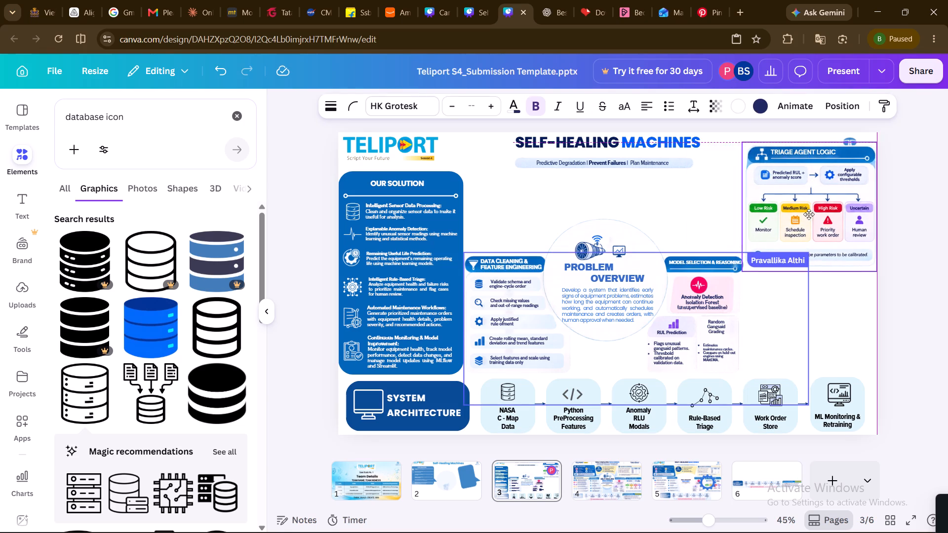
drag(809, 214, 765, 212)
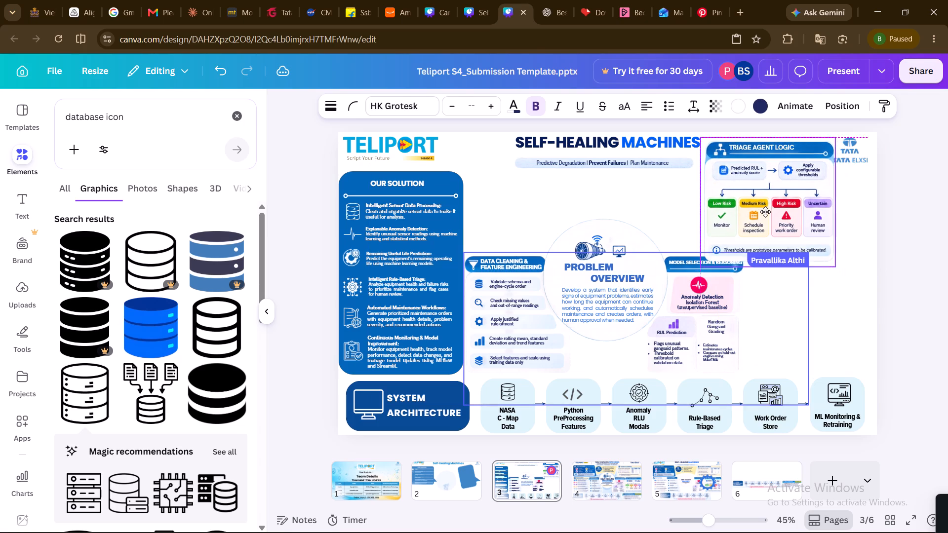
drag(765, 212, 805, 245)
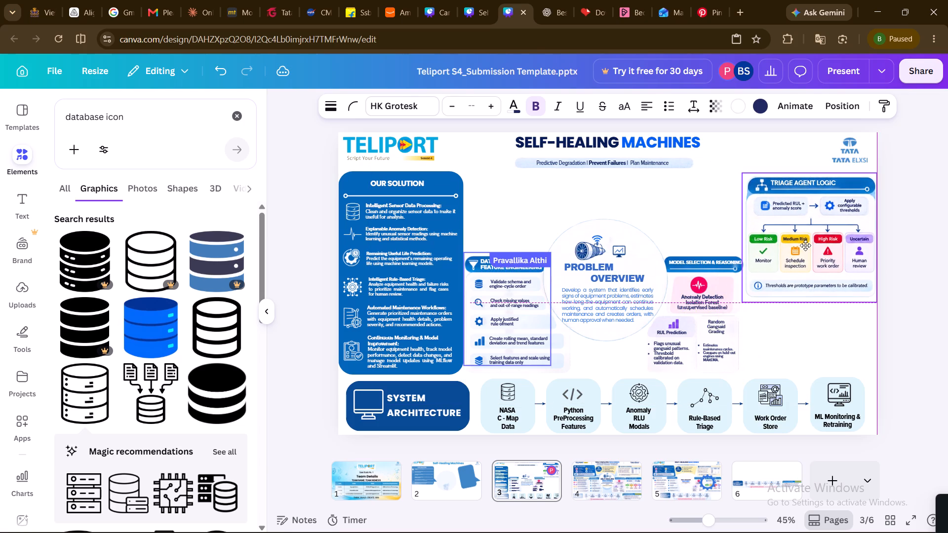
drag(805, 245, 800, 243)
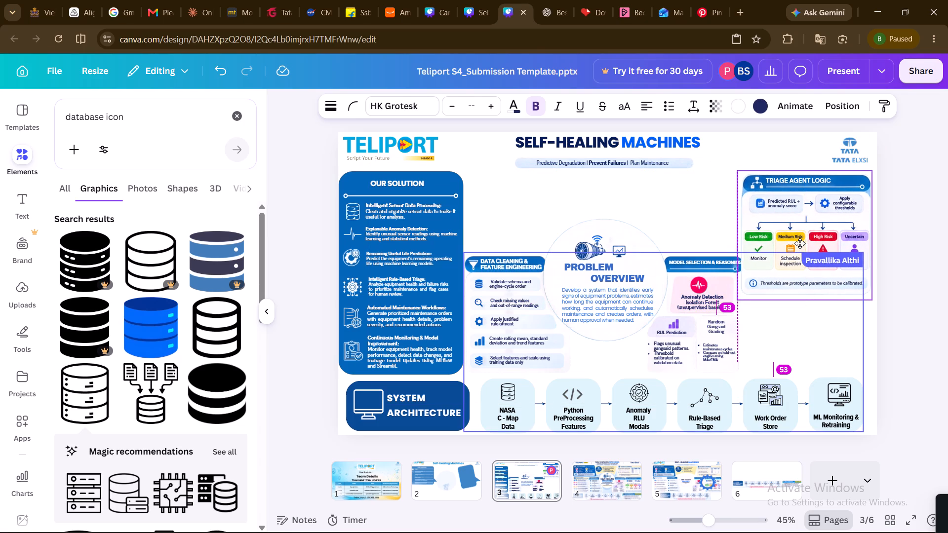
drag(800, 243, 800, 243)
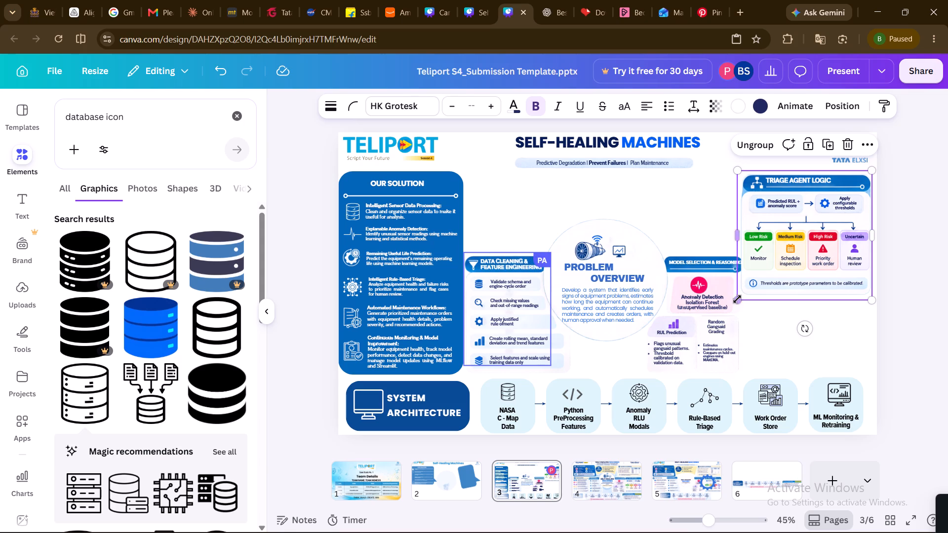
Shrink the TRIAGE AGENT LOGIC group proportionally to about 454 wide by 437 high, clear of the MODEL SELECTION & REASONING header.
drag(737, 301, 747, 296)
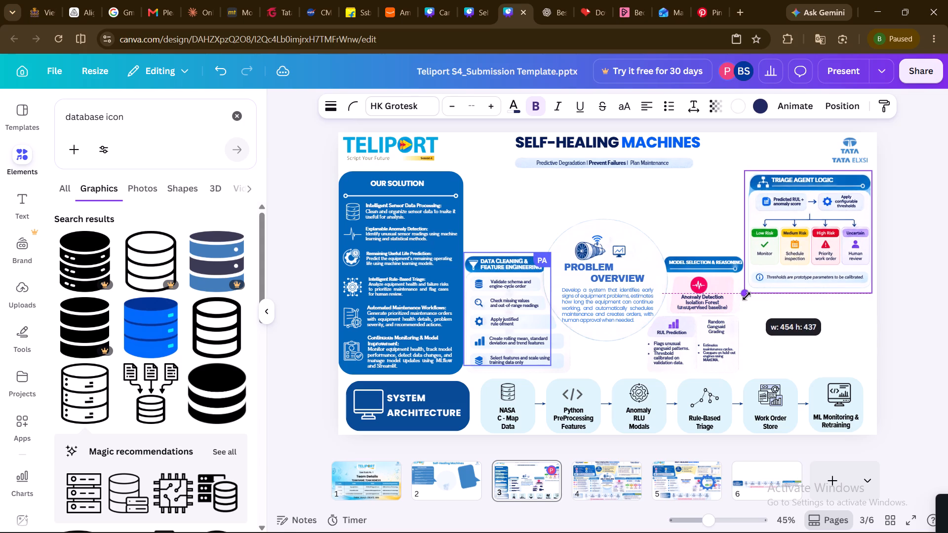
drag(747, 296, 746, 296)
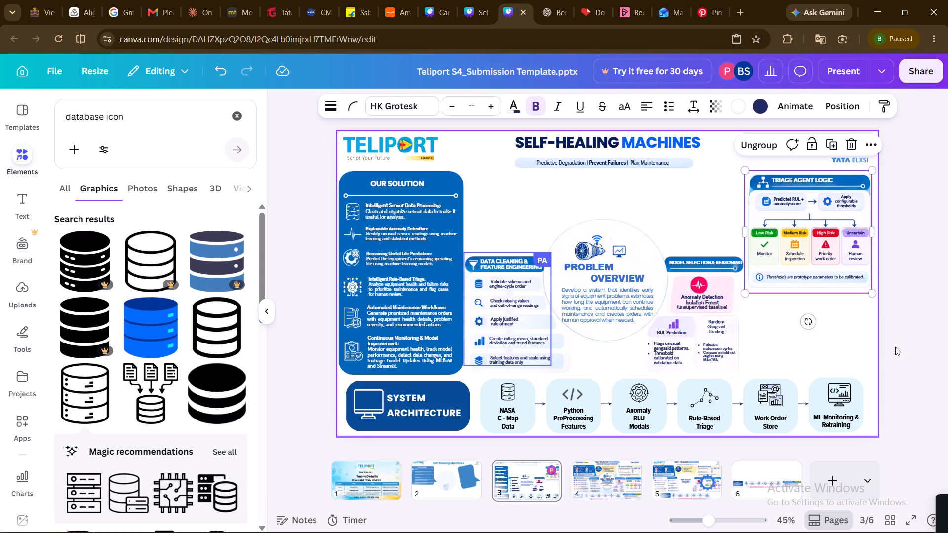
Preview the poster page in full-screen presentation mode, and return to editing.
click(832, 72)
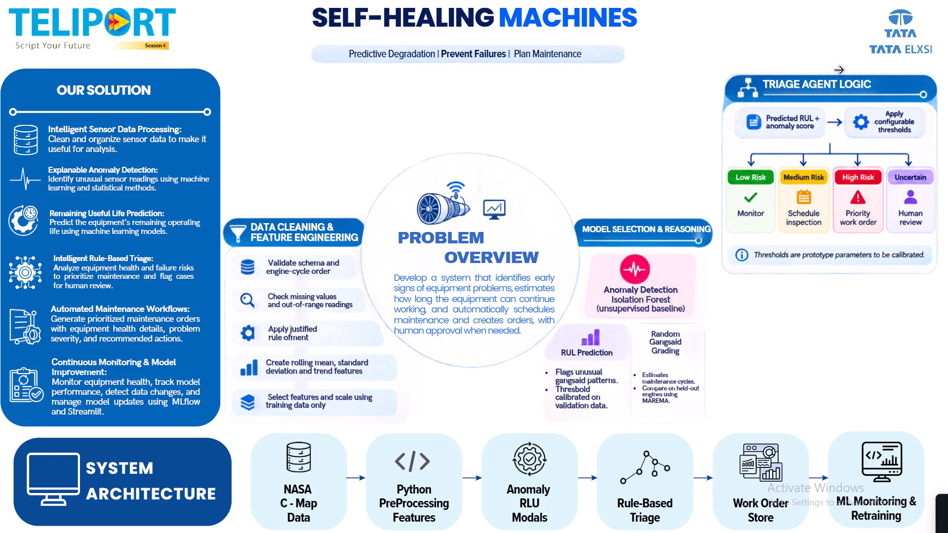
key(Escape)
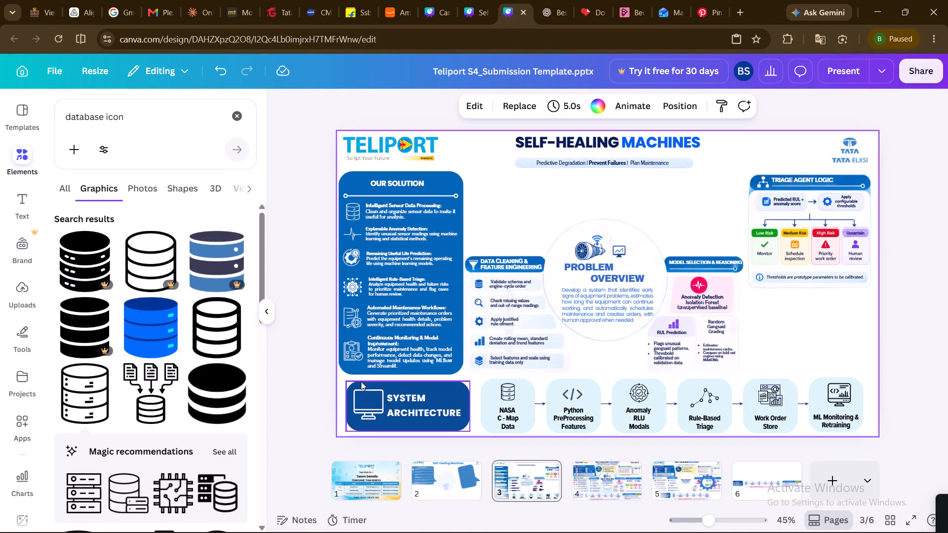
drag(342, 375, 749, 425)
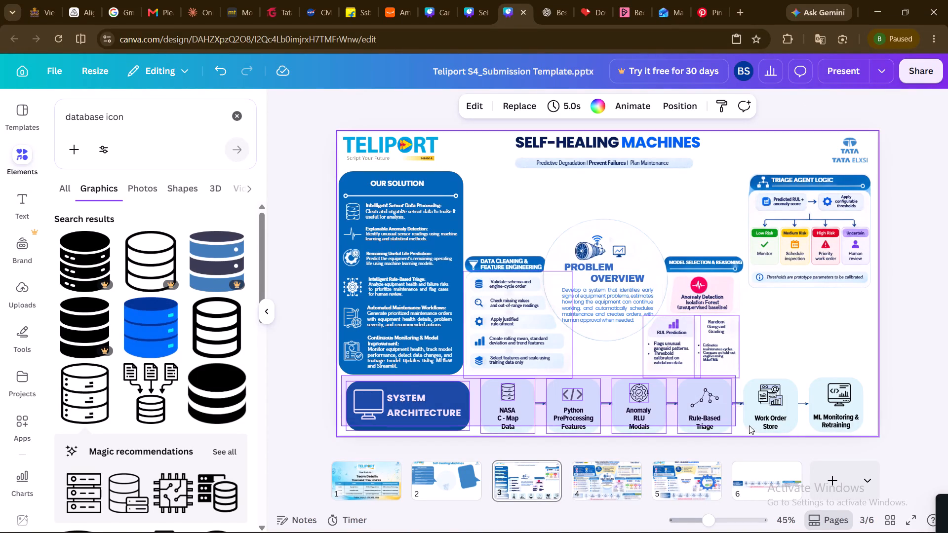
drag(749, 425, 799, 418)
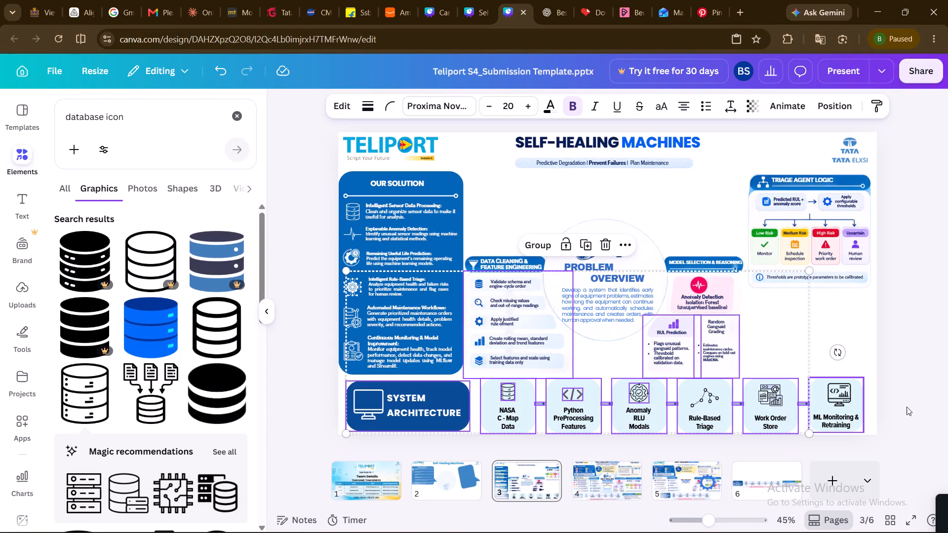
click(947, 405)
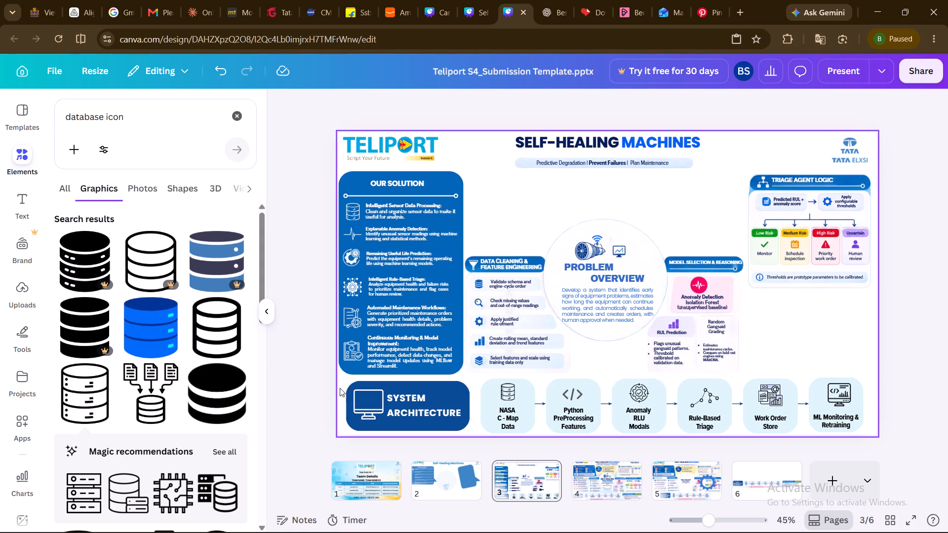
Group the SYSTEM ARCHITECTURE title block and all six flow cards with their arrows into one object.
drag(340, 388, 426, 420)
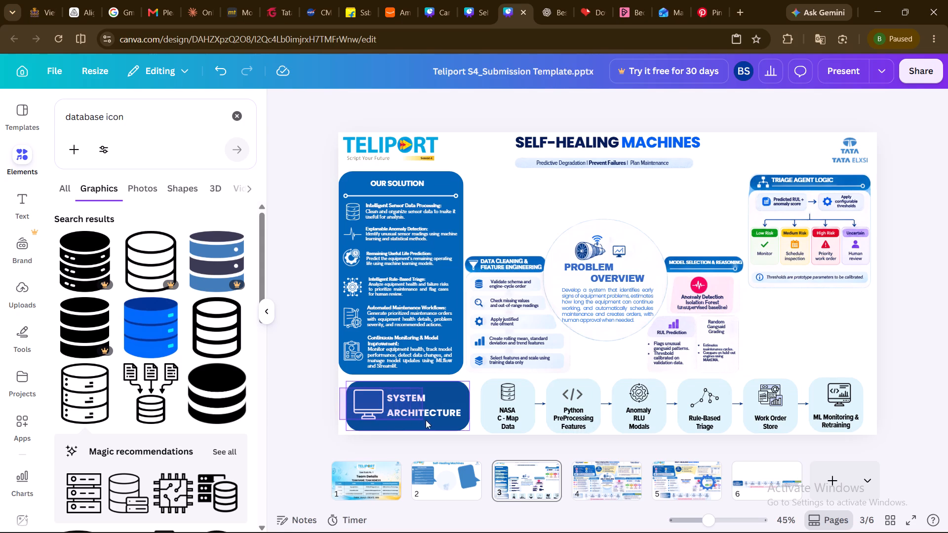
drag(426, 420, 662, 423)
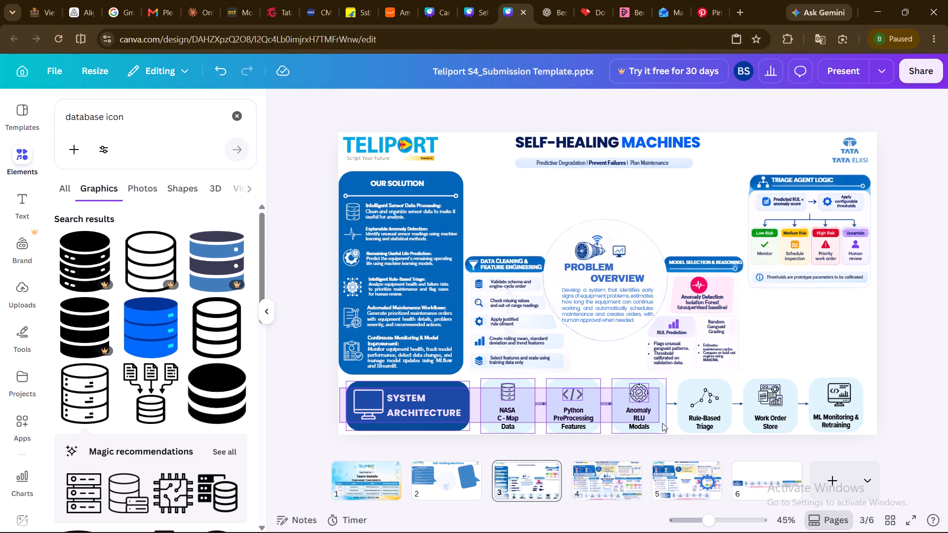
drag(662, 423, 866, 423)
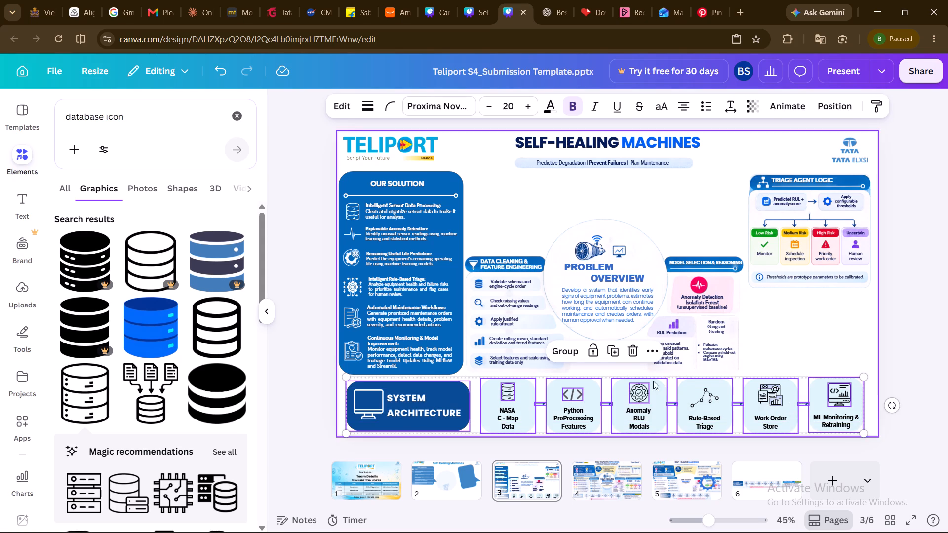
click(559, 349)
click(559, 349)
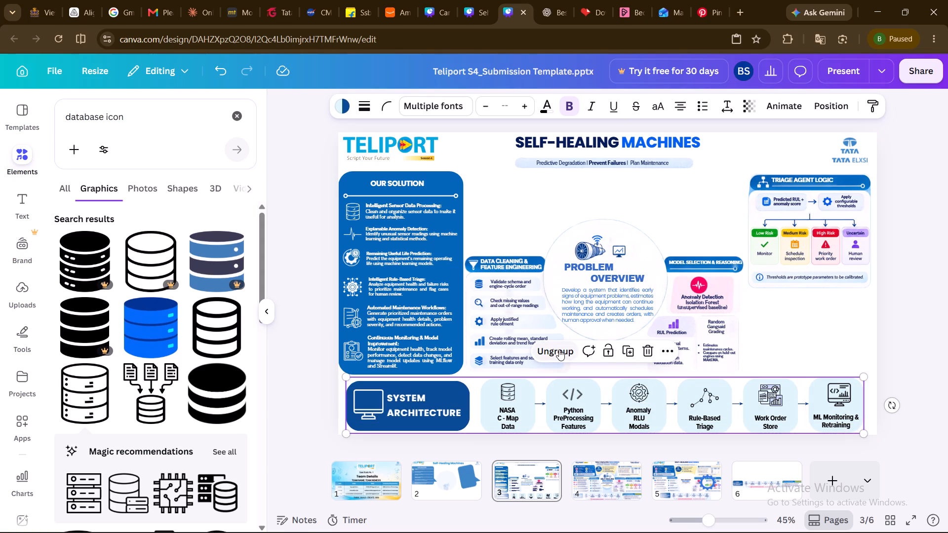
click(559, 349)
click(910, 368)
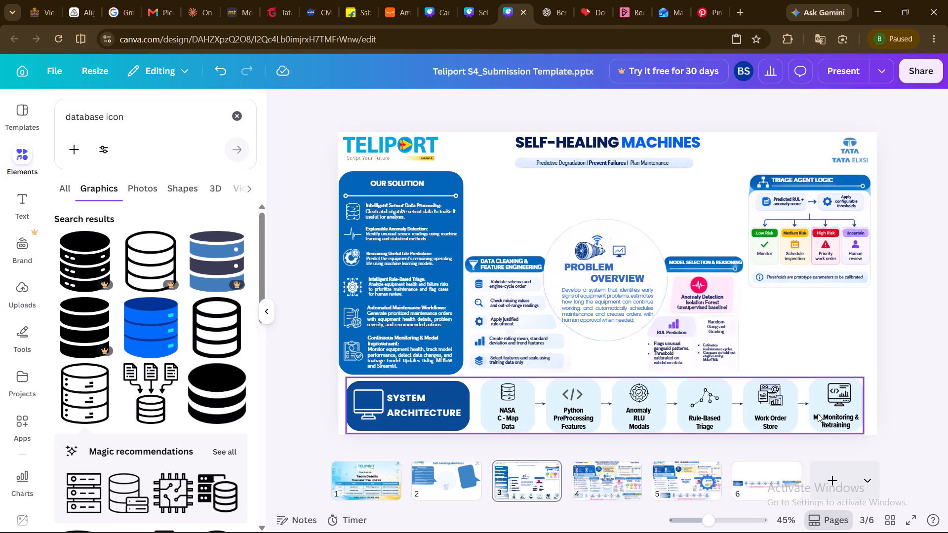
Nudge the grouped SYSTEM ARCHITECTURE row slightly right and down on the poster.
click(814, 414)
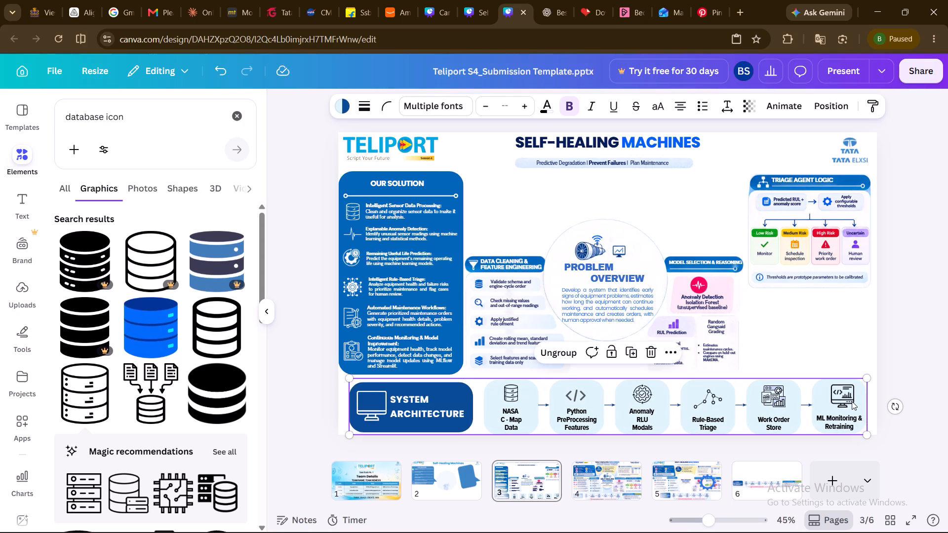
Centre the code-monitor icon horizontally in the ML Monitoring & Retraining card.
double_click(850, 398)
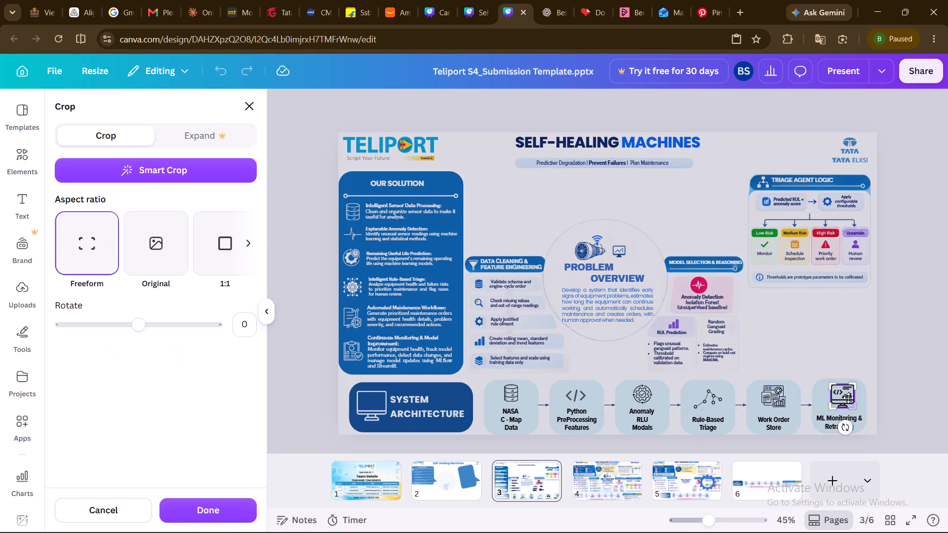
drag(848, 398, 838, 398)
click(915, 385)
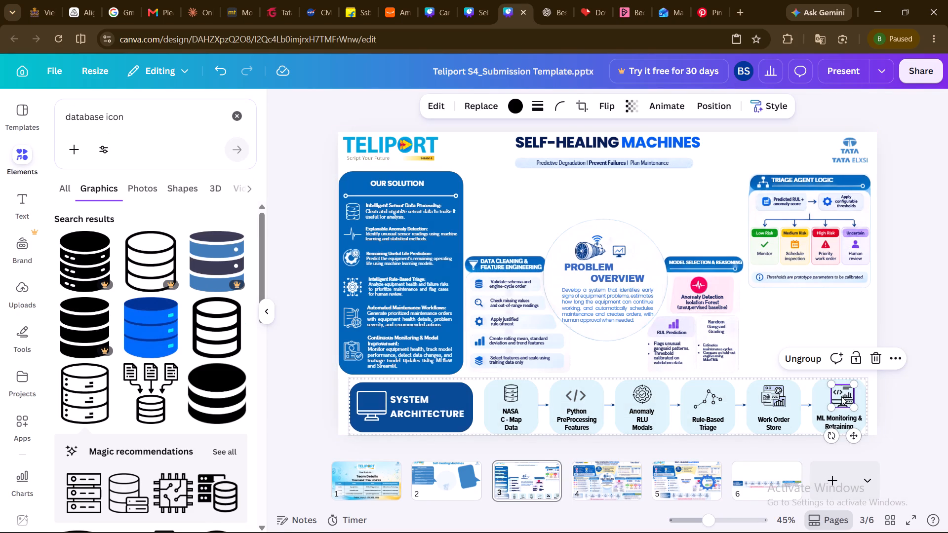
click(841, 396)
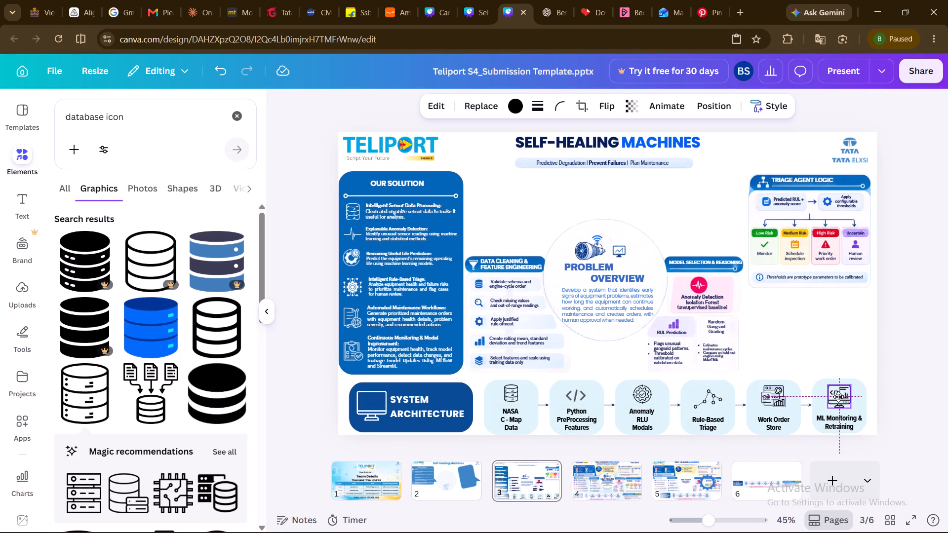
click(915, 402)
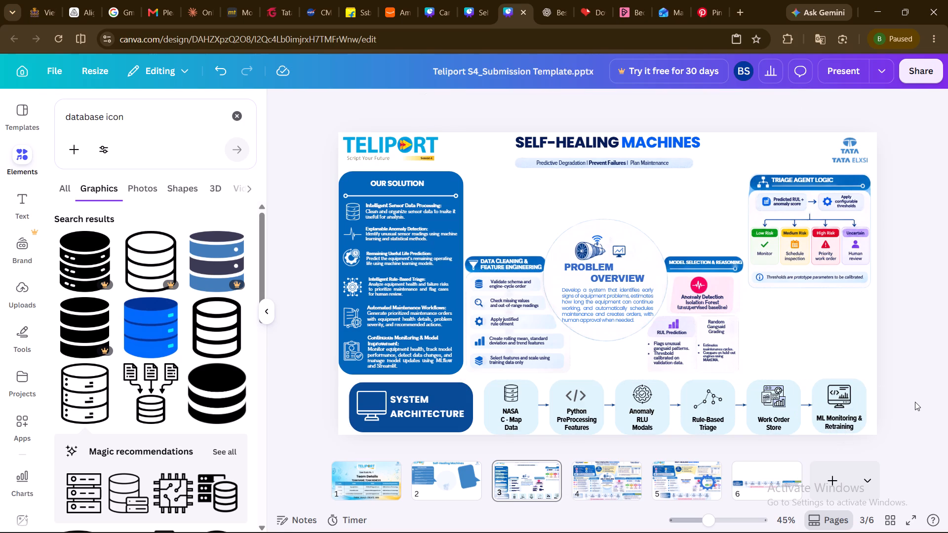
Resize the SYSTEM ARCHITECTURE group slightly by its corners, to about 1,848 wide by 202 high.
click(766, 415)
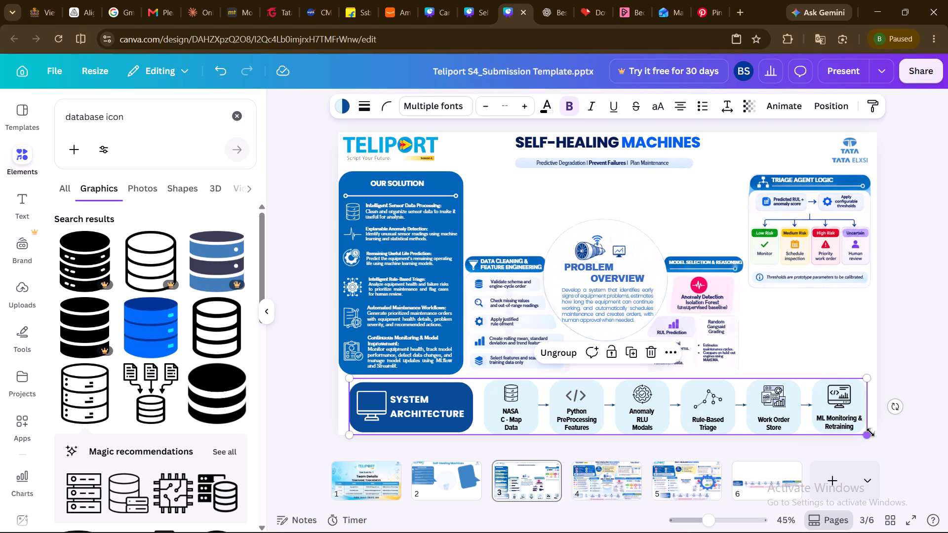
drag(871, 432, 852, 414)
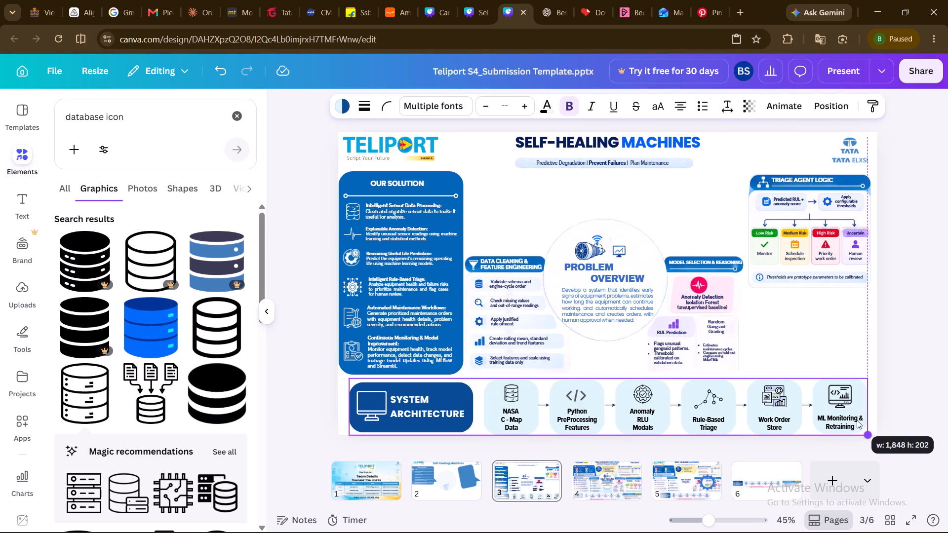
drag(868, 433, 840, 419)
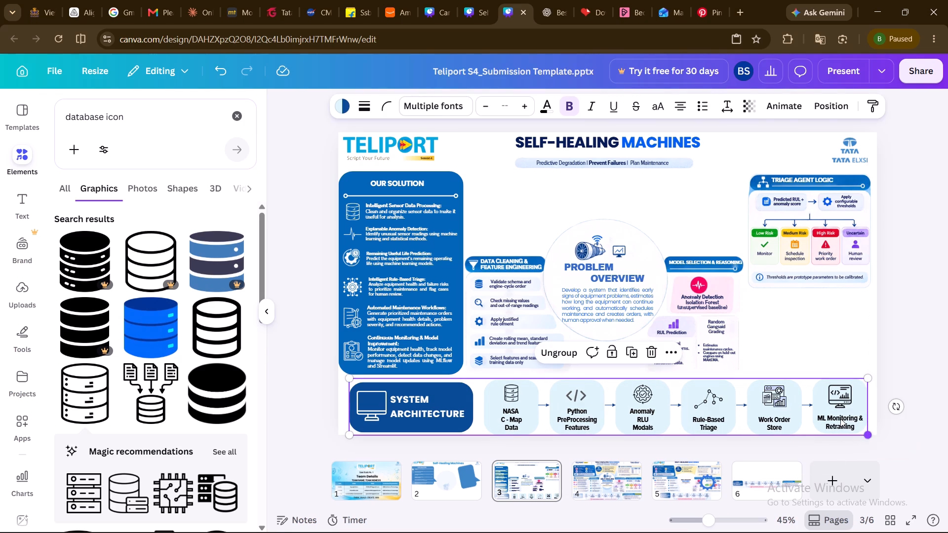
drag(869, 376, 838, 395)
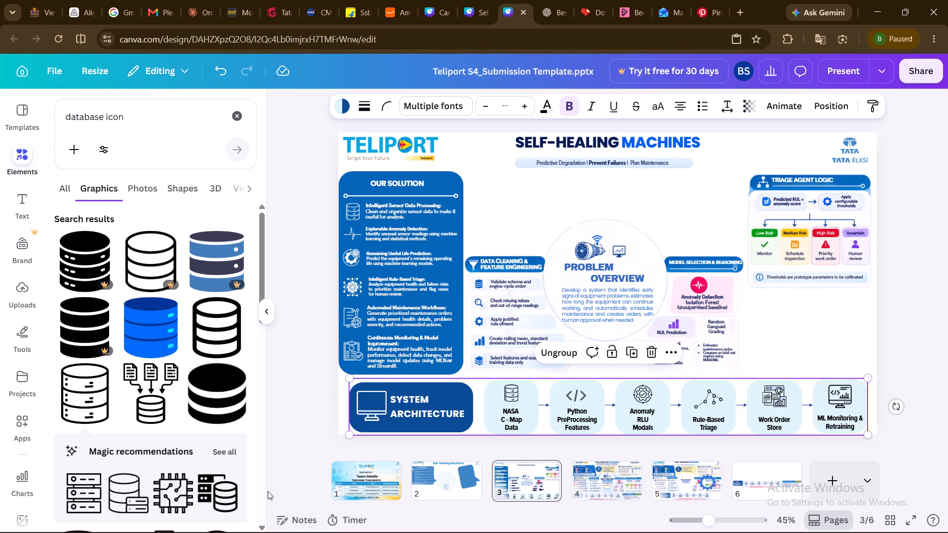
click(268, 491)
click(322, 389)
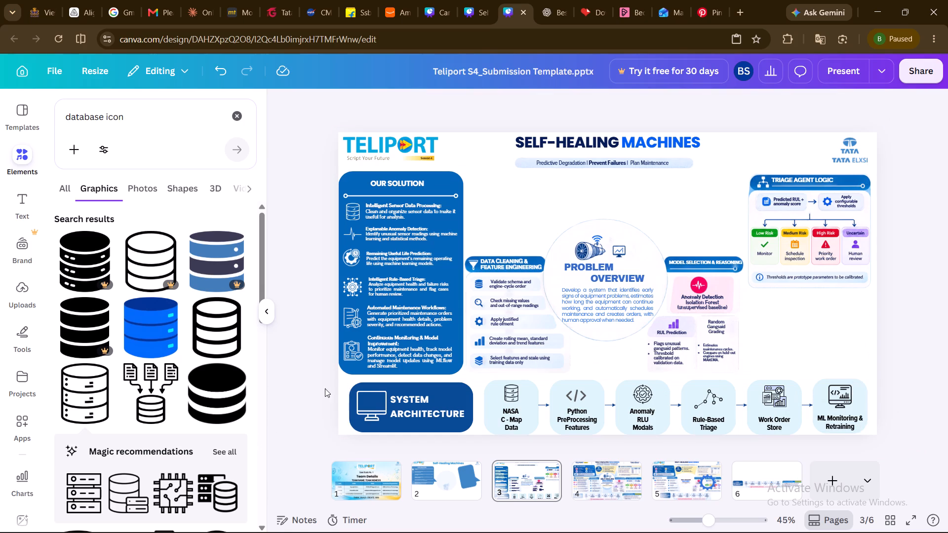
click(374, 390)
drag(349, 378, 357, 399)
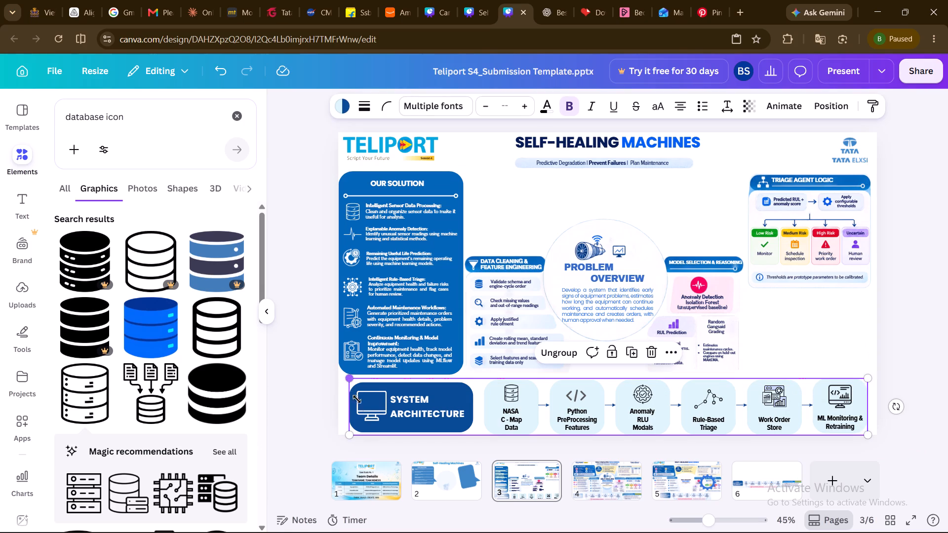
drag(357, 399, 395, 412)
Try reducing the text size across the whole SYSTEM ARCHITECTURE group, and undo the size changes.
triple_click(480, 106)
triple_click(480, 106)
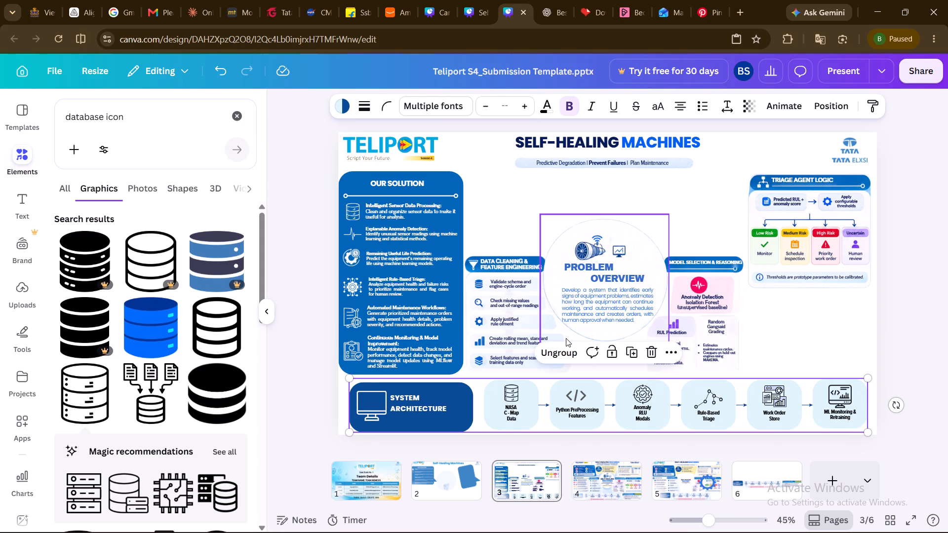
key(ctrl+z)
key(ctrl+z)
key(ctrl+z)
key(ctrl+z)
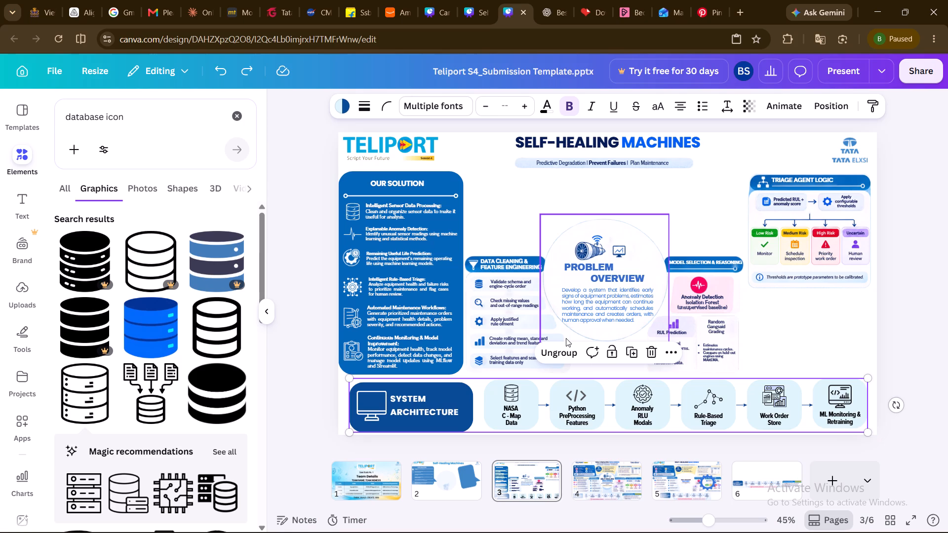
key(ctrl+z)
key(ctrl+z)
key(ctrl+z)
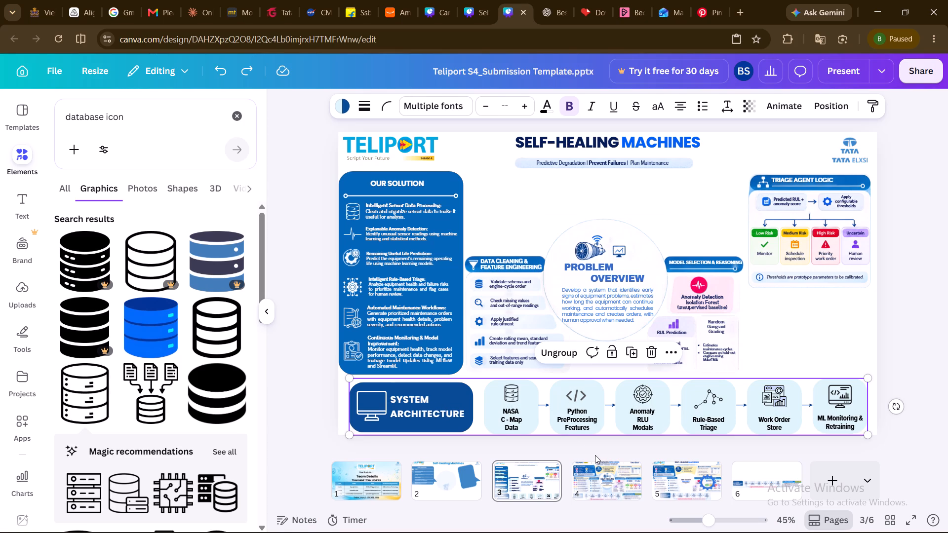
Check the font and text size of each SYSTEM ARCHITECTURE card and of the row's heading.
double_click(515, 419)
click(515, 419)
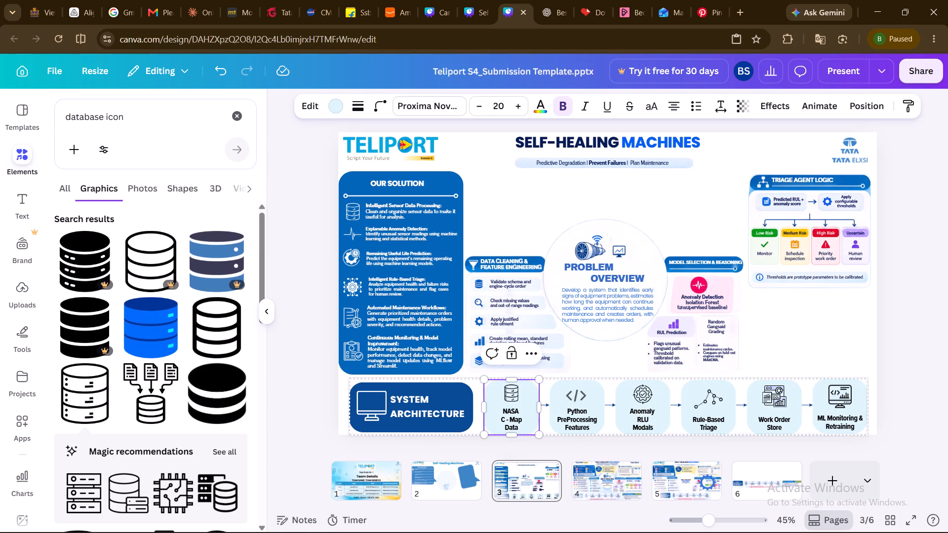
double_click(583, 411)
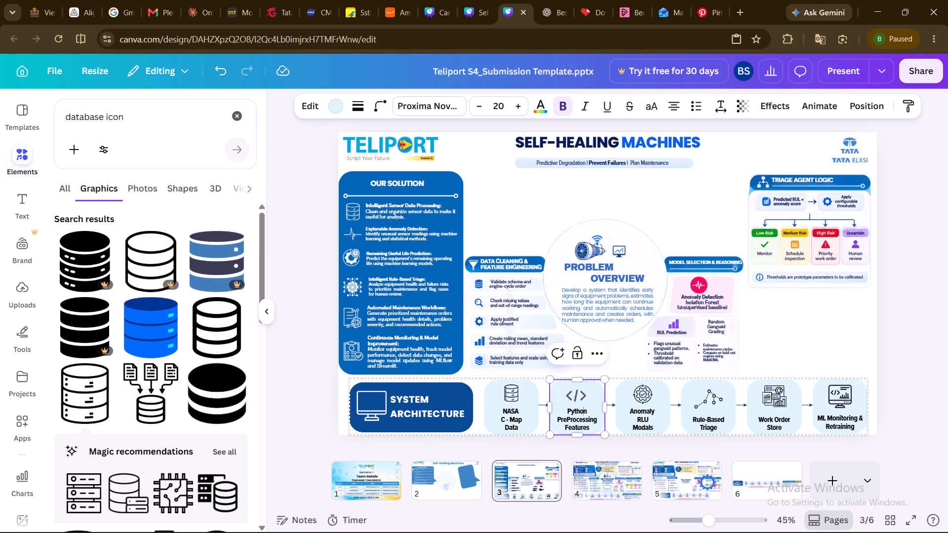
double_click(643, 415)
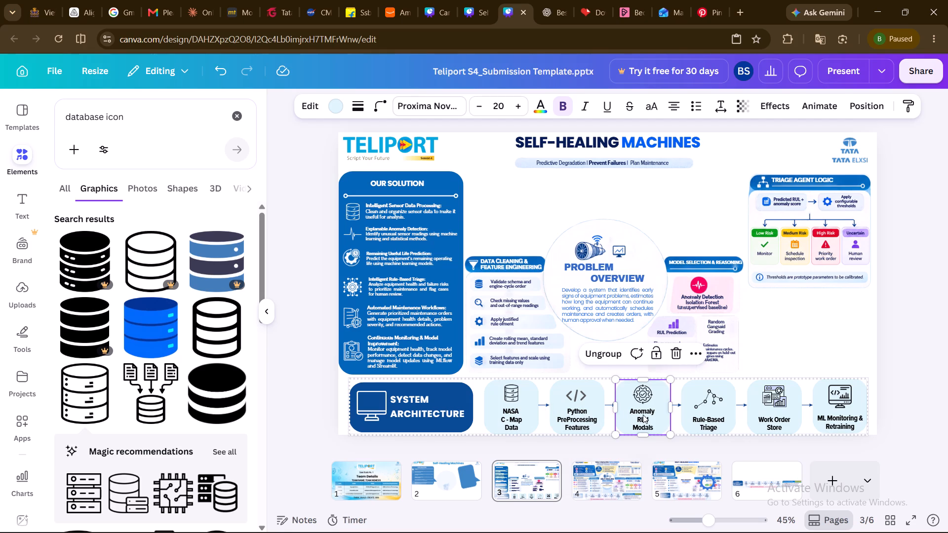
double_click(715, 419)
double_click(778, 418)
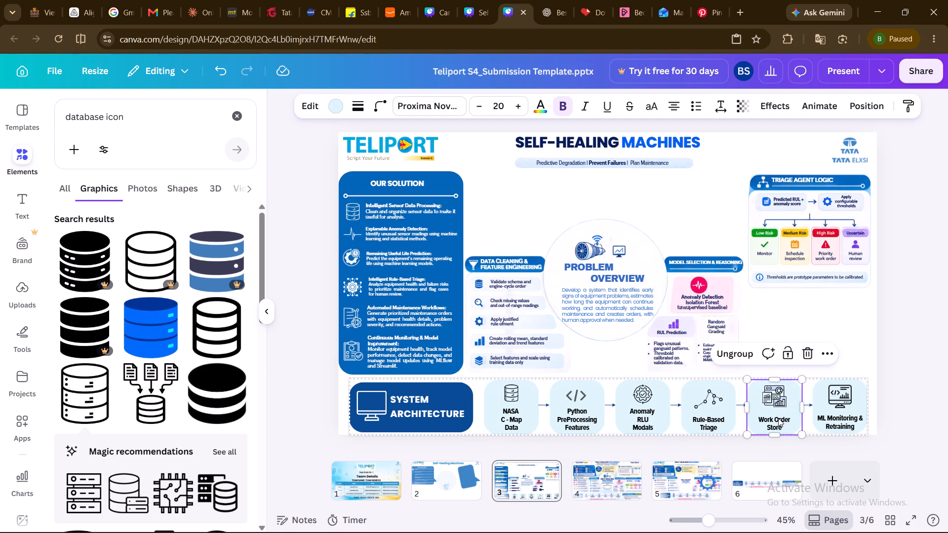
double_click(838, 416)
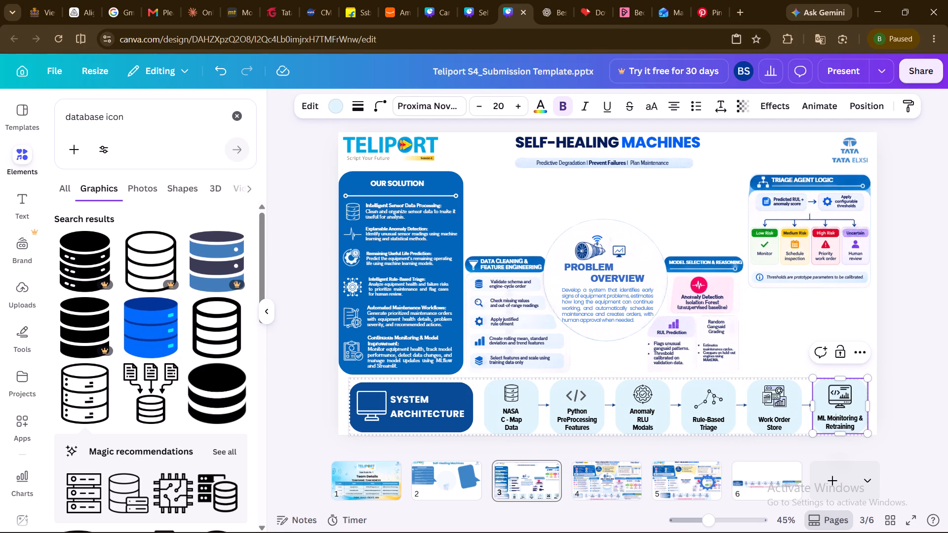
double_click(418, 409)
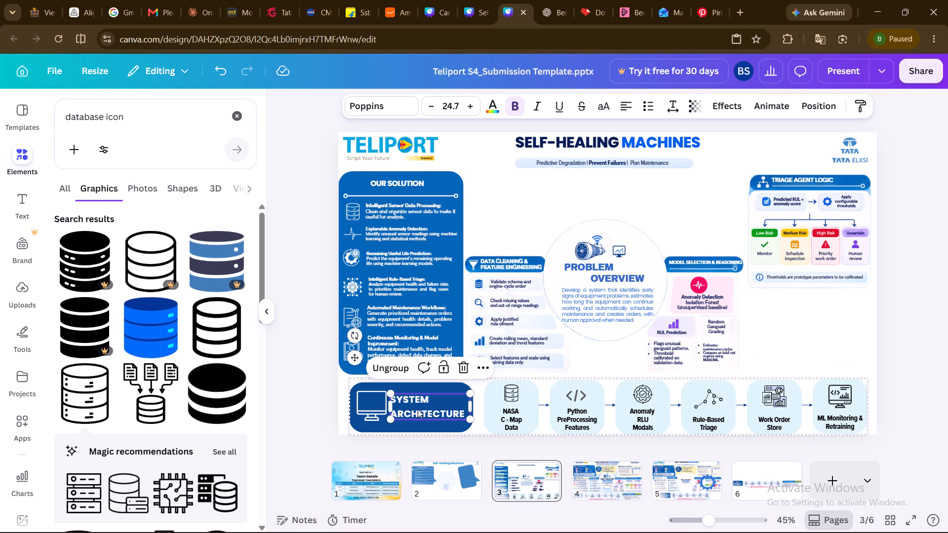
click(299, 426)
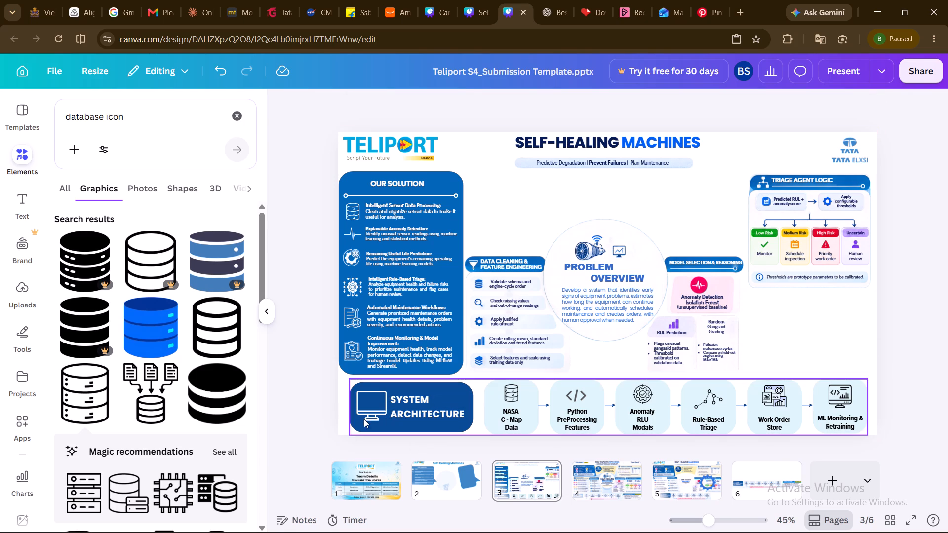
Enlarge the SYSTEM ARCHITECTURE group very slightly from its left corners.
click(364, 419)
drag(349, 434, 378, 403)
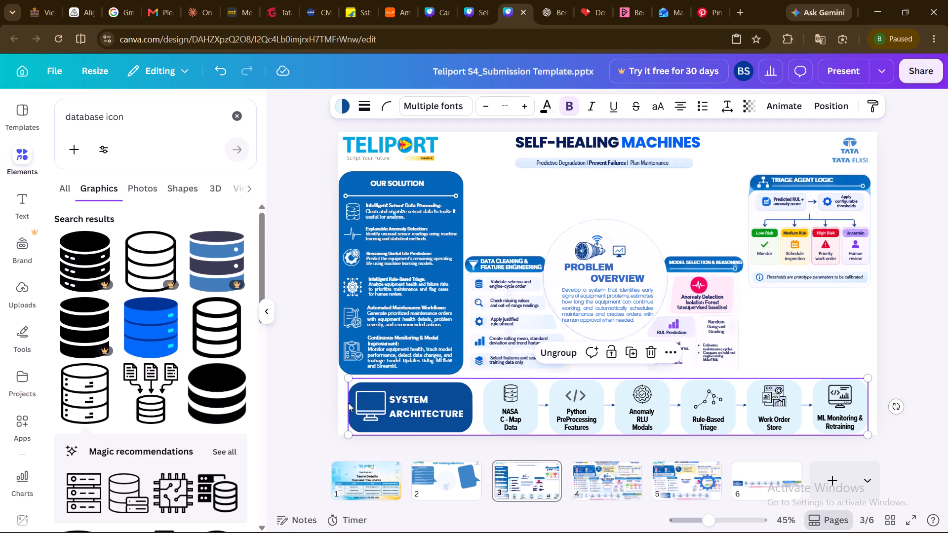
drag(351, 378, 389, 398)
Ungroup the SYSTEM ARCHITECTURE row into its separate cards, icons and arrows.
click(560, 354)
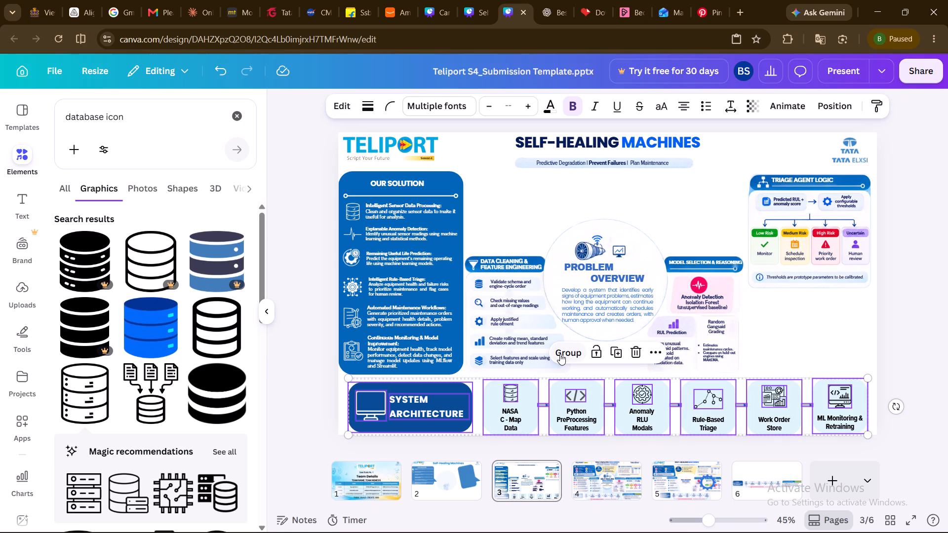
click(928, 345)
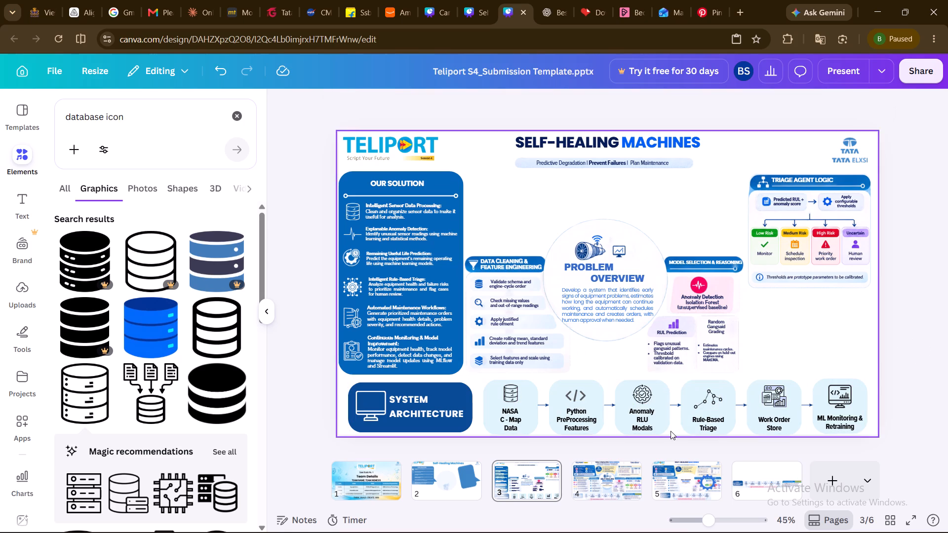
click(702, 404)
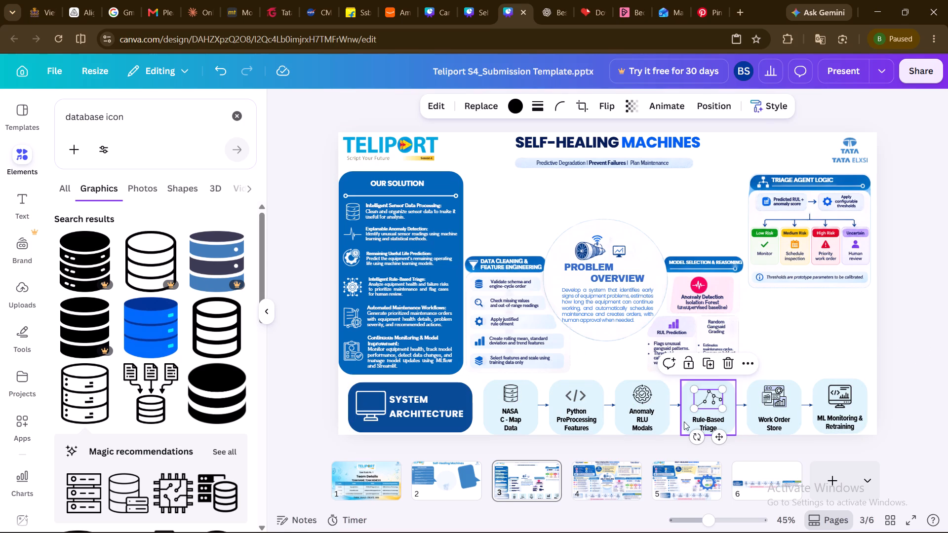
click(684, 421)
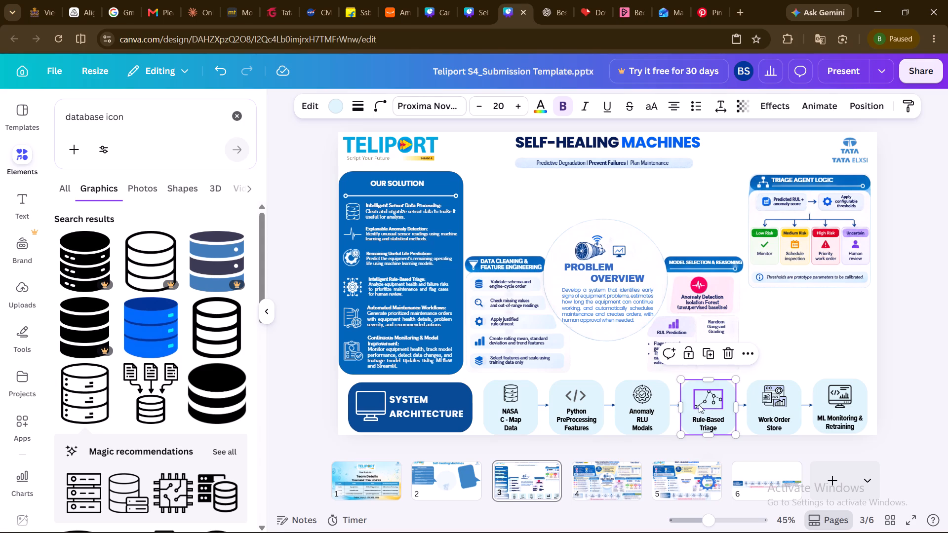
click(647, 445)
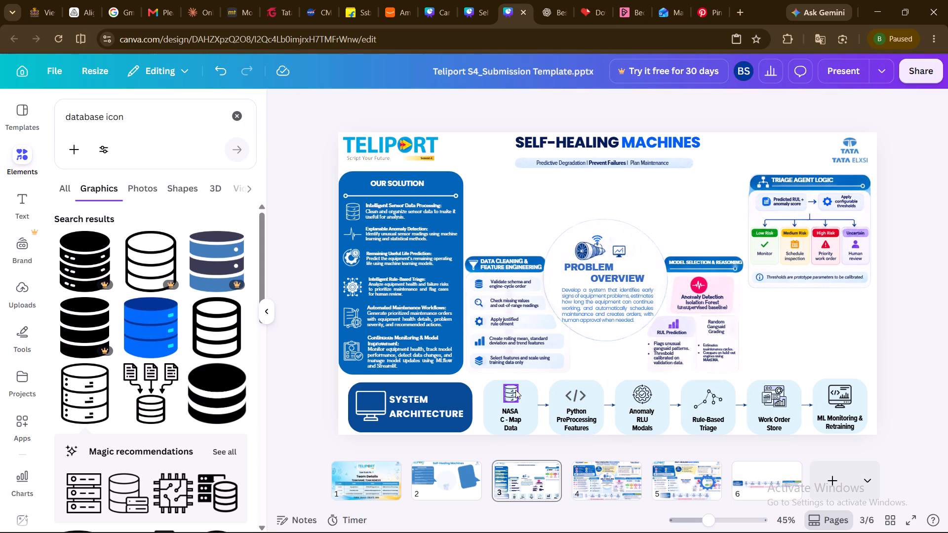
Group the database icon with the NASA C-Map Data card, and the code icon with the Python PreProcessing Features card.
click(514, 390)
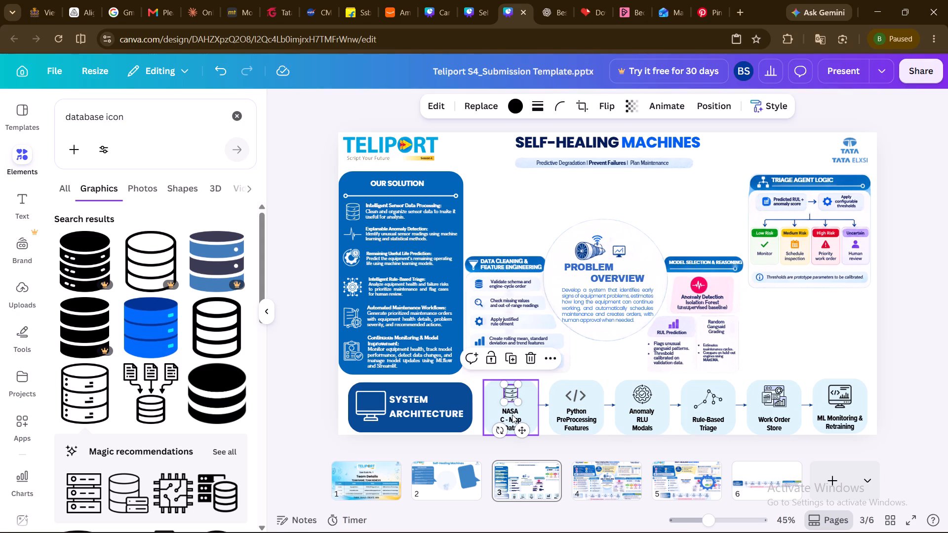
shift+click(512, 415)
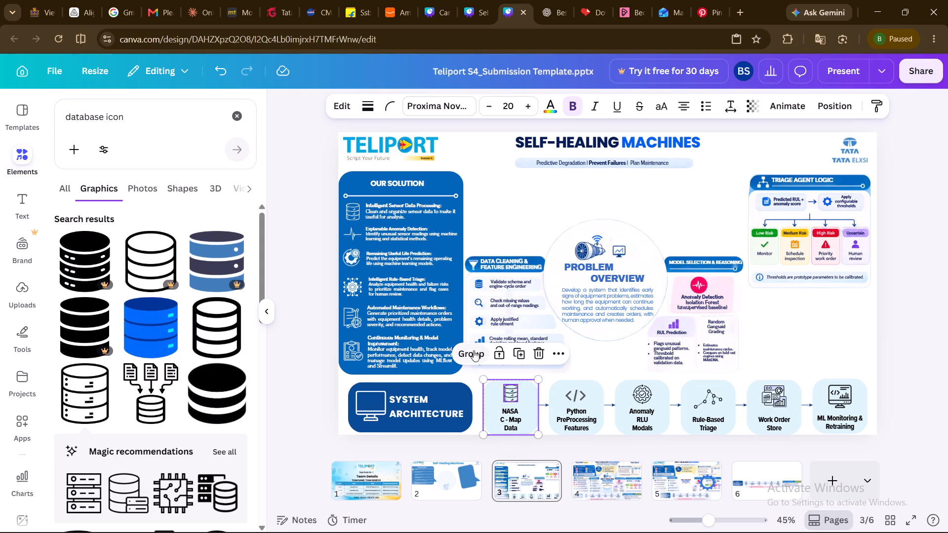
shift+click(474, 350)
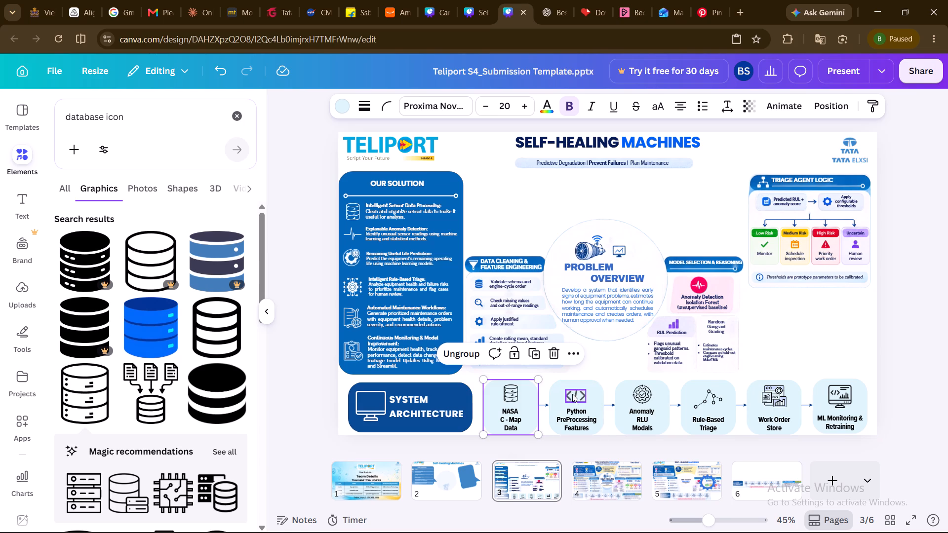
shift+click(576, 395)
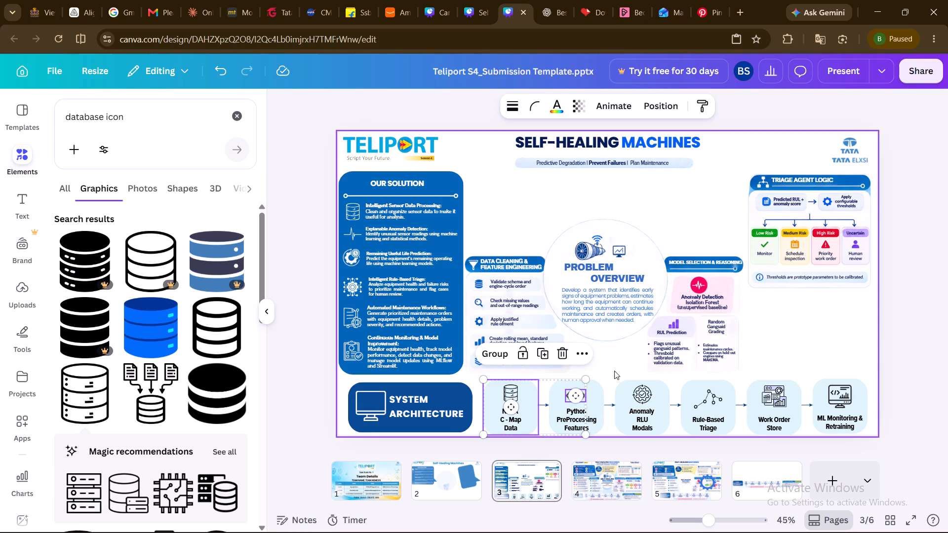
click(615, 371)
shift+click(582, 399)
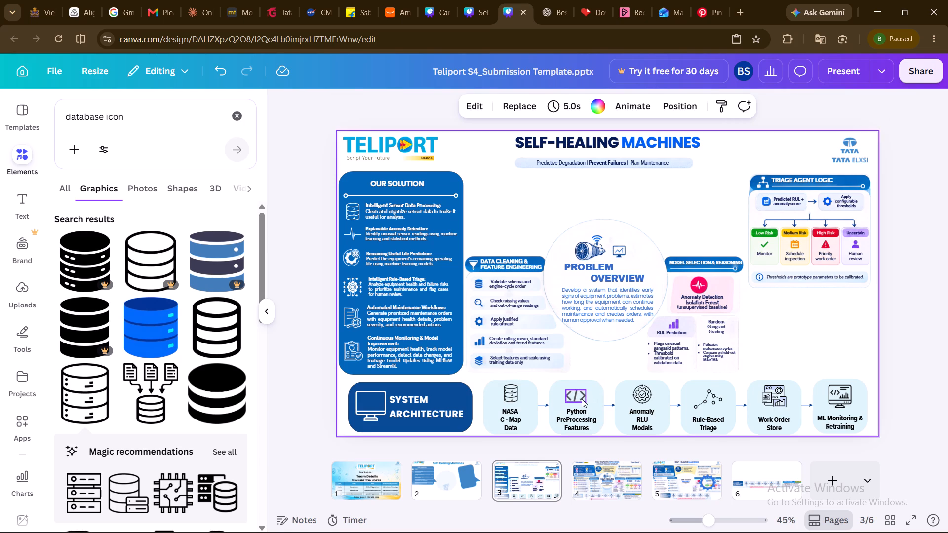
shift+click(596, 416)
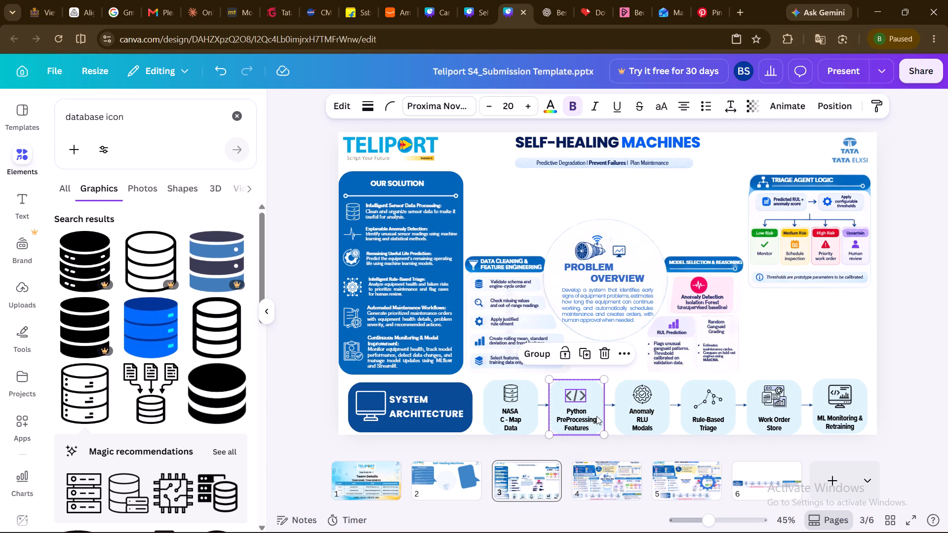
click(539, 353)
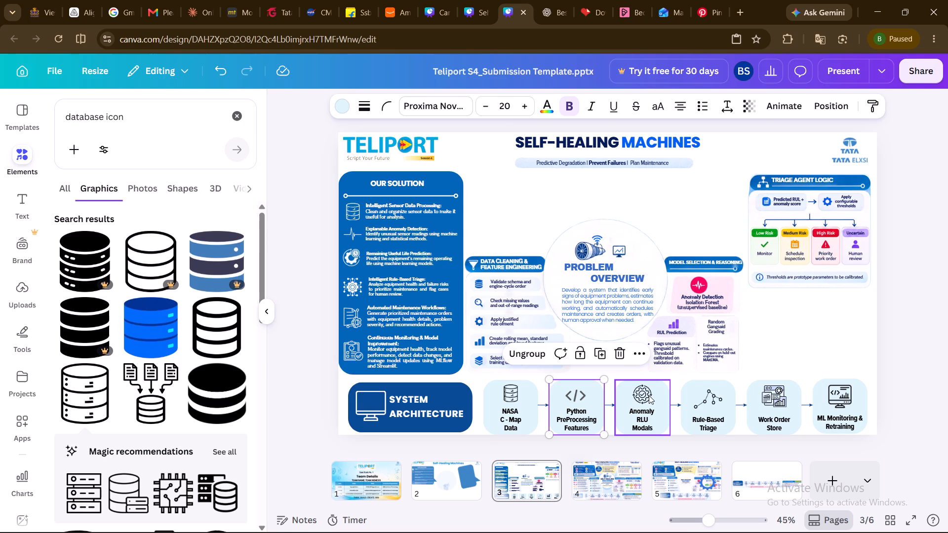
Group the gear icon with the Anomaly RLU Modals card, and the node-graph icon with the Rule-Based Triage card.
shift+click(649, 396)
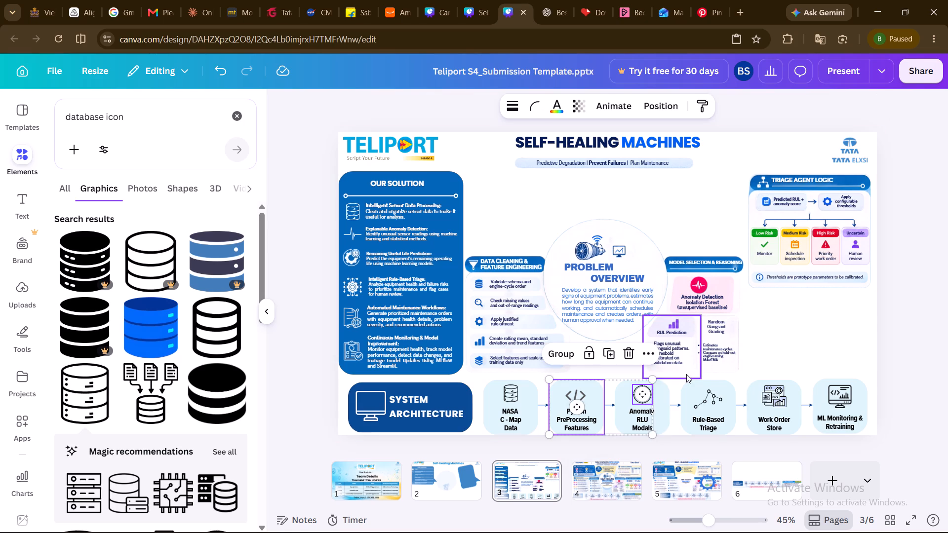
click(687, 374)
click(645, 400)
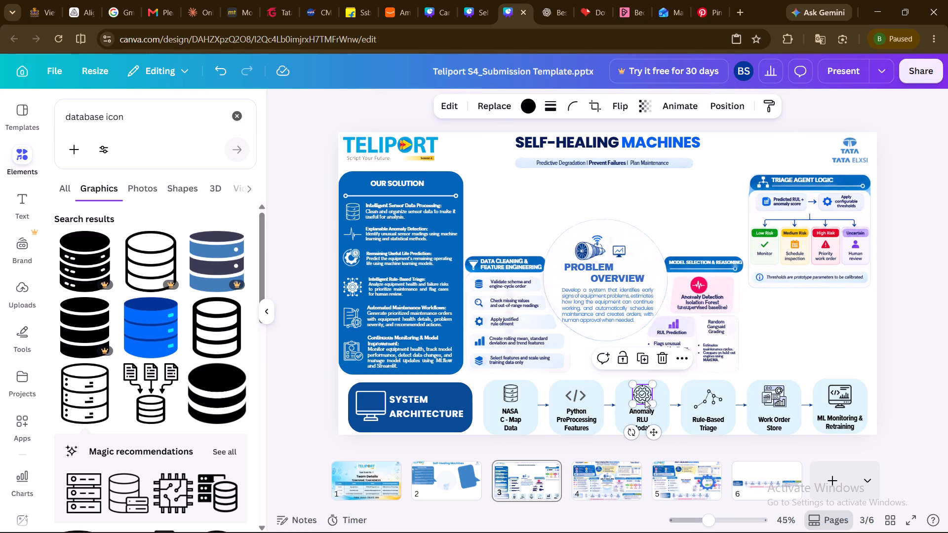
shift+click(660, 420)
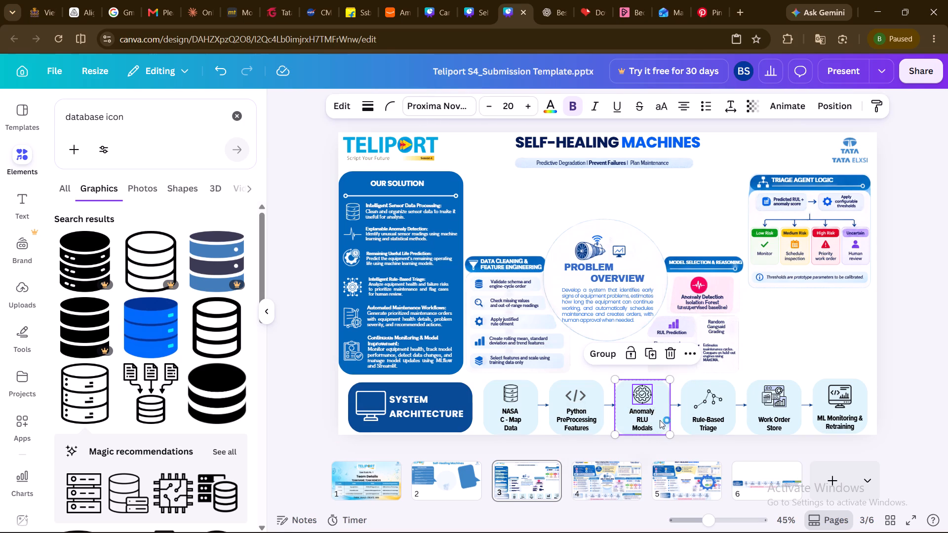
click(601, 354)
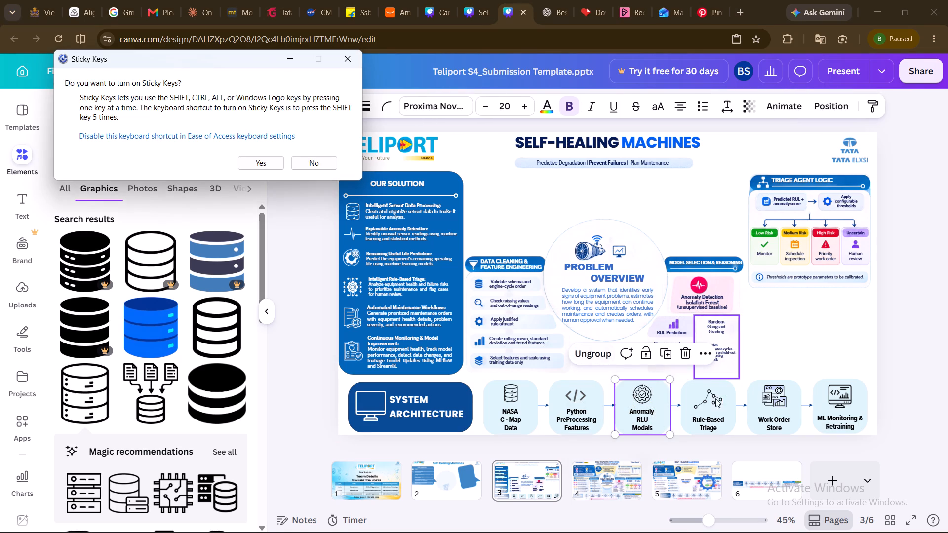
click(708, 397)
shift+click(682, 412)
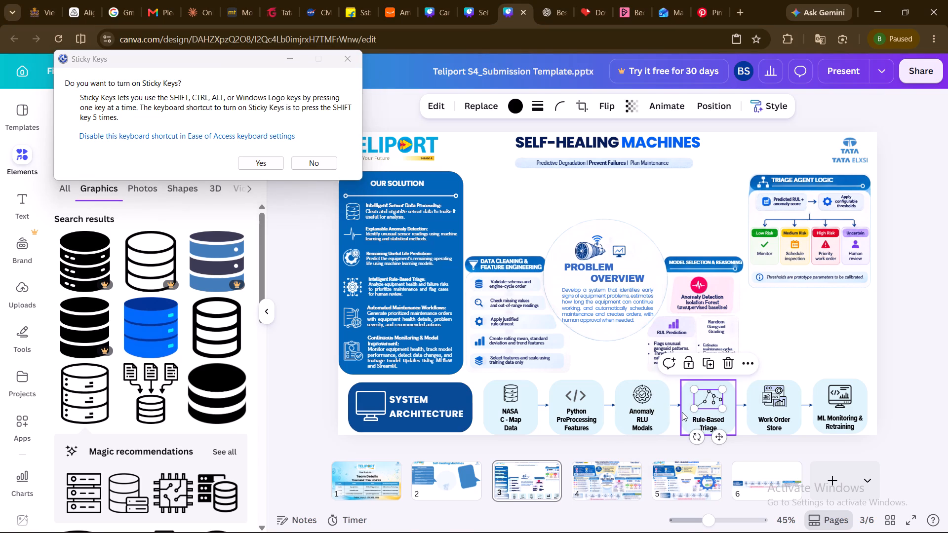
click(672, 351)
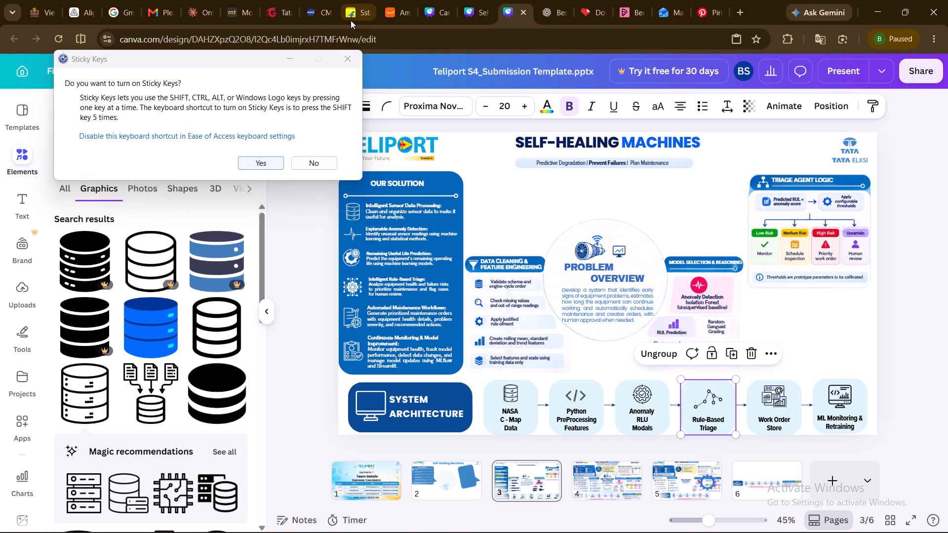
Group the Work Order Store card with its icon, and the ML Monitoring & Retraining card with its code-monitor icon.
shift+click(777, 398)
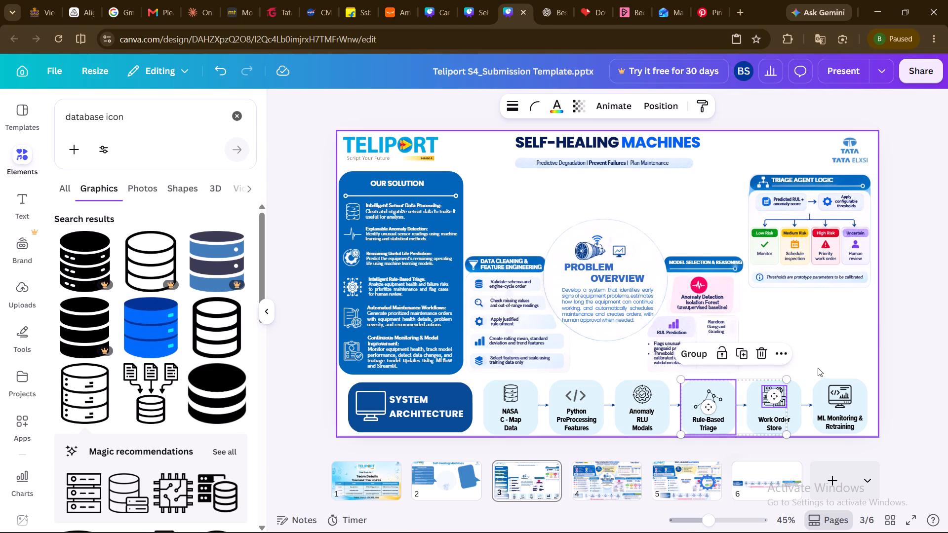
click(818, 368)
click(834, 325)
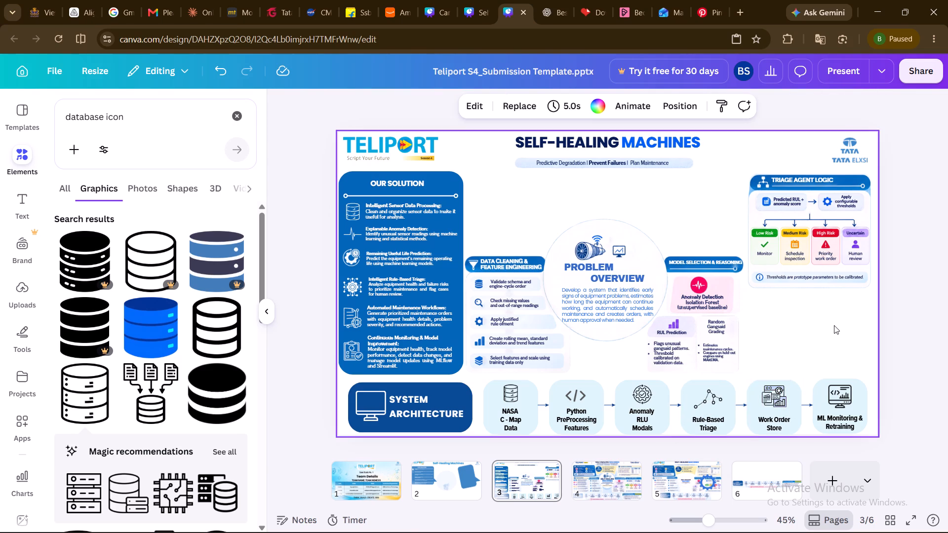
click(784, 396)
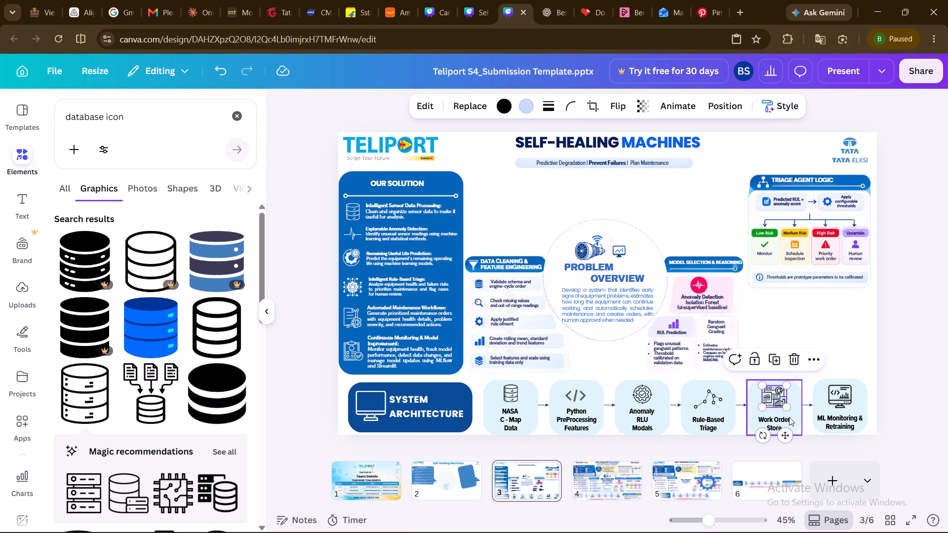
shift+click(789, 417)
click(731, 355)
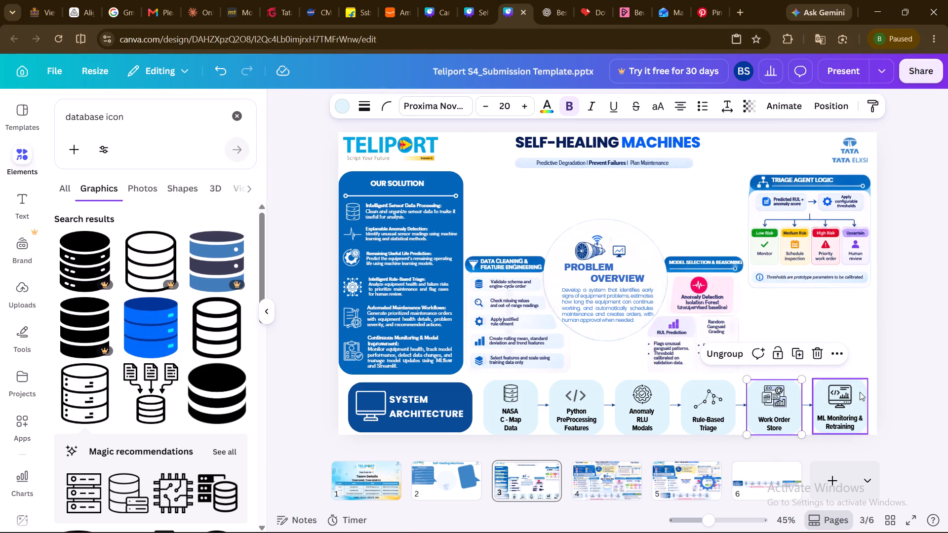
click(855, 399)
shift+click(844, 397)
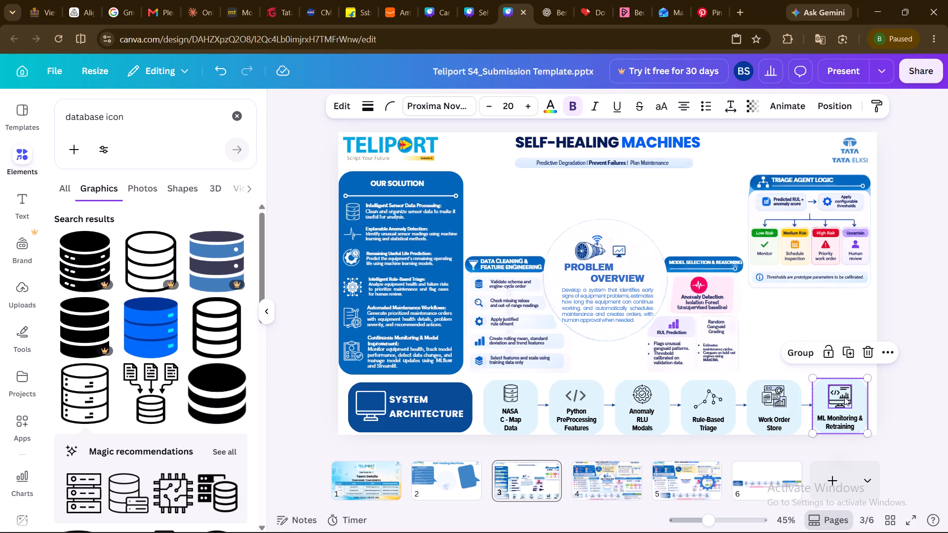
click(802, 357)
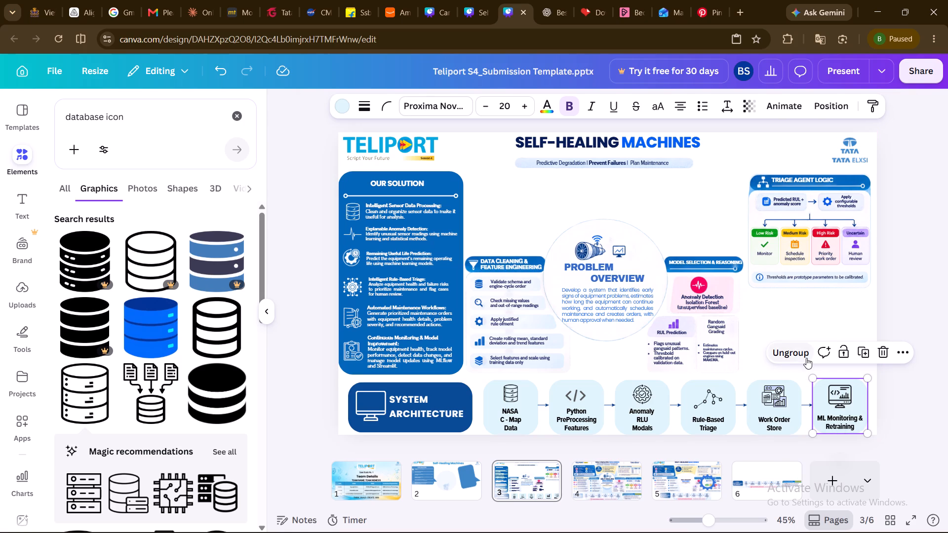
click(947, 393)
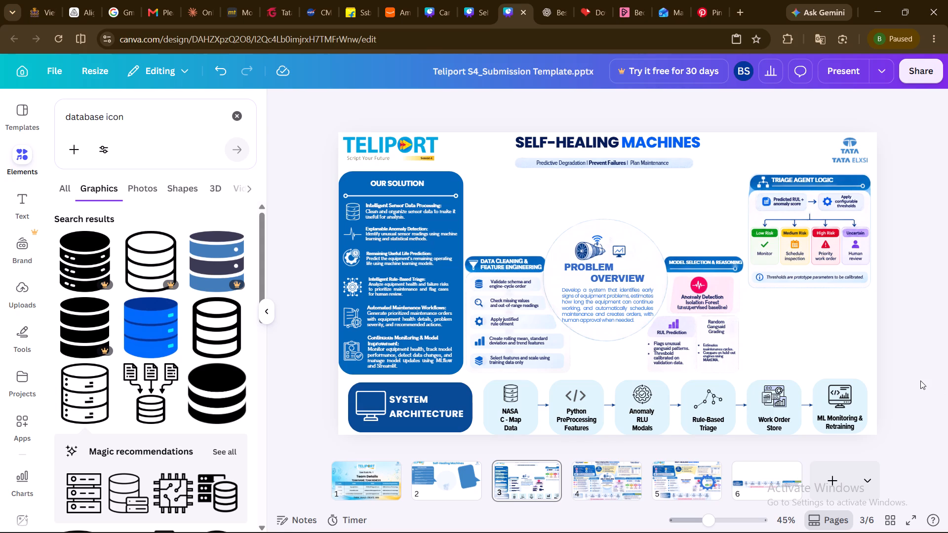
Examine the TRIAGE AGENT LOGIC block up close and check how it sits within the whole page 3 layout.
click(801, 253)
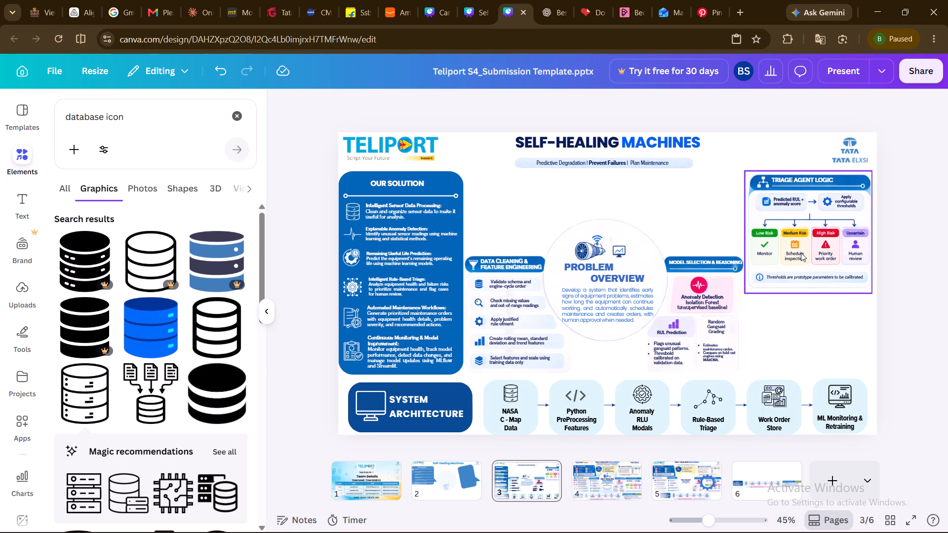
right_click(878, 206)
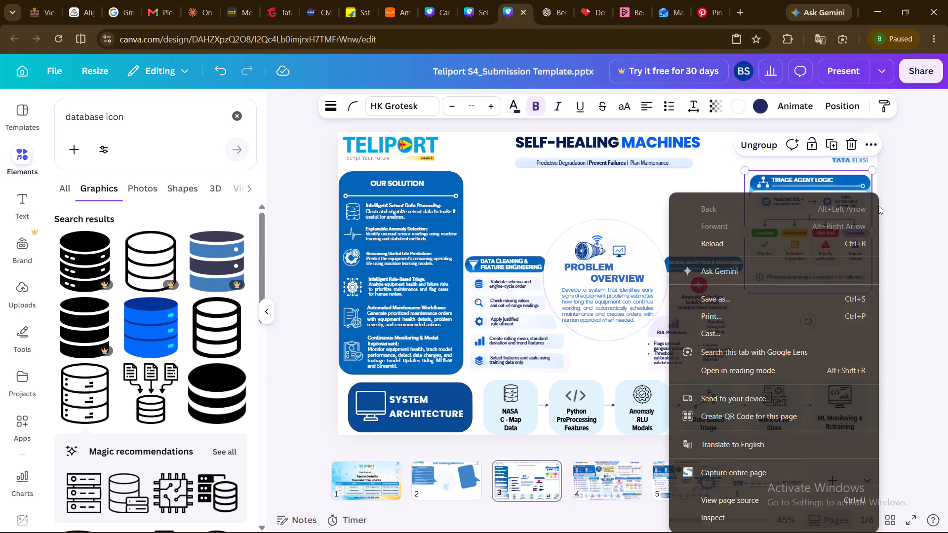
click(897, 184)
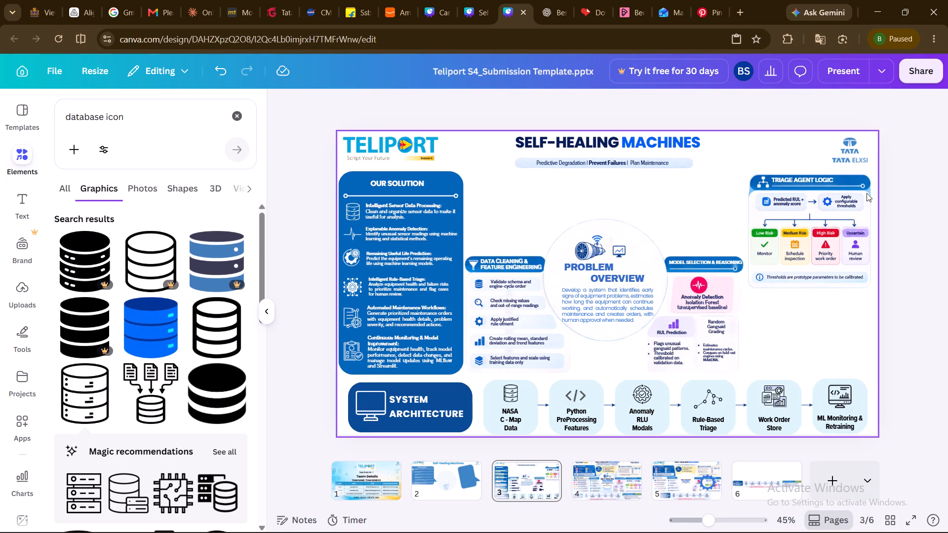
scroll(838, 159, left, 1)
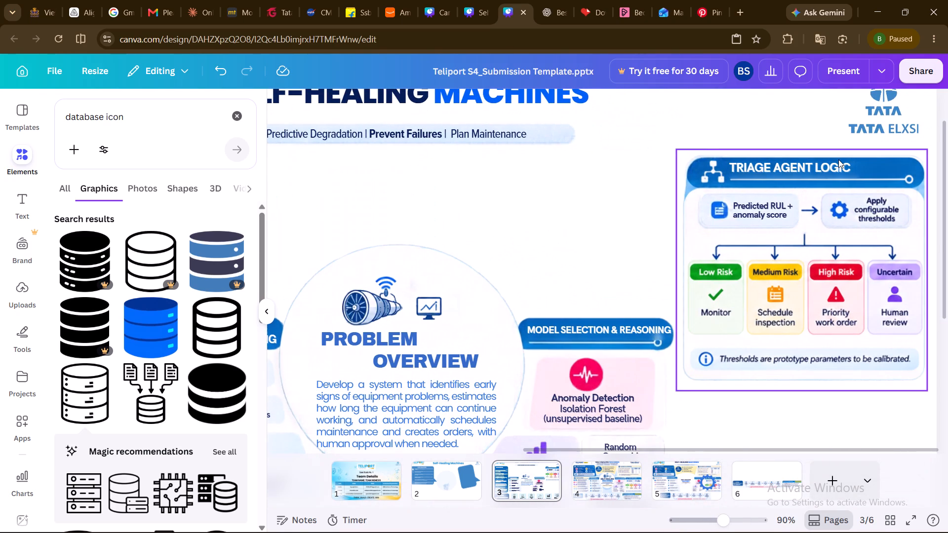
scroll(838, 159, left, 3)
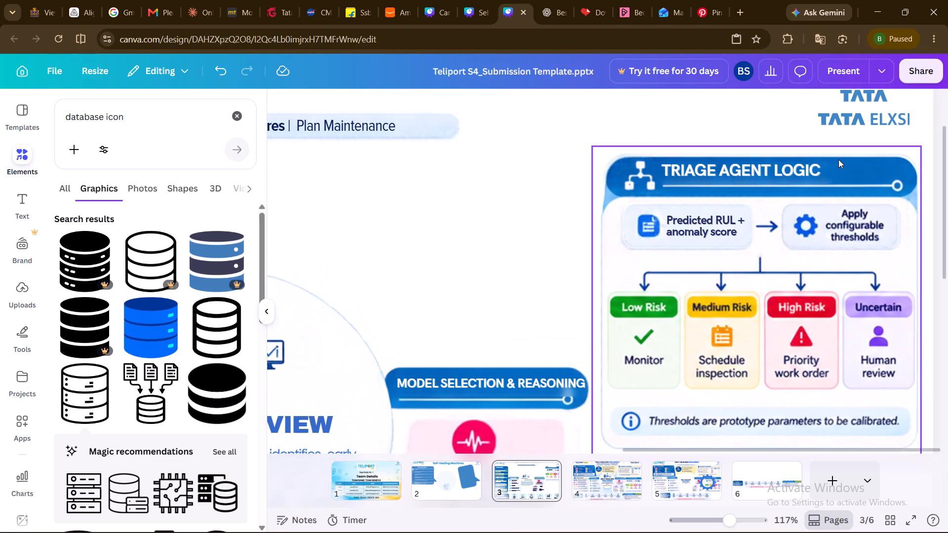
scroll(838, 159, down, 1)
scroll(838, 159, left, 1)
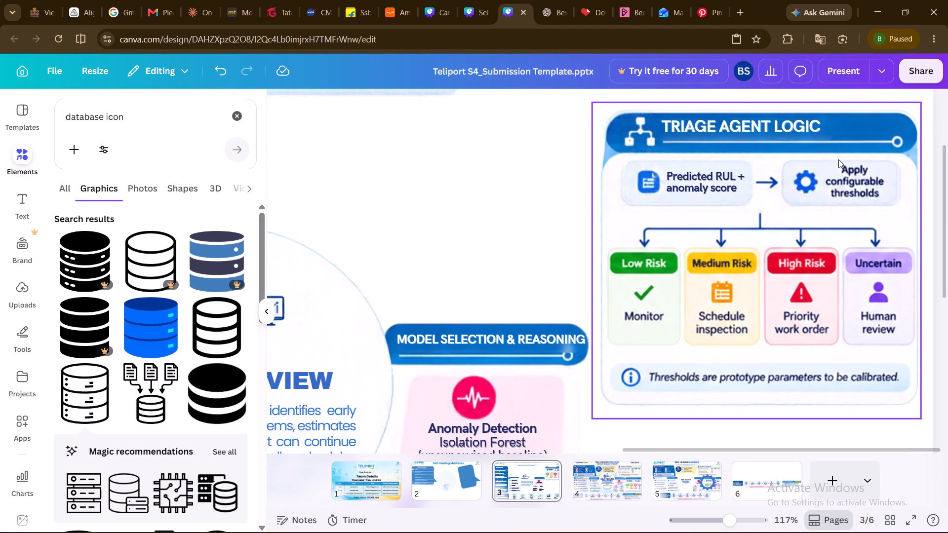
click(838, 159)
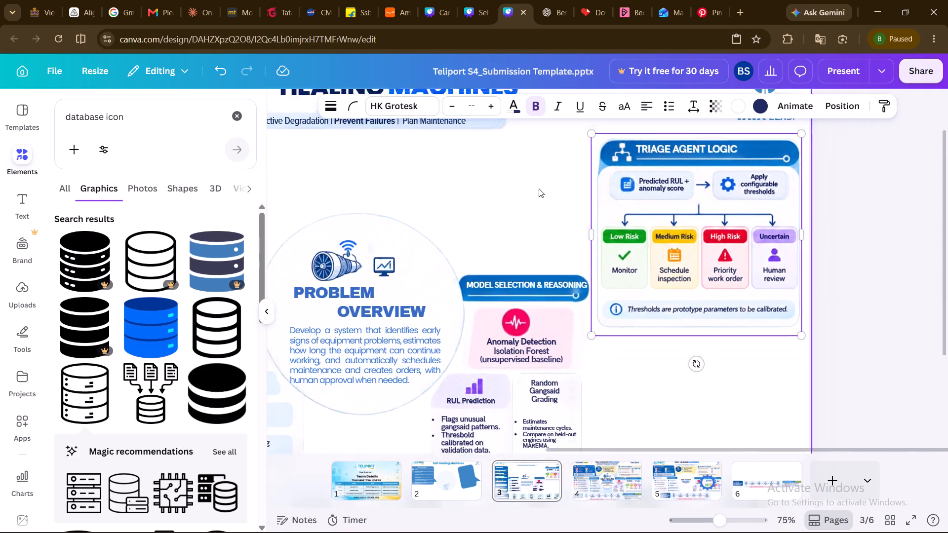
scroll(539, 189, right, 2)
scroll(539, 189, up, 1)
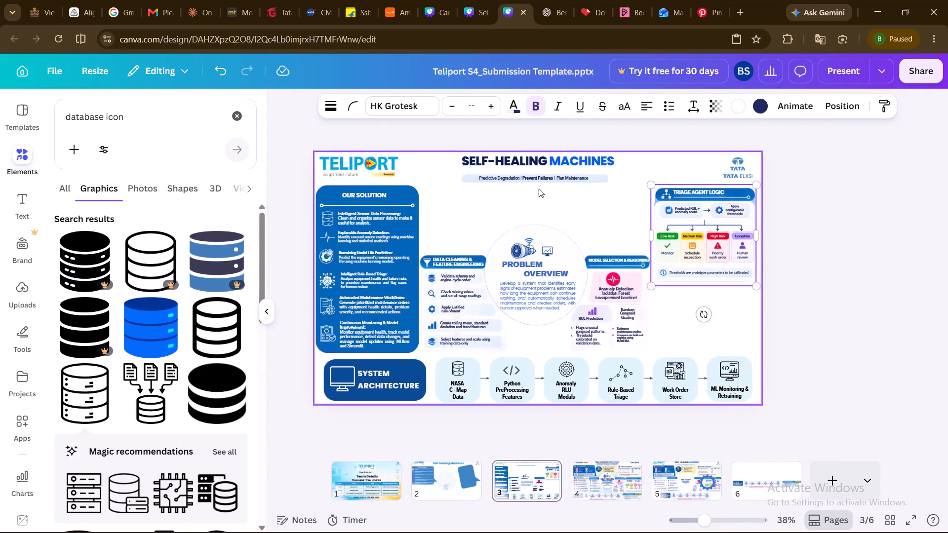
scroll(539, 189, left, 3)
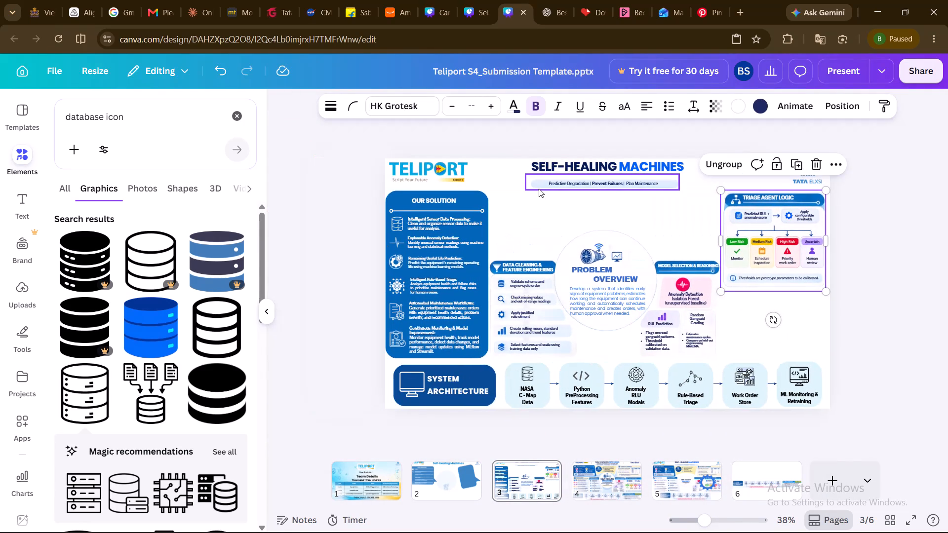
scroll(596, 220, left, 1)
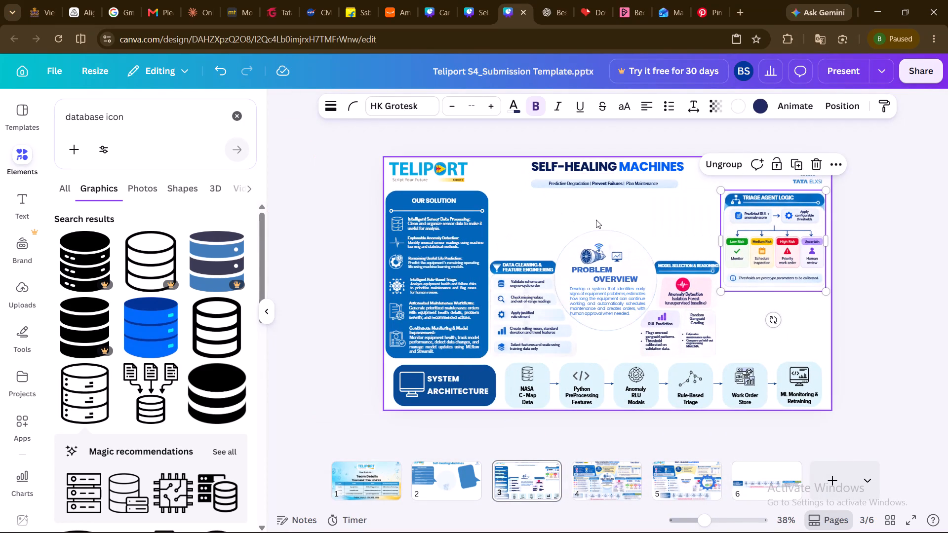